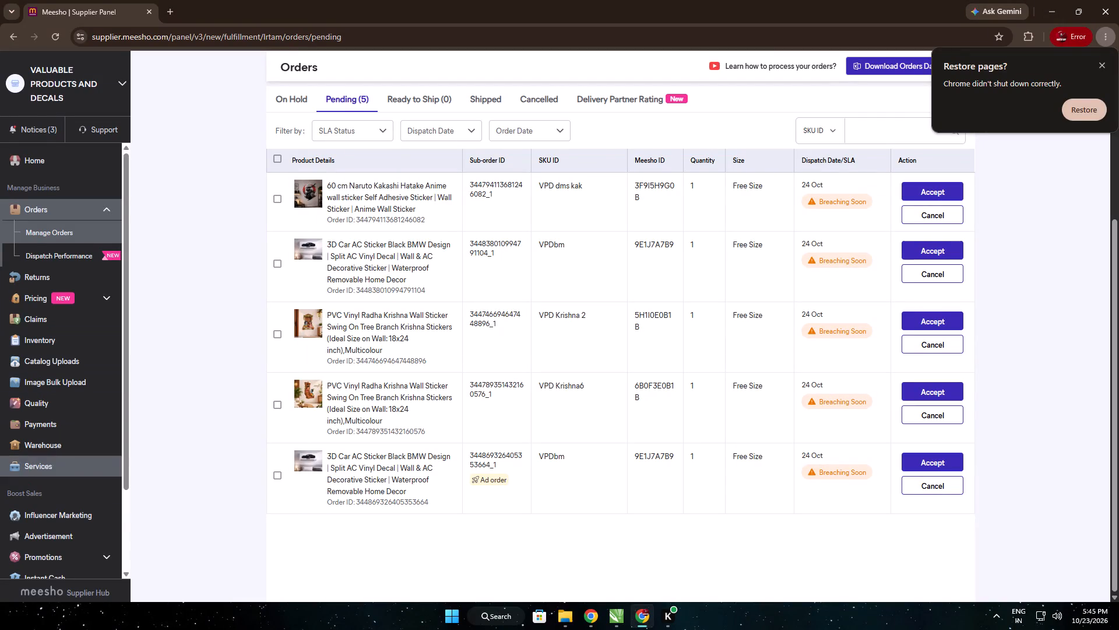
# Open the Advertisement page of Valuable Products and Decals and check the ad overview for Today.
pyautogui.click(51, 542)
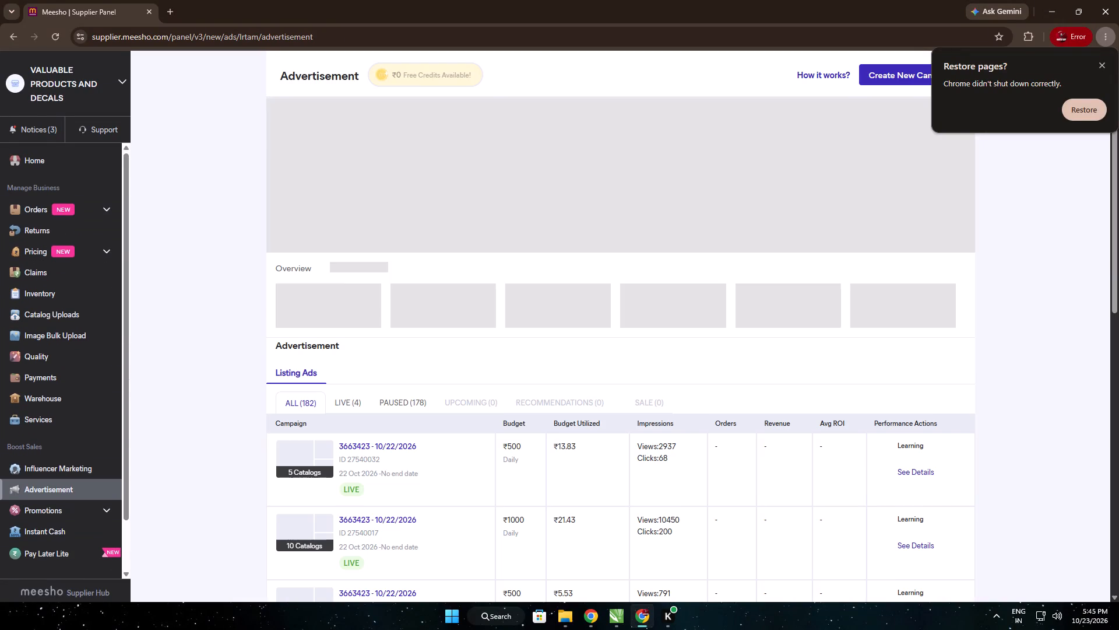
pyautogui.click(1105, 64)
pyautogui.click(368, 265)
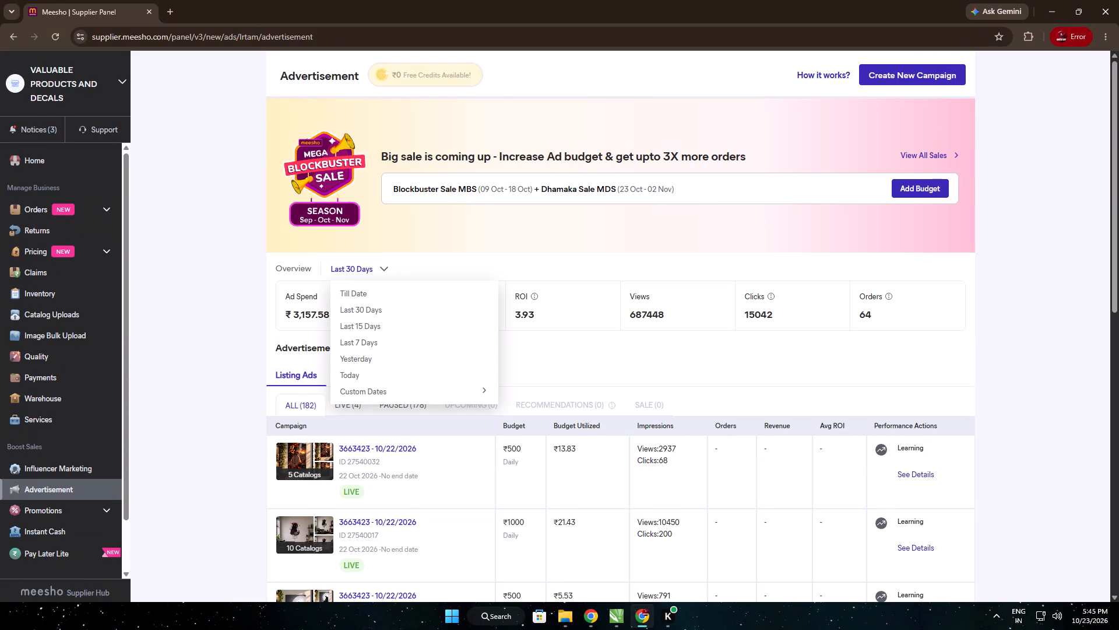
pyautogui.click(358, 372)
pyautogui.moveTo(266, 310); pyautogui.dragTo(763, 310)
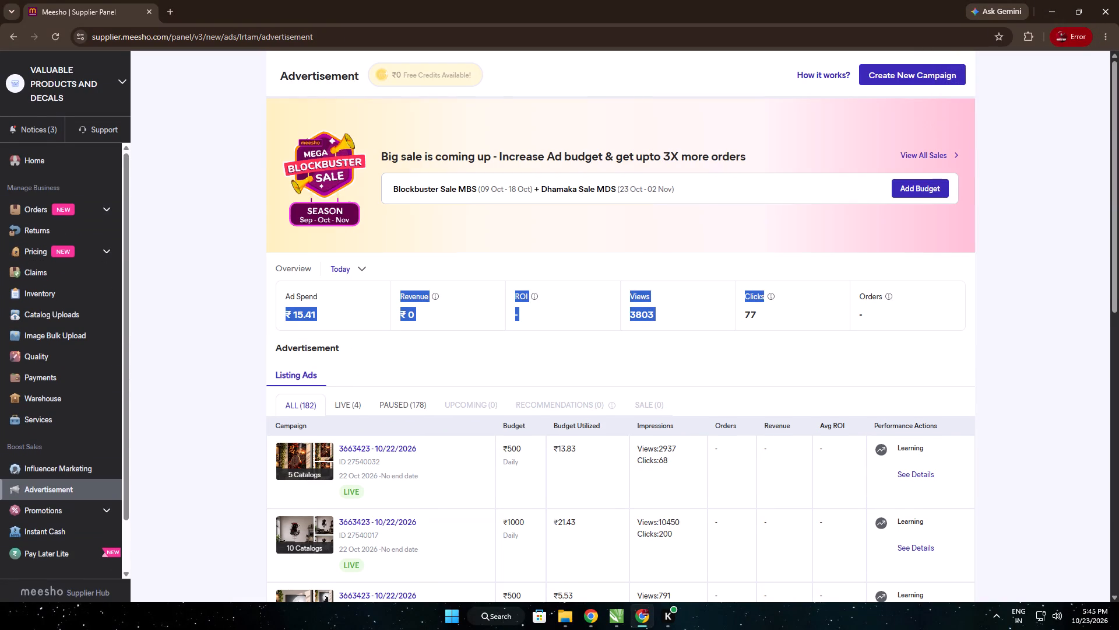
pyautogui.moveTo(763, 310); pyautogui.dragTo(945, 313)
# Reopen the Advertisement page and check the ad overview for Today and for Yesterday, including orders.
pyautogui.click(86, 349)
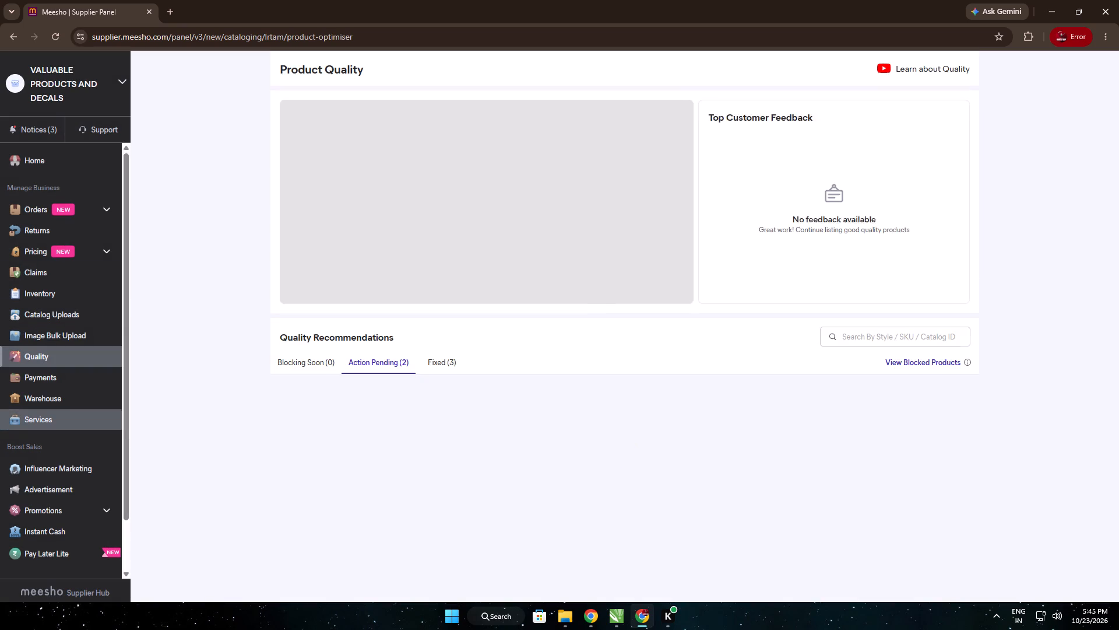
pyautogui.click(43, 494)
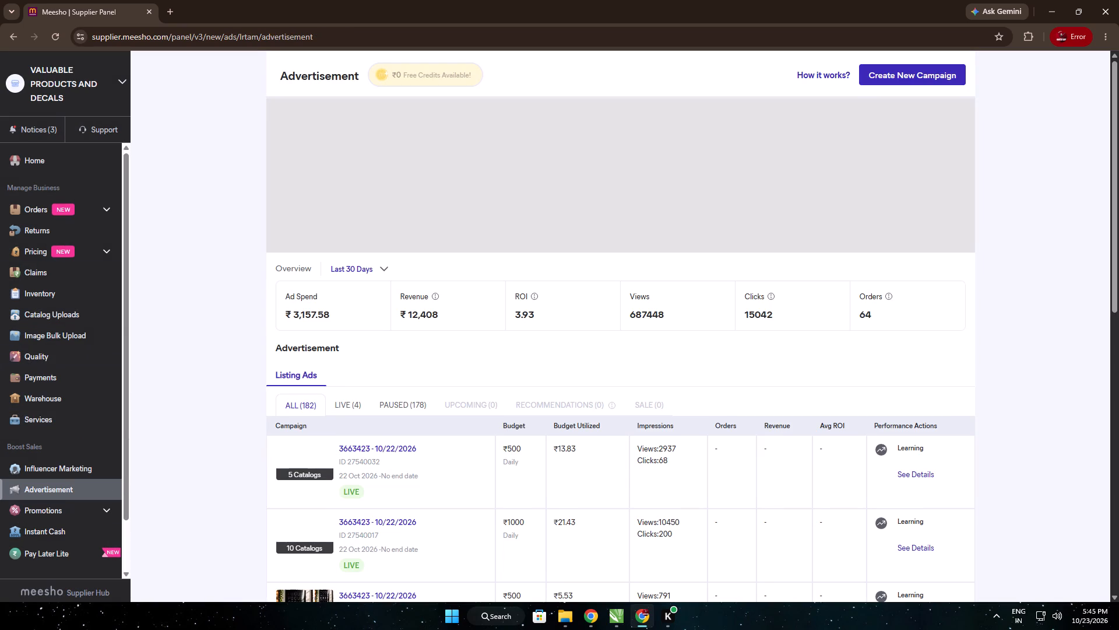
pyautogui.click(367, 271)
pyautogui.click(359, 373)
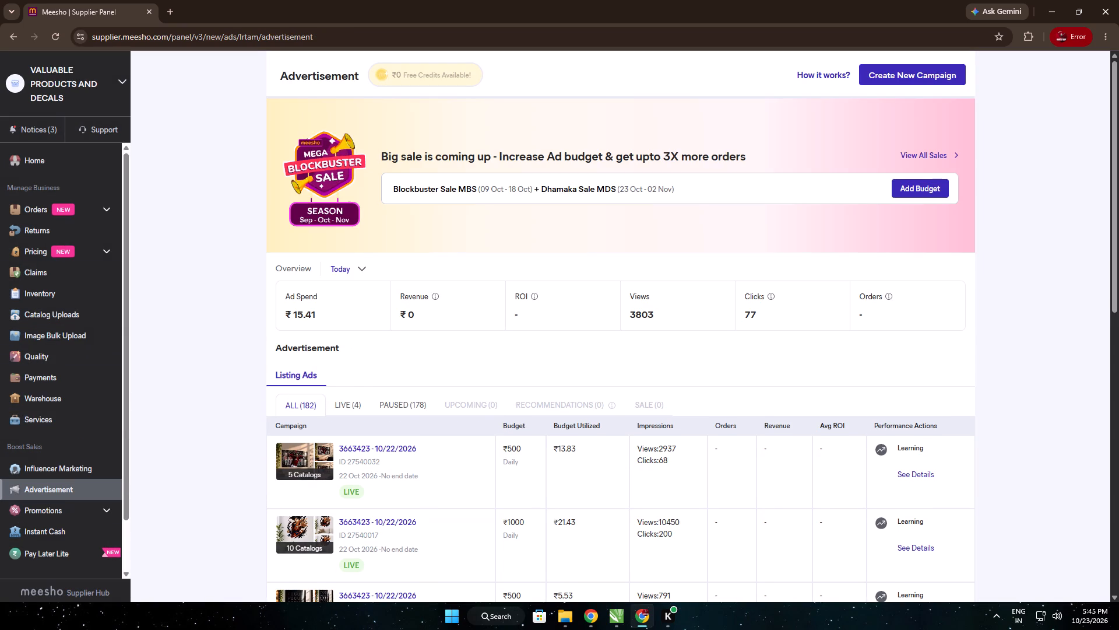
pyautogui.click(354, 267)
pyautogui.click(356, 354)
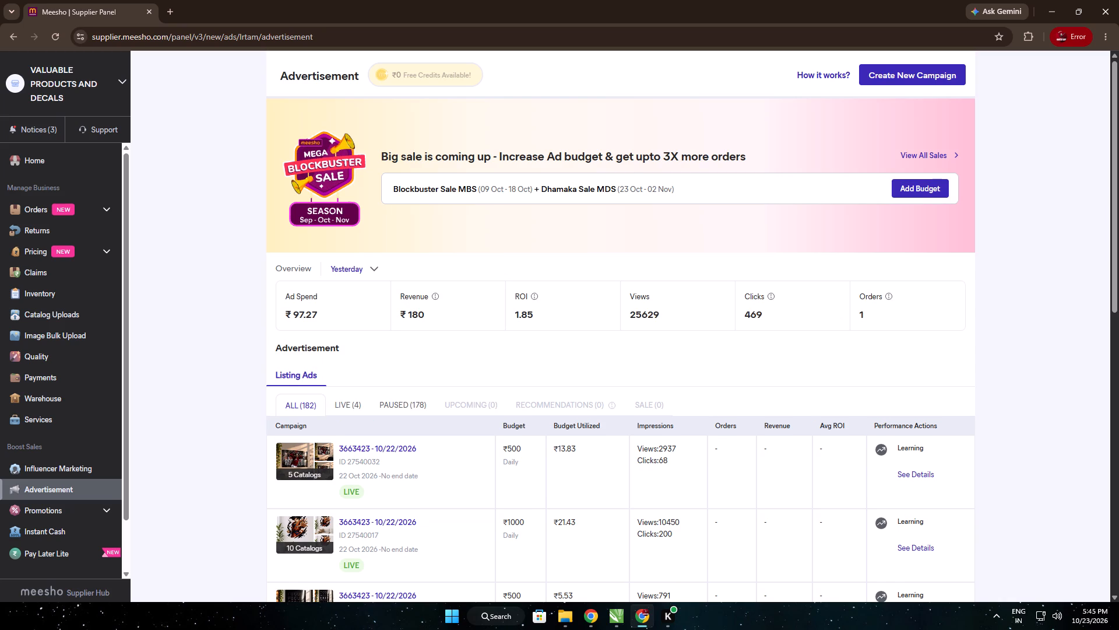
pyautogui.moveTo(868, 315); pyautogui.dragTo(841, 322)
pyautogui.click(590, 613)
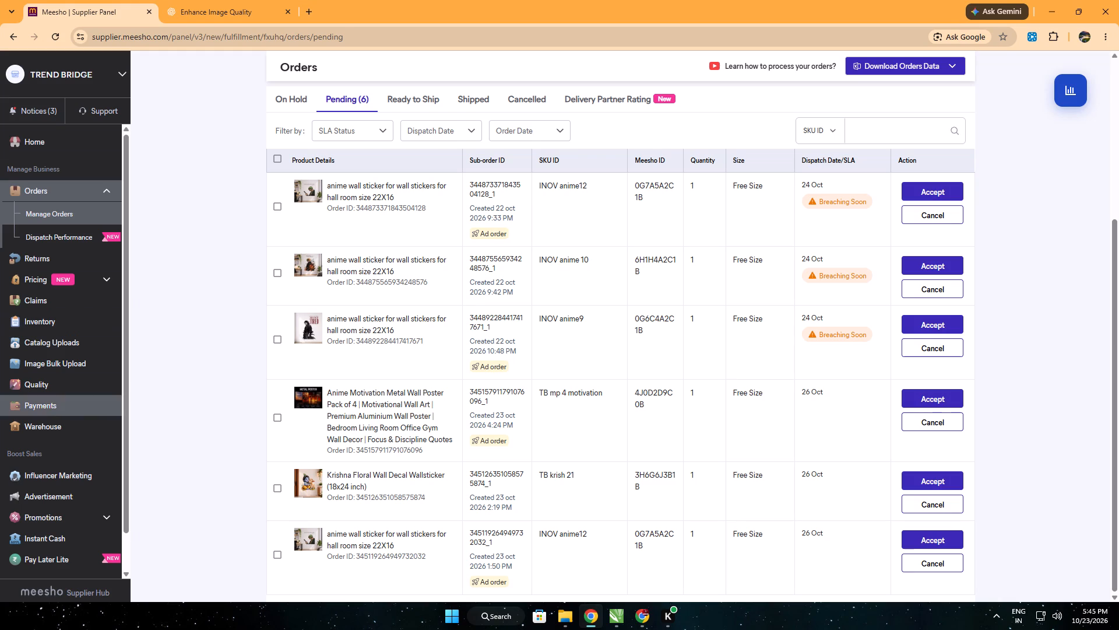
pyautogui.click(52, 501)
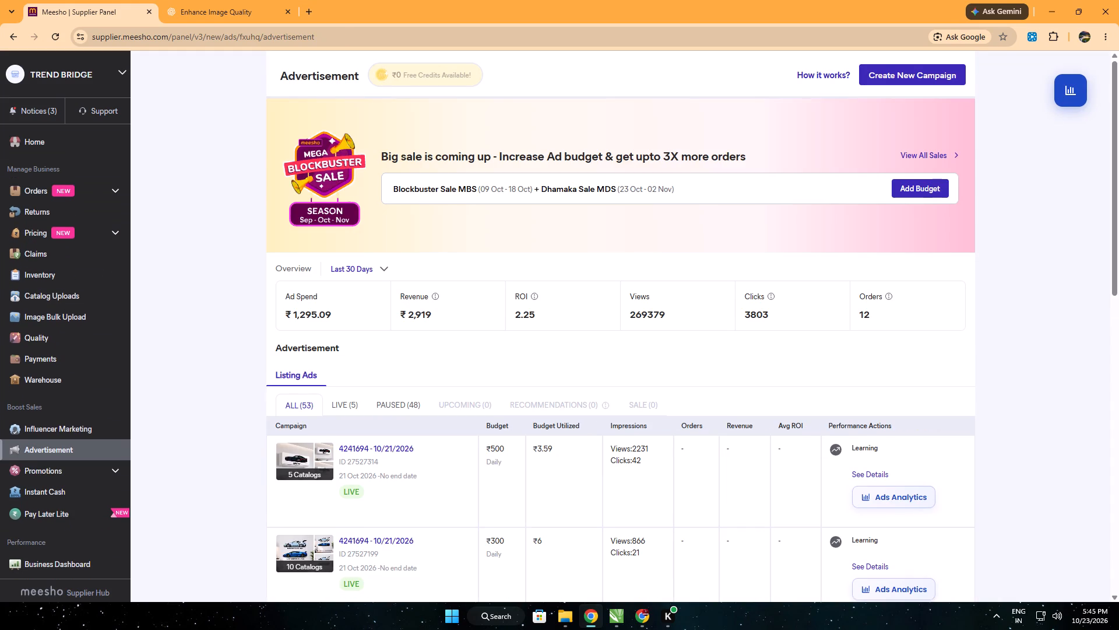
pyautogui.click(329, 267)
pyautogui.click(353, 273)
pyautogui.click(344, 372)
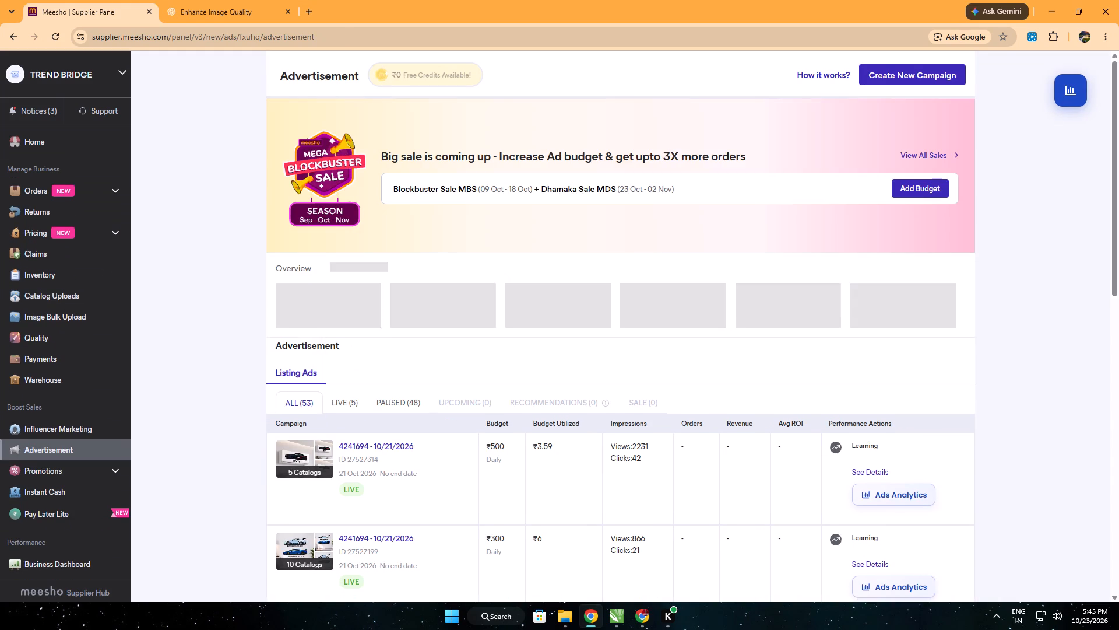
pyautogui.moveTo(876, 315); pyautogui.dragTo(863, 321)
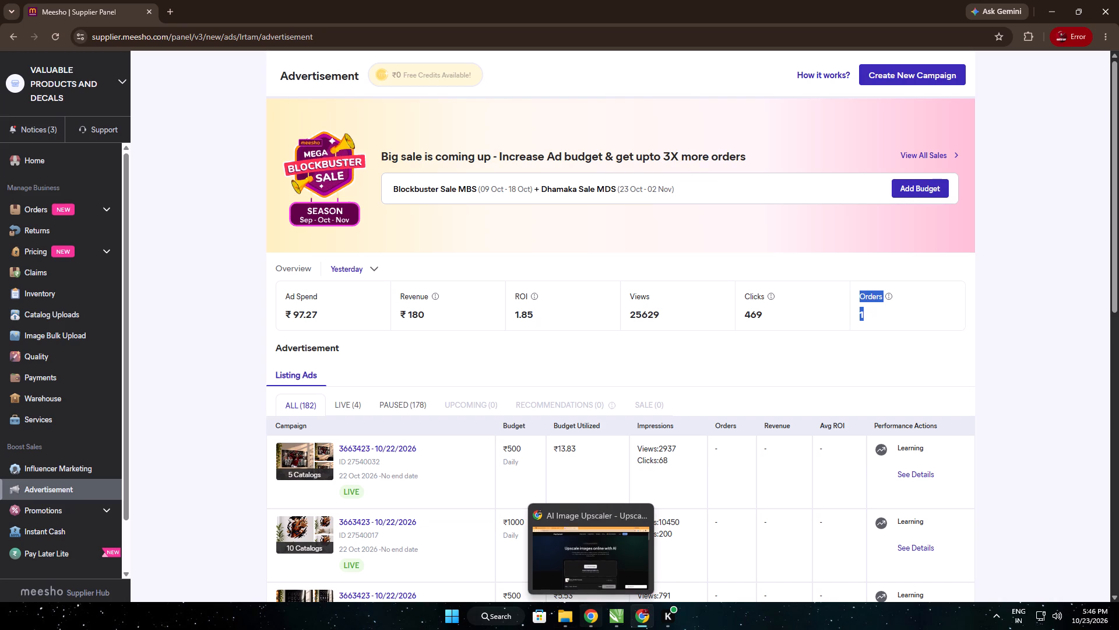
pyautogui.scroll(-3, 501, 461)
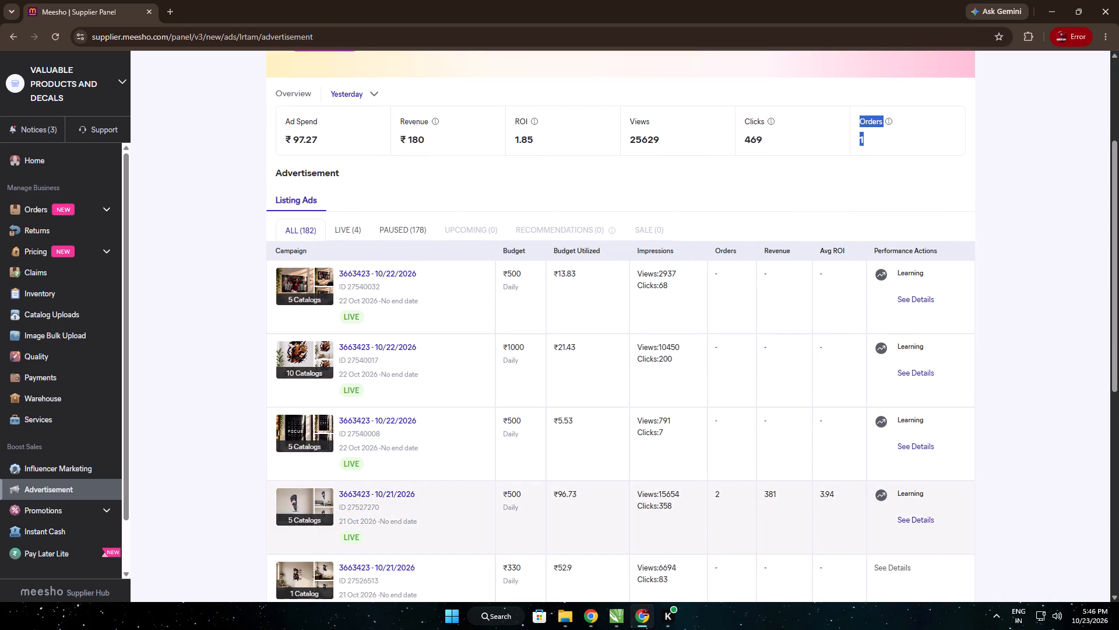
pyautogui.moveTo(731, 494); pyautogui.dragTo(715, 492)
pyautogui.click(705, 505)
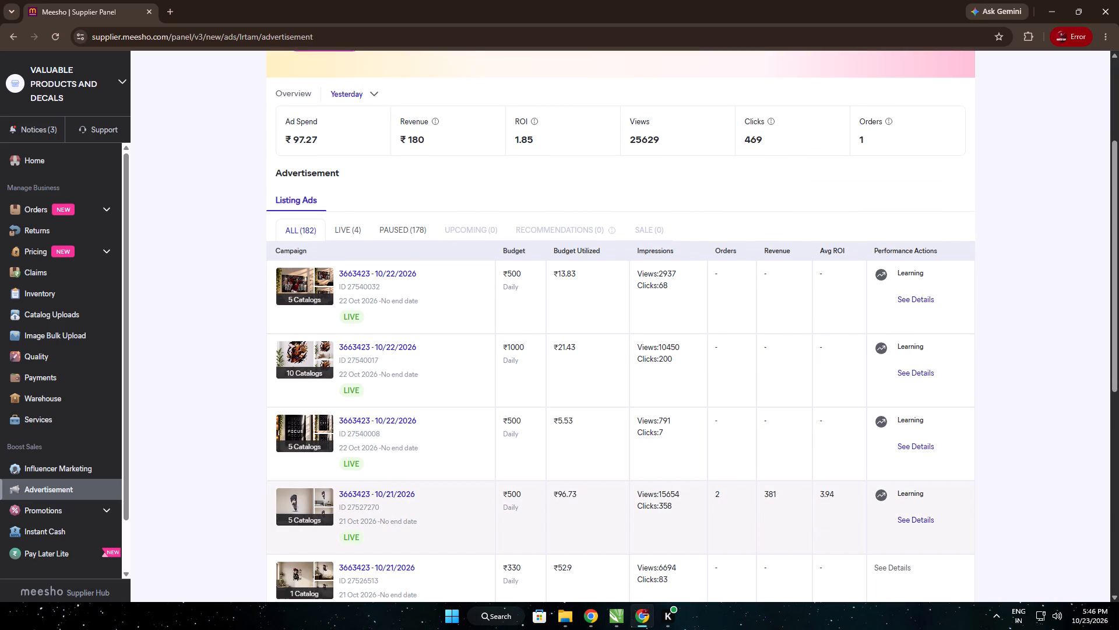
pyautogui.moveTo(578, 493); pyautogui.dragTo(548, 498)
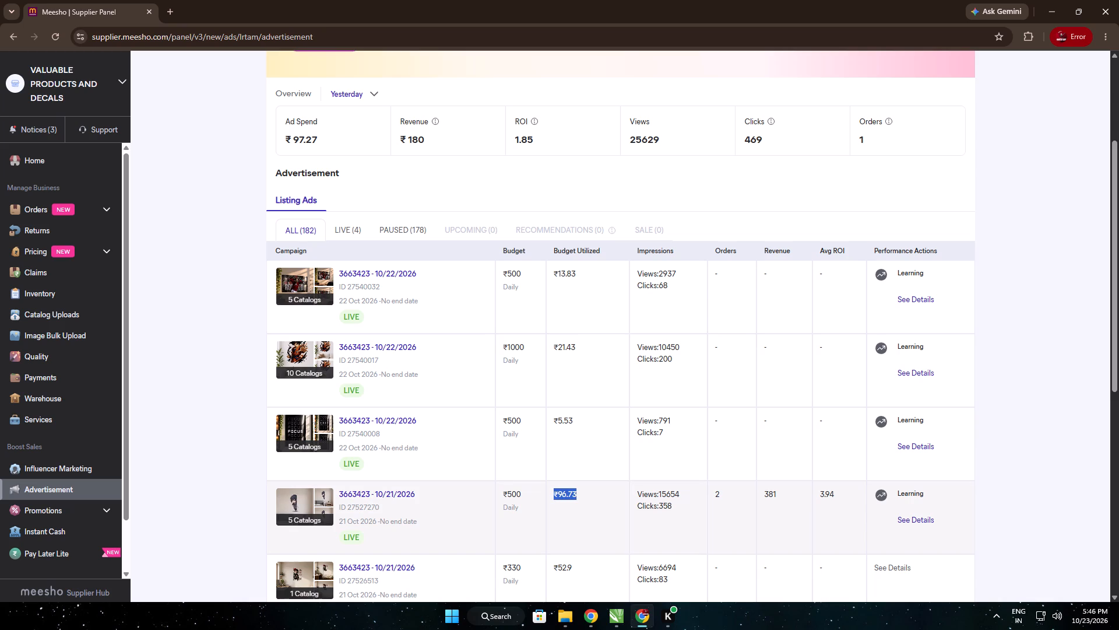
pyautogui.scroll(3, 720, 508)
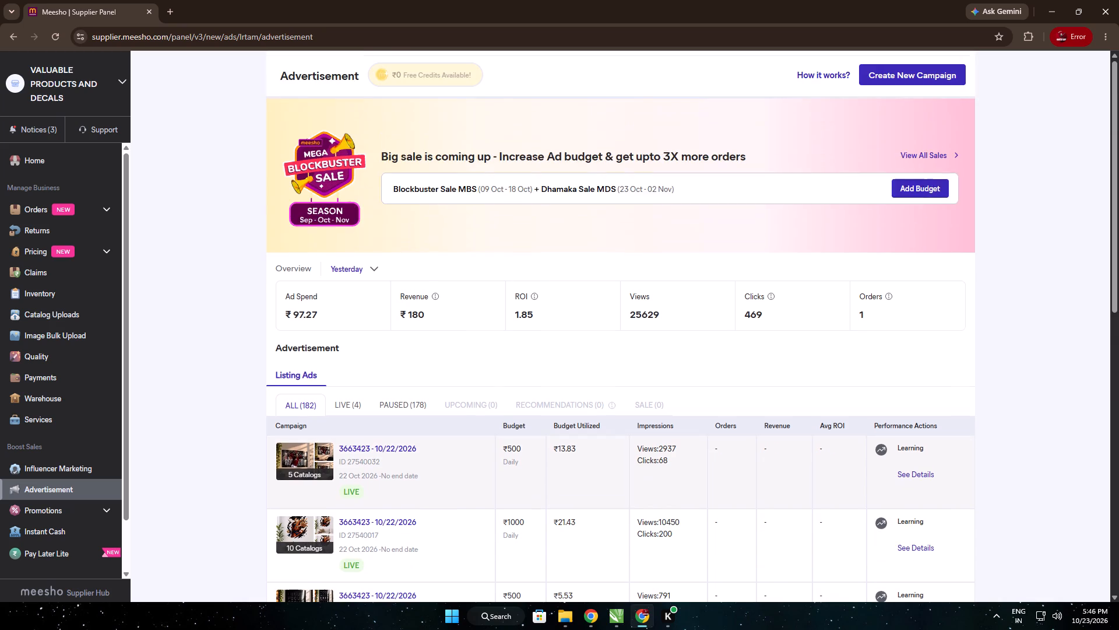
pyautogui.scroll(-3, 730, 480)
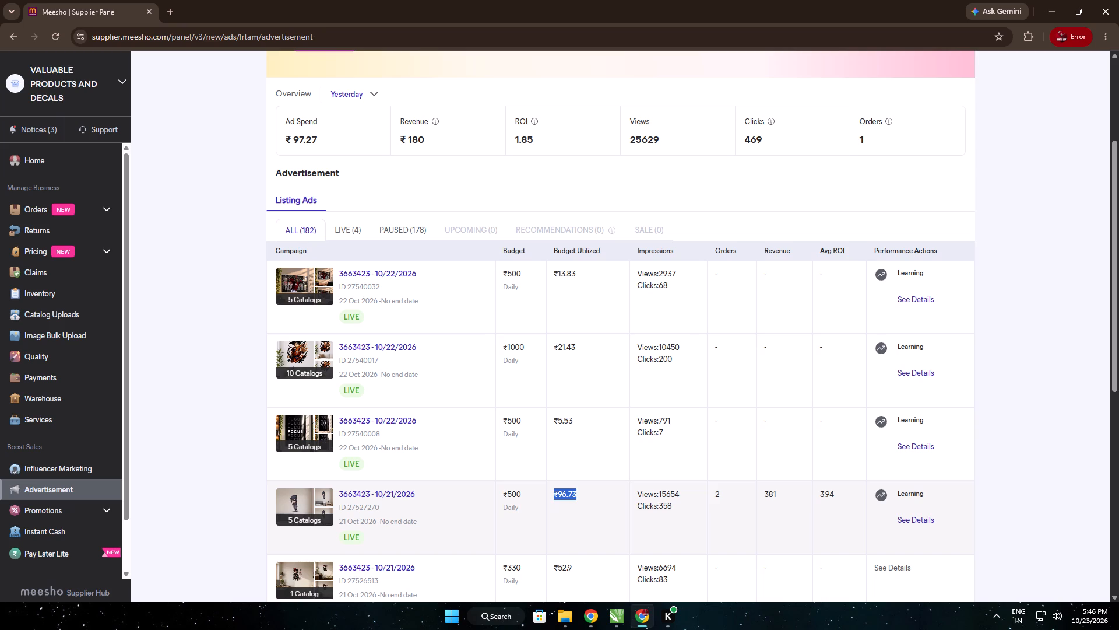
# Open the details of the 10/21/2026 campaign with ID 27527270 and examine the ad spend of each catalog.
pyautogui.click(899, 513)
pyautogui.click(899, 527)
pyautogui.click(905, 514)
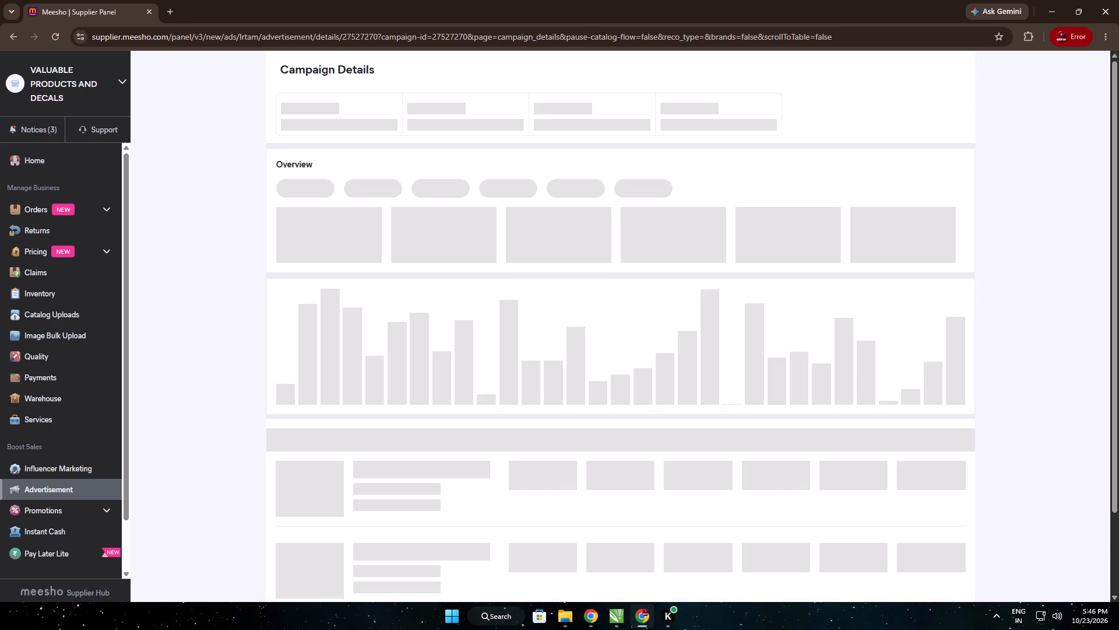
pyautogui.scroll(-2, 420, 508)
pyautogui.scroll(-4, 520, 437)
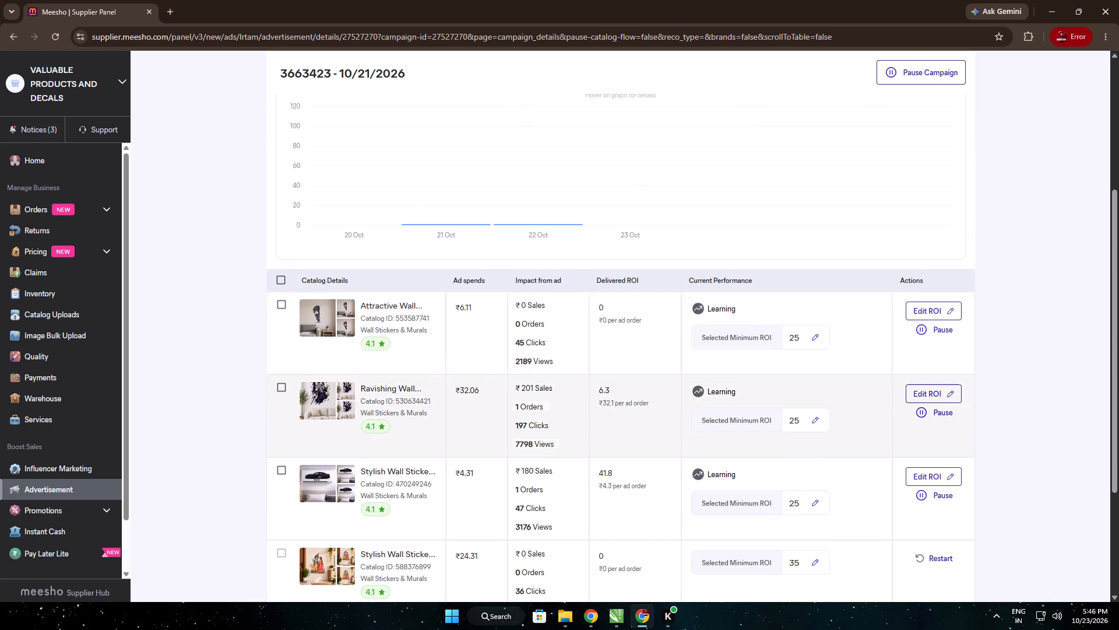
pyautogui.moveTo(474, 307); pyautogui.dragTo(453, 311)
pyautogui.click(460, 392)
pyautogui.moveTo(444, 387); pyautogui.dragTo(506, 398)
pyautogui.click(459, 453)
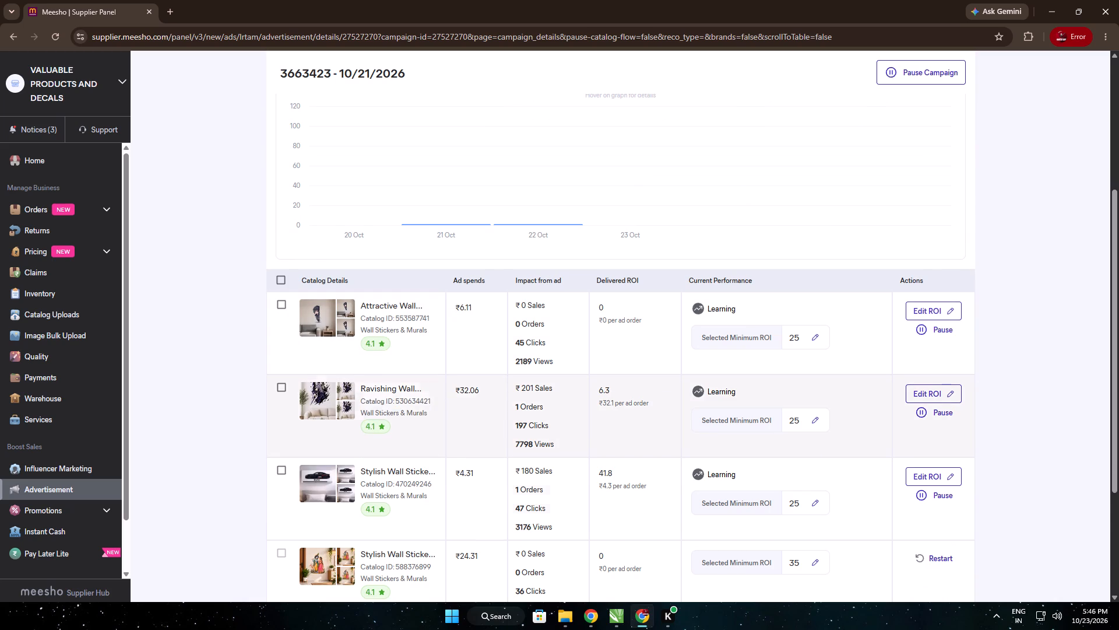
pyautogui.scroll(-2, 478, 471)
pyautogui.moveTo(472, 349); pyautogui.dragTo(459, 354)
pyautogui.click(460, 415)
pyautogui.moveTo(468, 440); pyautogui.dragTo(454, 444)
pyautogui.click(460, 470)
pyautogui.scroll(-1, 469, 475)
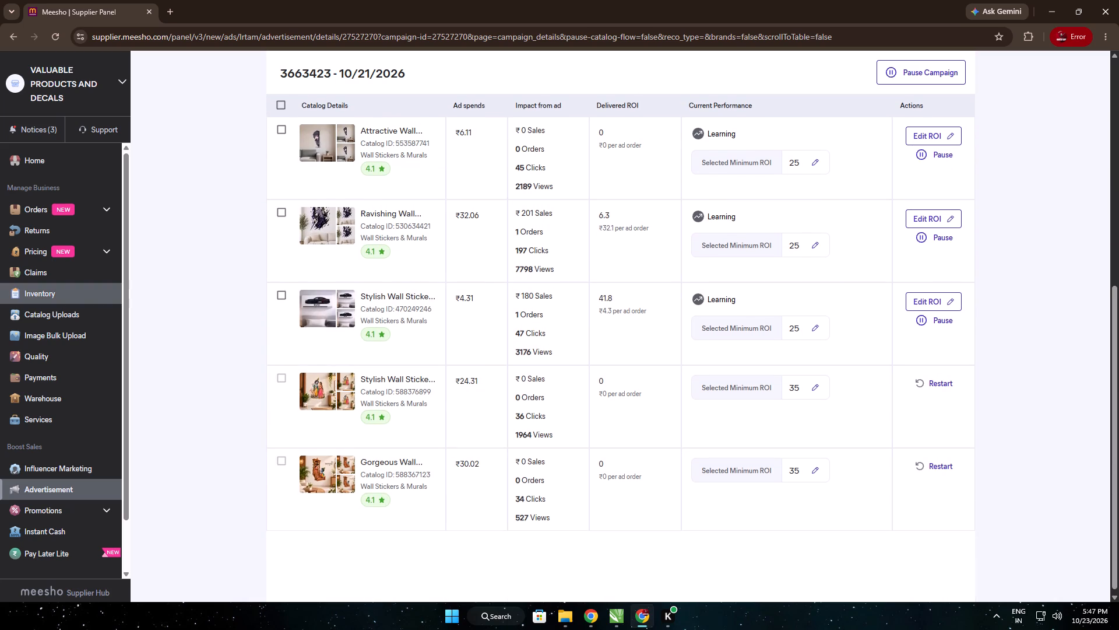
# Open the pending orders list of Valuable Products and Decals.
pyautogui.moveTo(45, 185); pyautogui.dragTo(47, 193)
pyautogui.click(48, 209)
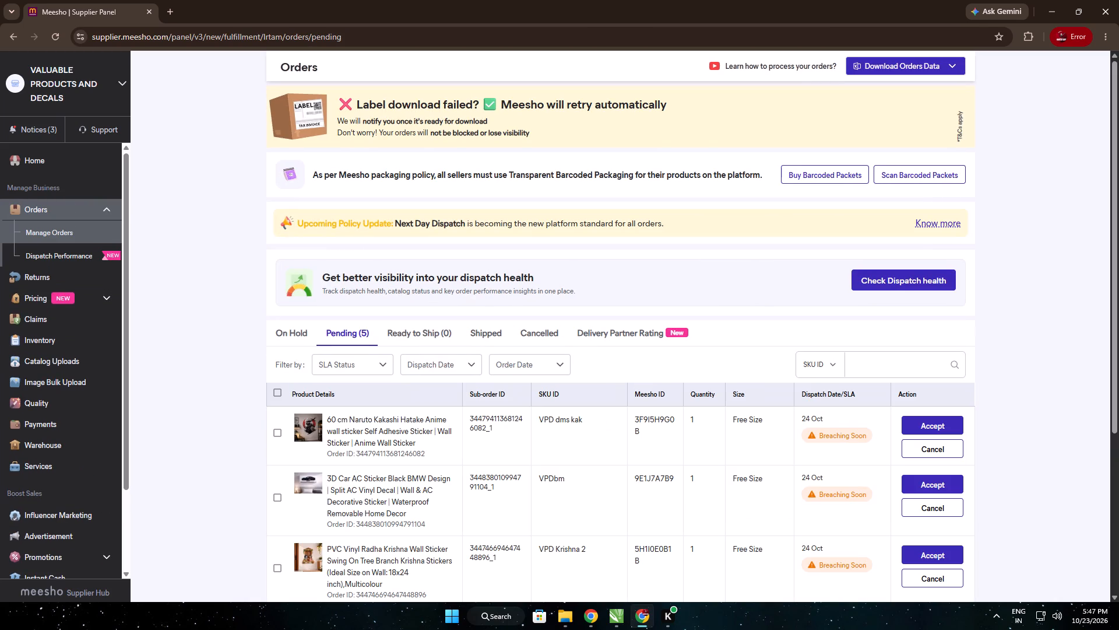
# Switch to CorelDRAW and delete all designs in "22 oct .cdr" except the black samurai "TIRED" design.
pyautogui.scroll(-3, 491, 516)
pyautogui.click(610, 619)
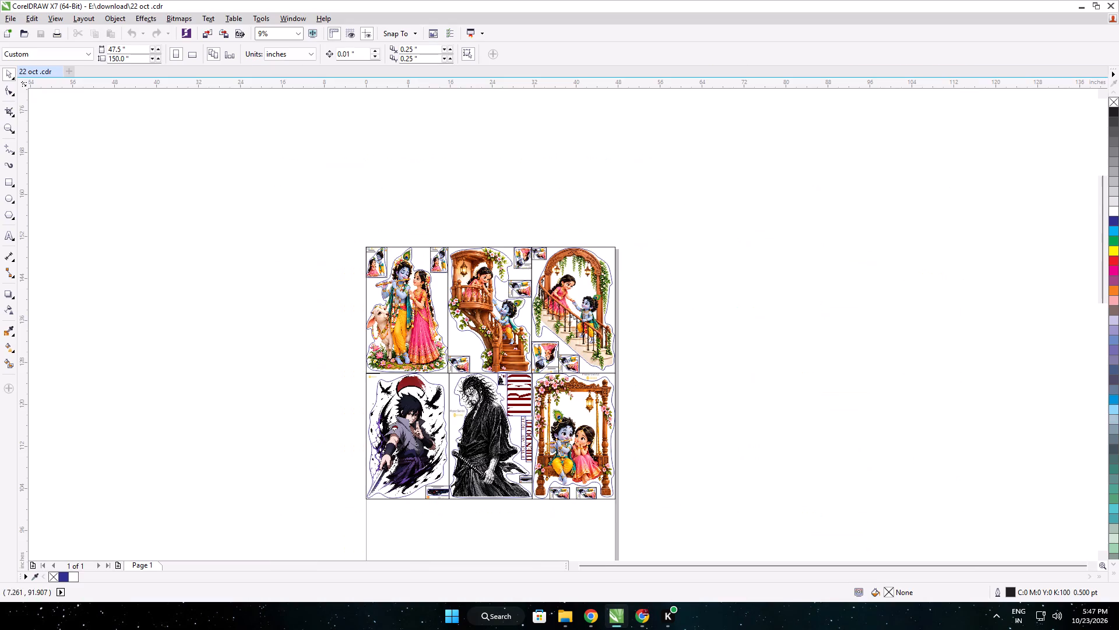
pyautogui.moveTo(595, 373); pyautogui.dragTo(594, 289, button='middle')
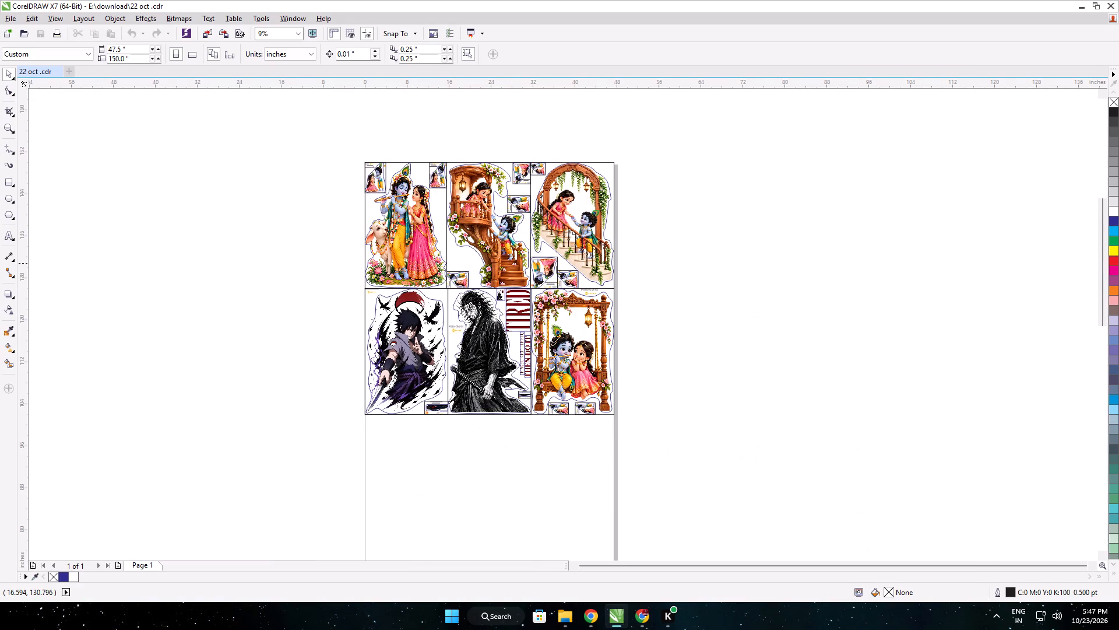
pyautogui.moveTo(347, 145); pyautogui.dragTo(668, 296)
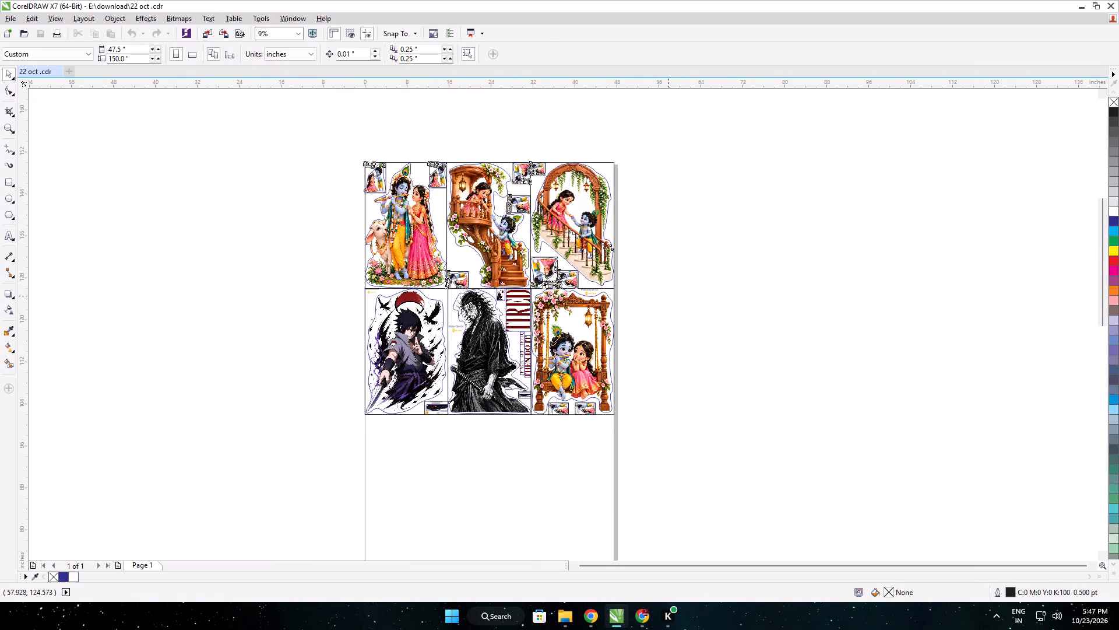
pyautogui.press('Delete')
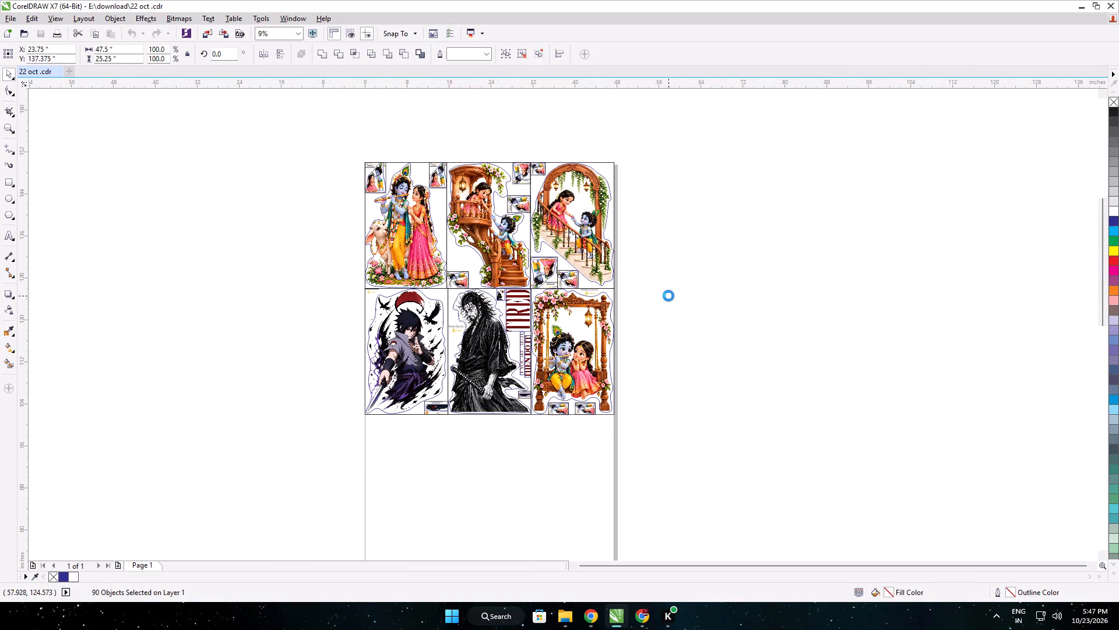
pyautogui.scroll(2, 518, 295)
pyautogui.scroll(-3, 479, 286)
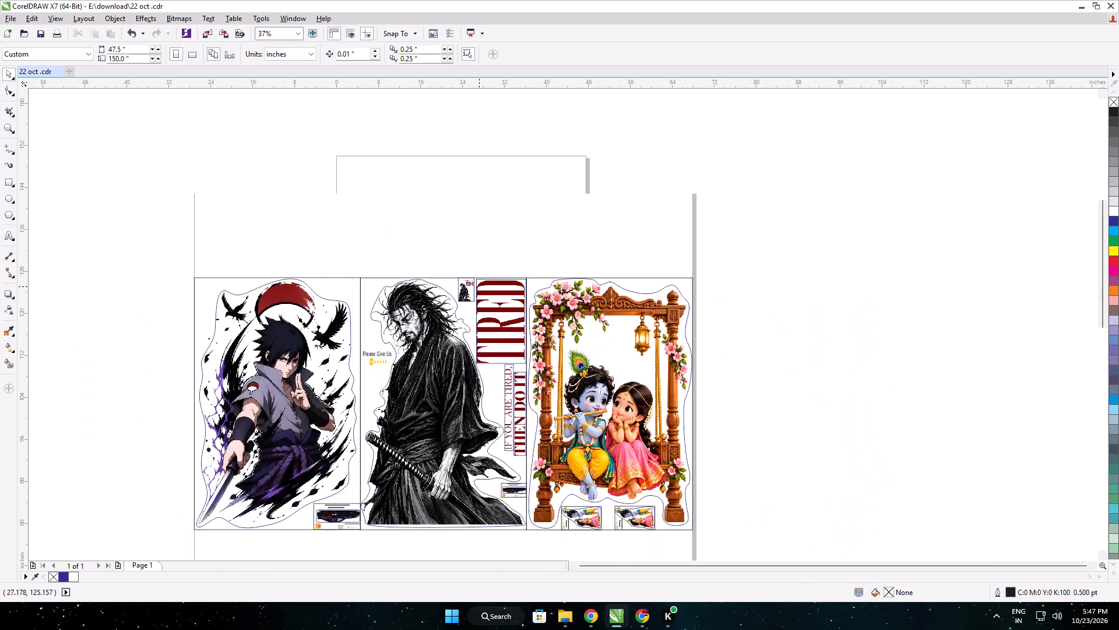
pyautogui.moveTo(302, 268); pyautogui.dragTo(422, 434)
pyautogui.press('Delete')
pyautogui.moveTo(625, 433); pyautogui.dragTo(505, 255)
pyautogui.press('Delete')
pyautogui.click(548, 306)
pyautogui.press('Delete')
pyautogui.click(547, 309)
pyautogui.press('Delete')
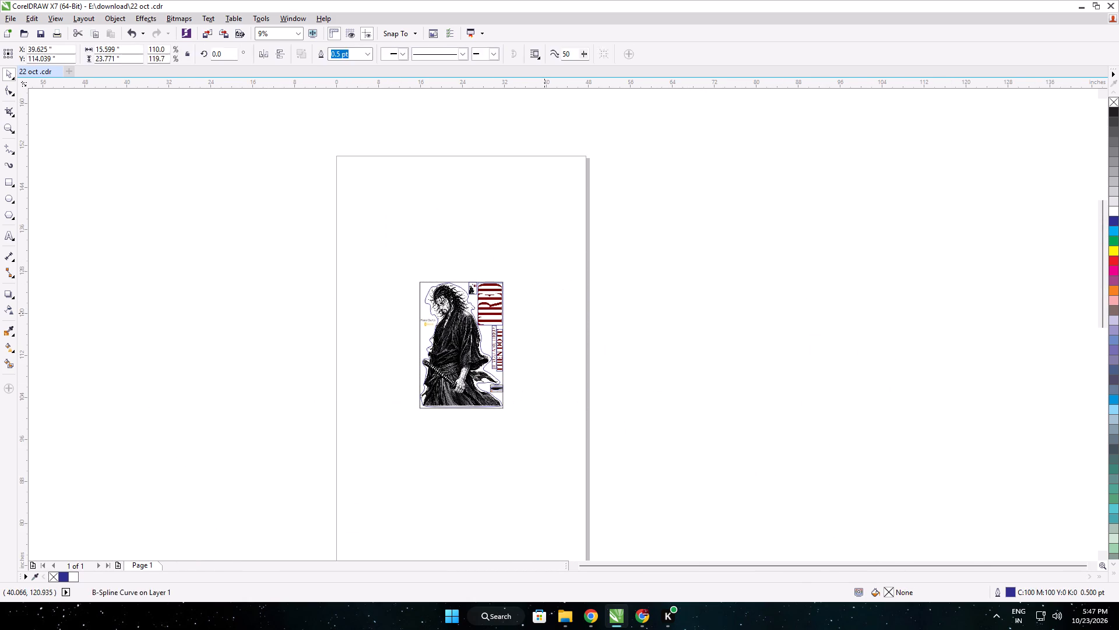
# Move the whole samurai "TIRED" design to the page's upper-left corner, centred at X 7.917", Y 138.0".
pyautogui.moveTo(349, 254); pyautogui.dragTo(530, 449)
pyautogui.moveTo(451, 354); pyautogui.dragTo(363, 224)
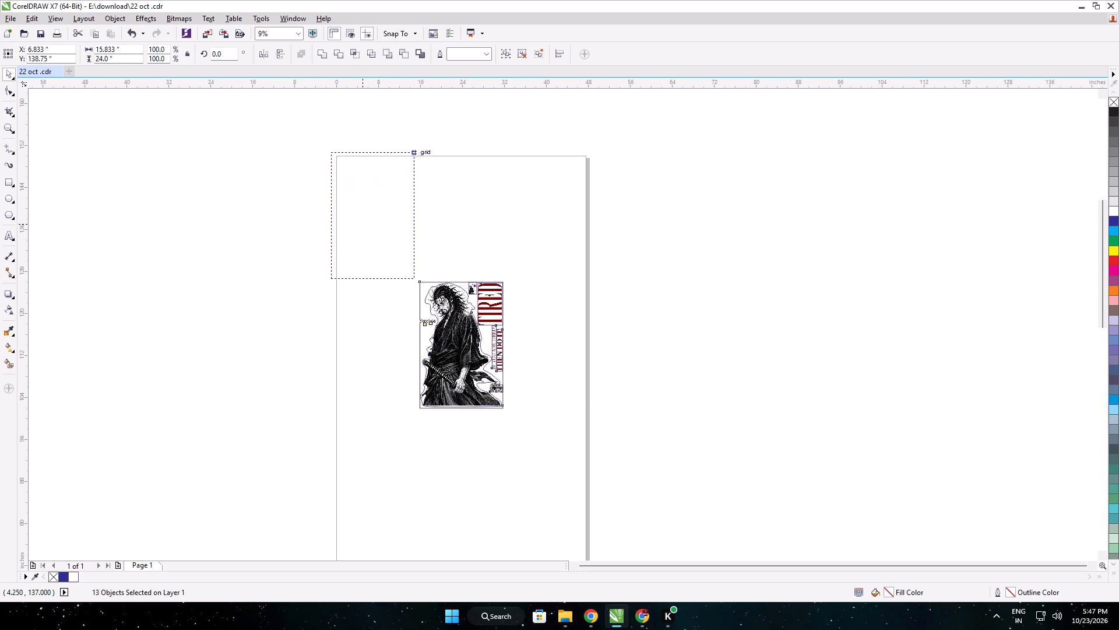
pyautogui.moveTo(363, 224); pyautogui.dragTo(368, 229)
pyautogui.scroll(4, 336, 159)
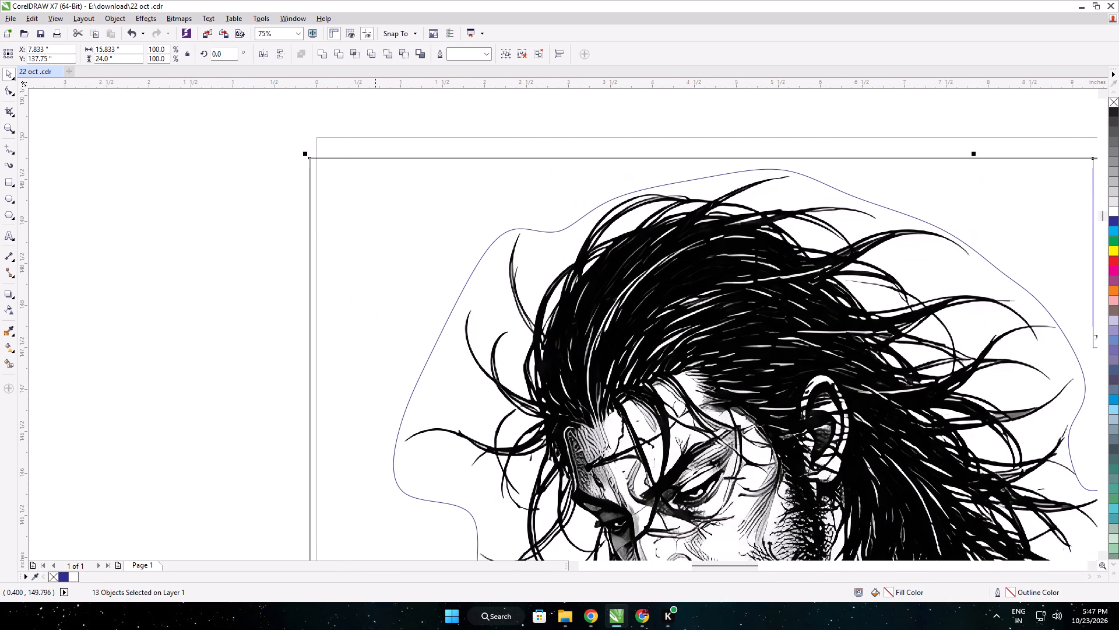
pyautogui.moveTo(375, 195); pyautogui.dragTo(383, 173)
pyautogui.scroll(-3, 335, 170)
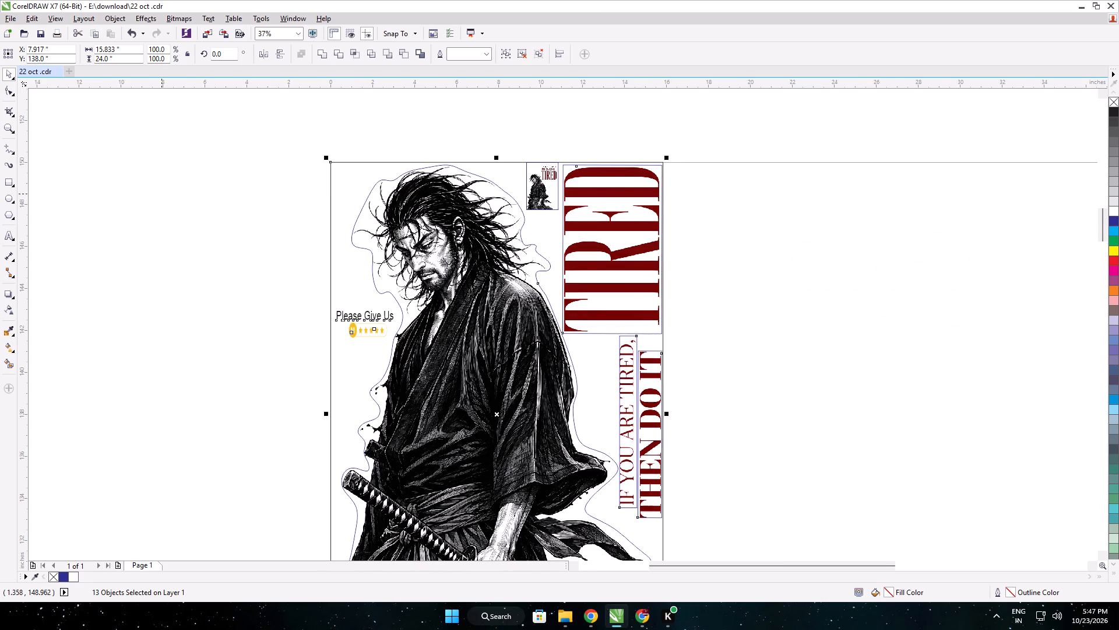
pyautogui.click(161, 193)
pyautogui.scroll(-2, 374, 230)
pyautogui.moveTo(578, 472); pyautogui.dragTo(262, 145)
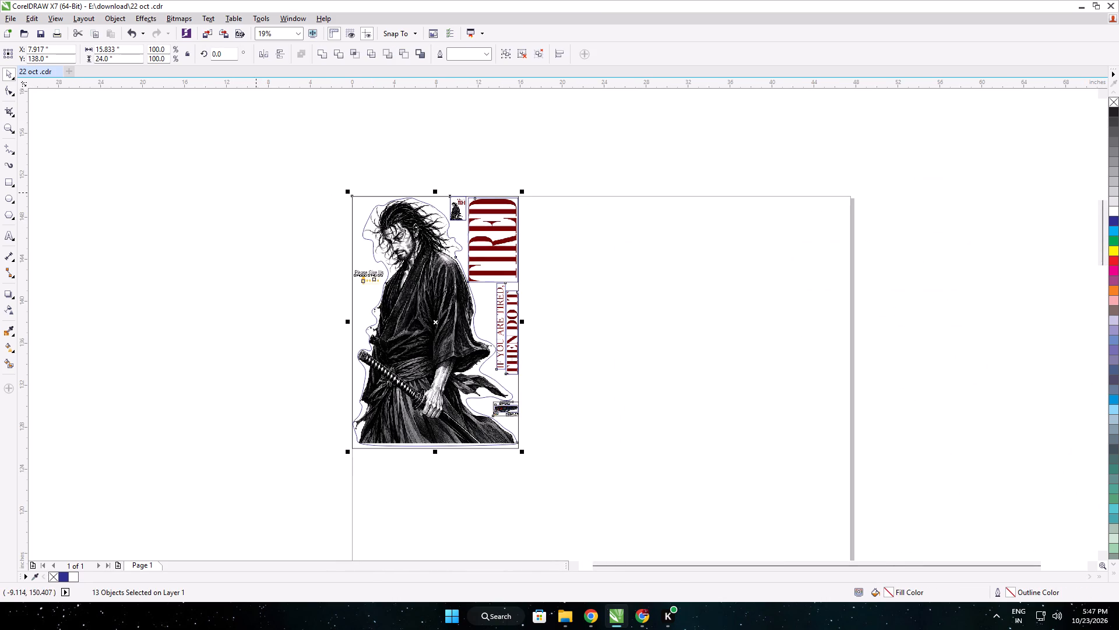
pyautogui.click(333, 359)
# Return to the upscaler site in Chrome and download the upscaled "Zoro's Resolute Vow.png".
pyautogui.click(602, 616)
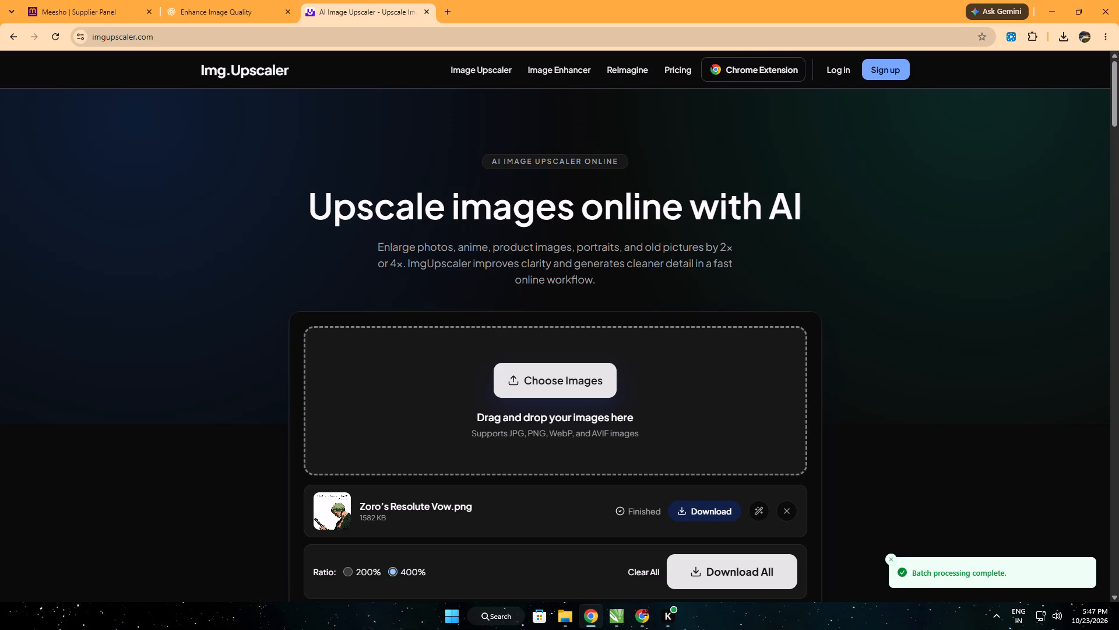
pyautogui.scroll(-2, 461, 474)
pyautogui.click(703, 392)
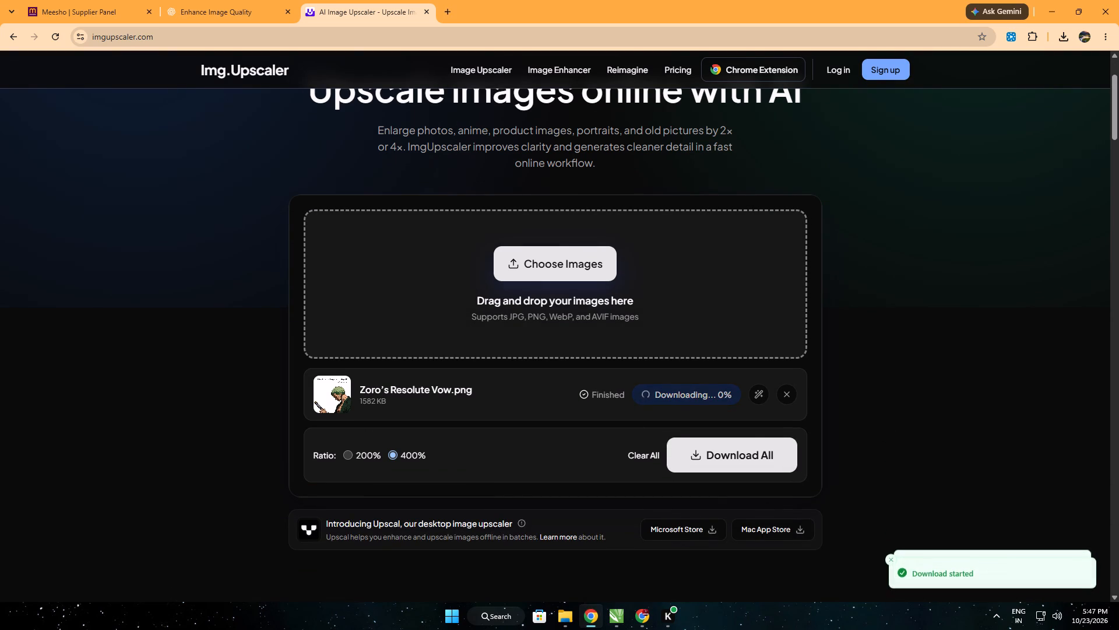
# Download the enhanced Naruto "ninja way" image from the ChatGPT conversation.
pyautogui.click(233, 15)
pyautogui.click(224, 131)
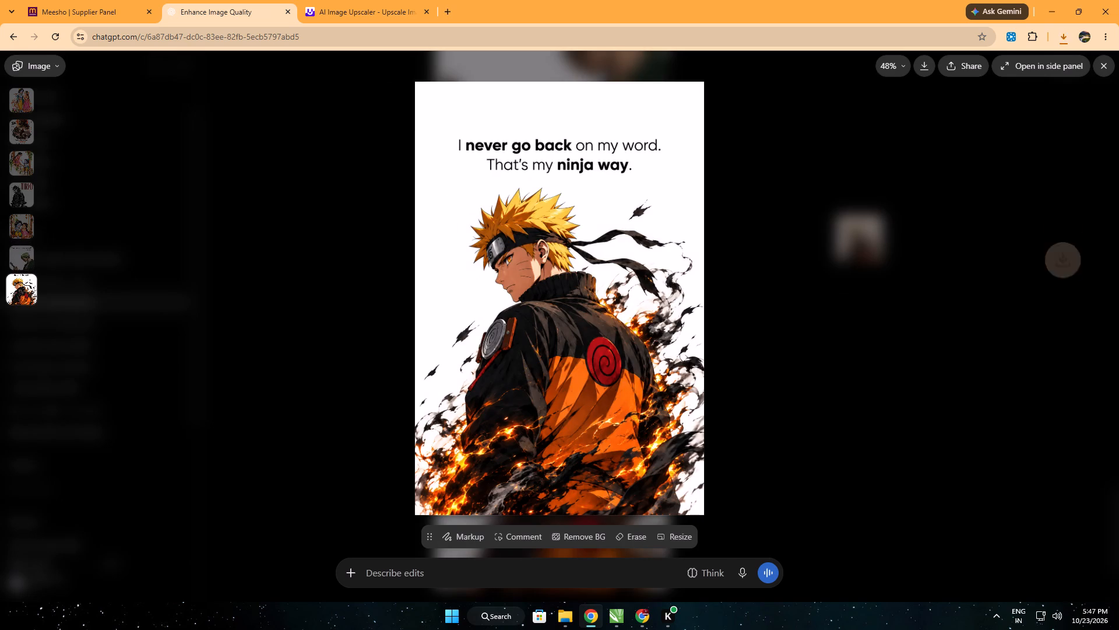
pyautogui.click(541, 414)
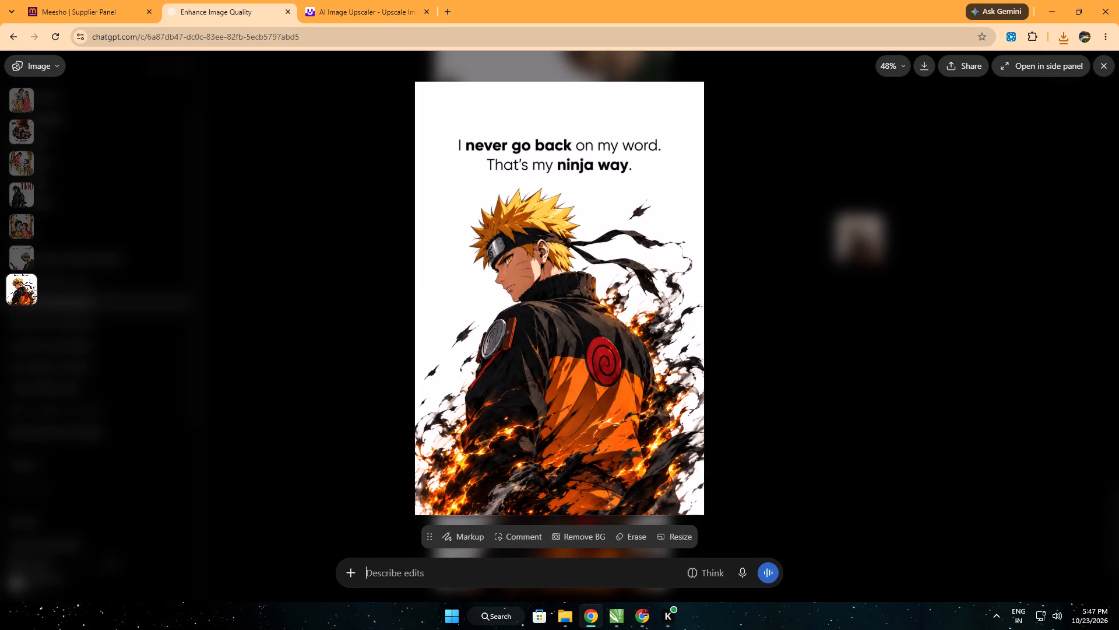
pyautogui.click(924, 67)
# Open the Ready to Ship orders list of the Trend Bridge supplier account.
pyautogui.moveTo(19, 0); pyautogui.dragTo(24, 0)
pyautogui.click(64, 0)
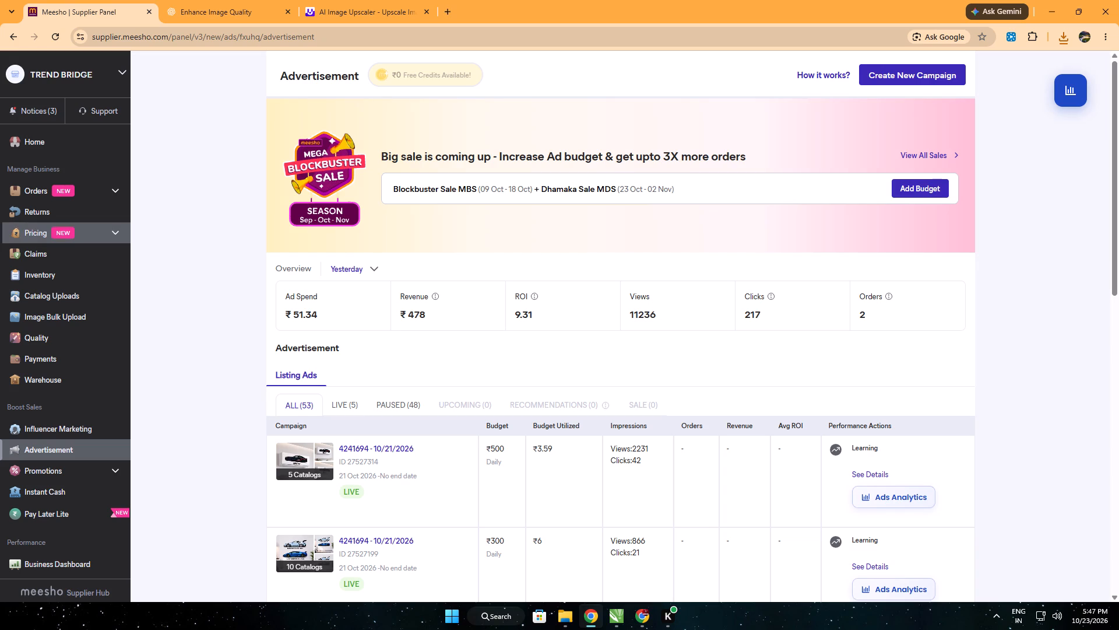
pyautogui.click(26, 192)
pyautogui.scroll(-2, 233, 410)
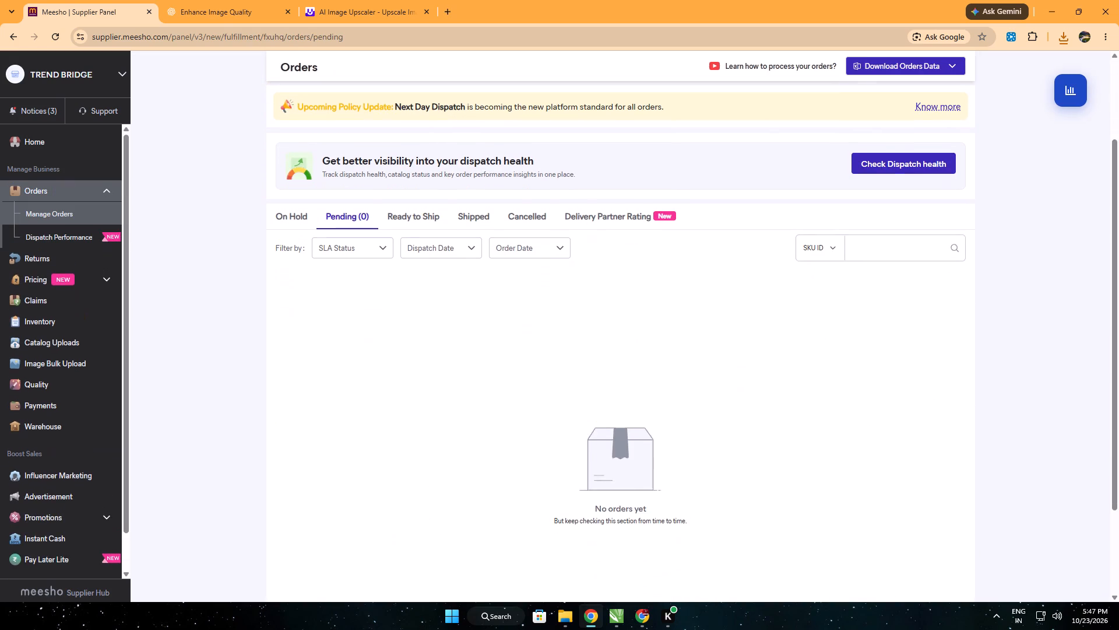
pyautogui.click(397, 216)
pyautogui.scroll(-5, 213, 376)
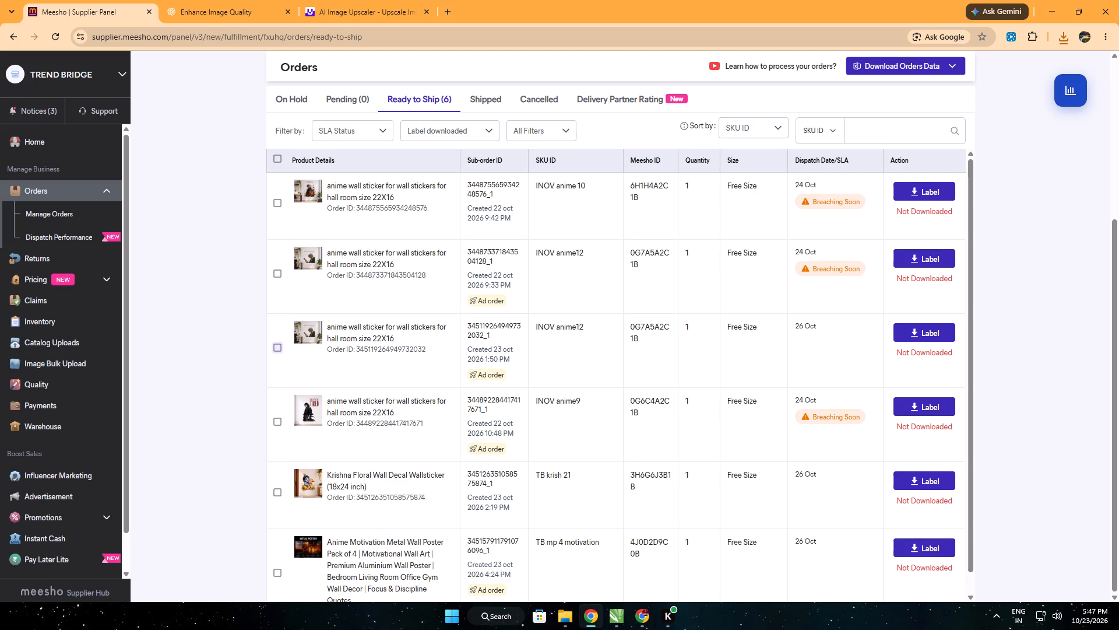
# Enlarge the Krishna Floral Wall Decal product photo and copy just the Krishna-and-calf artwork using Google Lens area selection.
pyautogui.scroll(-2, 341, 443)
pyautogui.click(307, 469)
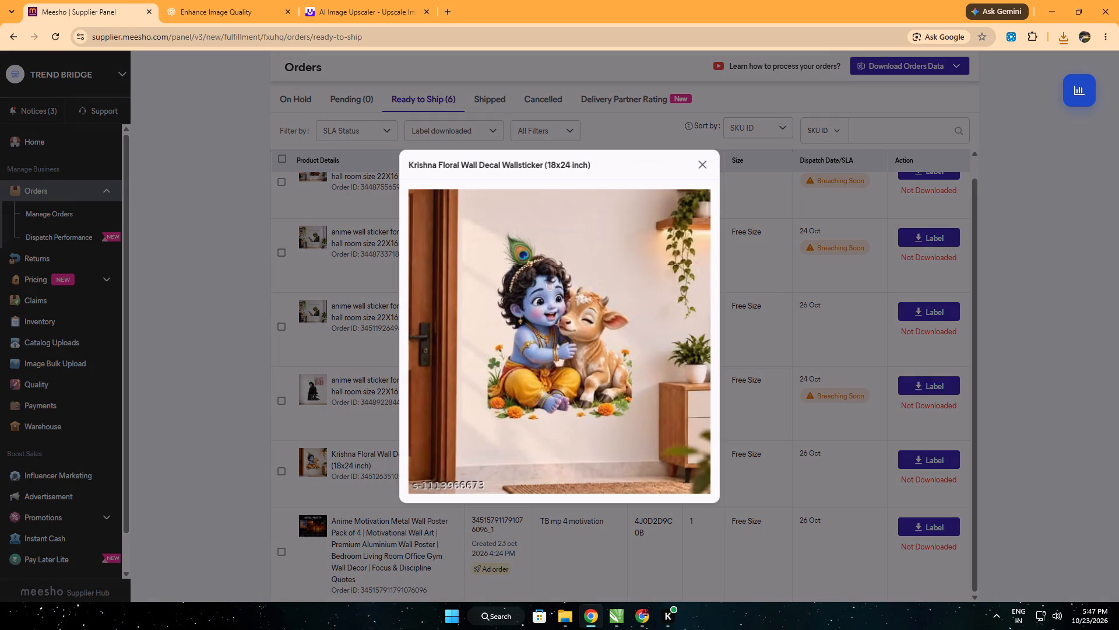
pyautogui.rightClick(539, 303)
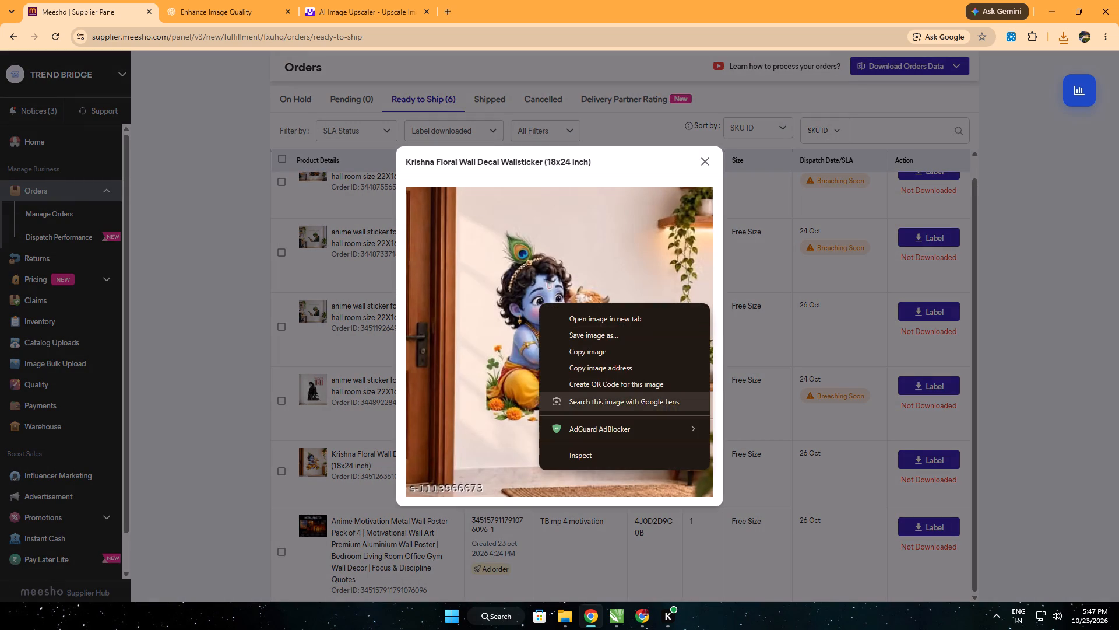
pyautogui.click(573, 404)
pyautogui.moveTo(371, 251); pyautogui.dragTo(425, 345)
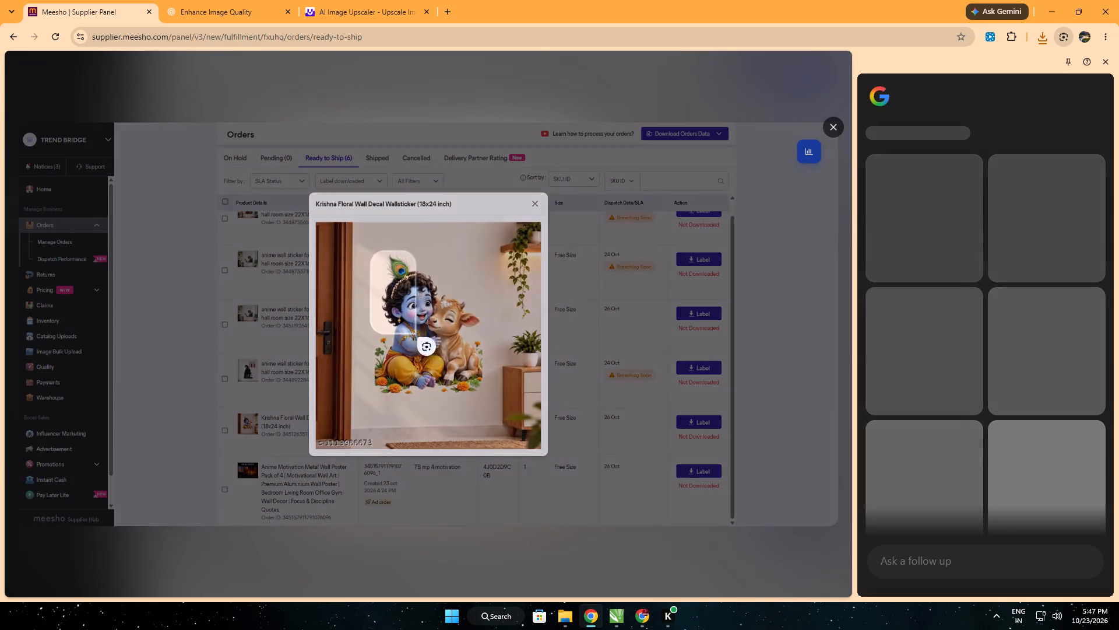
pyautogui.moveTo(425, 345); pyautogui.dragTo(492, 410)
pyautogui.click(446, 437)
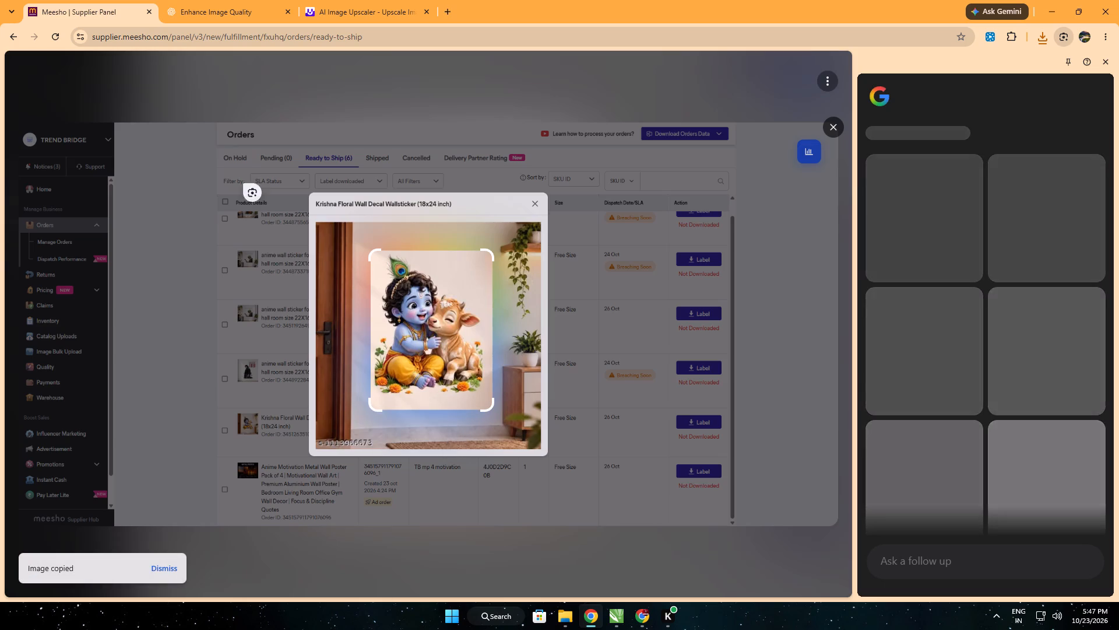
# On imgupscaler.com, replace the finished Zoro file with "Naruto's Ninja Way in Flames.png" and start upscaling it at 400%.
pyautogui.click(227, 0)
pyautogui.click(355, 165)
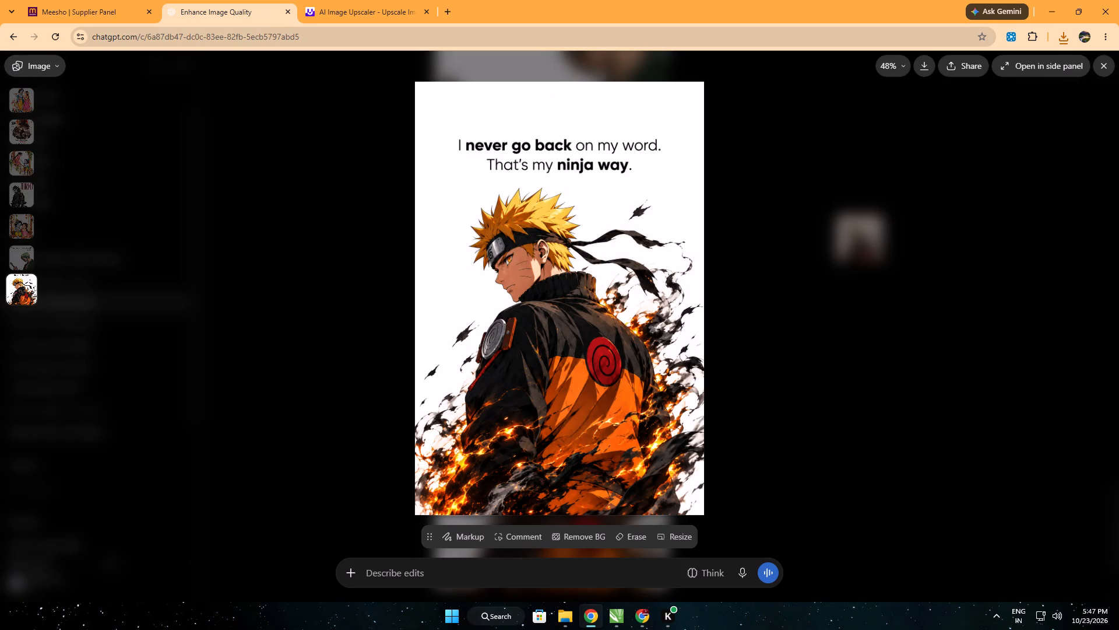
pyautogui.click(361, 0)
pyautogui.click(785, 393)
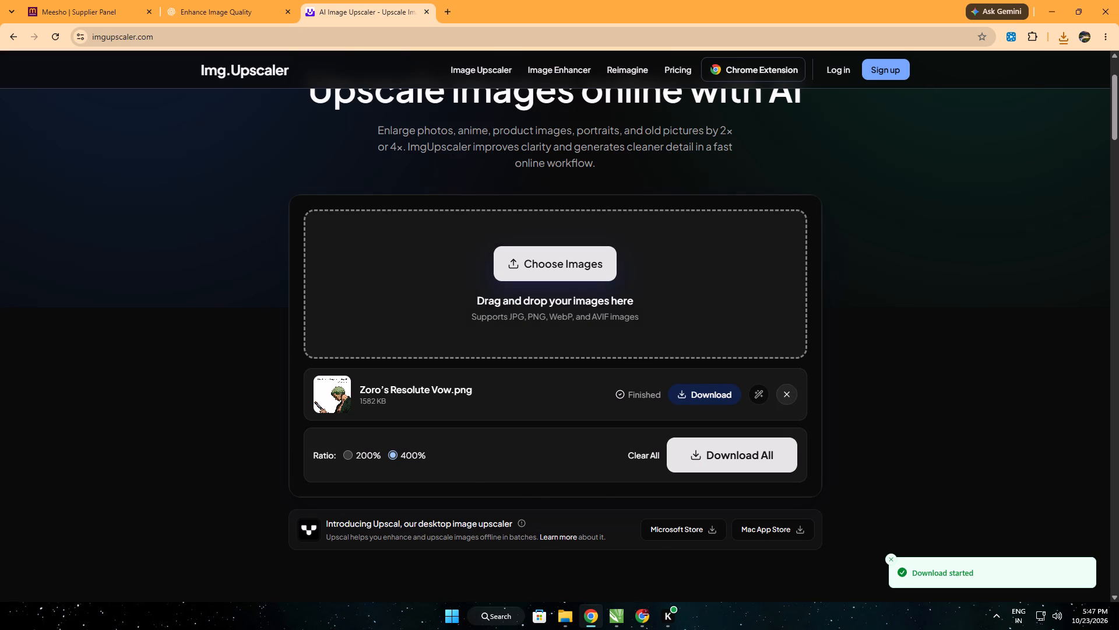
pyautogui.click(563, 265)
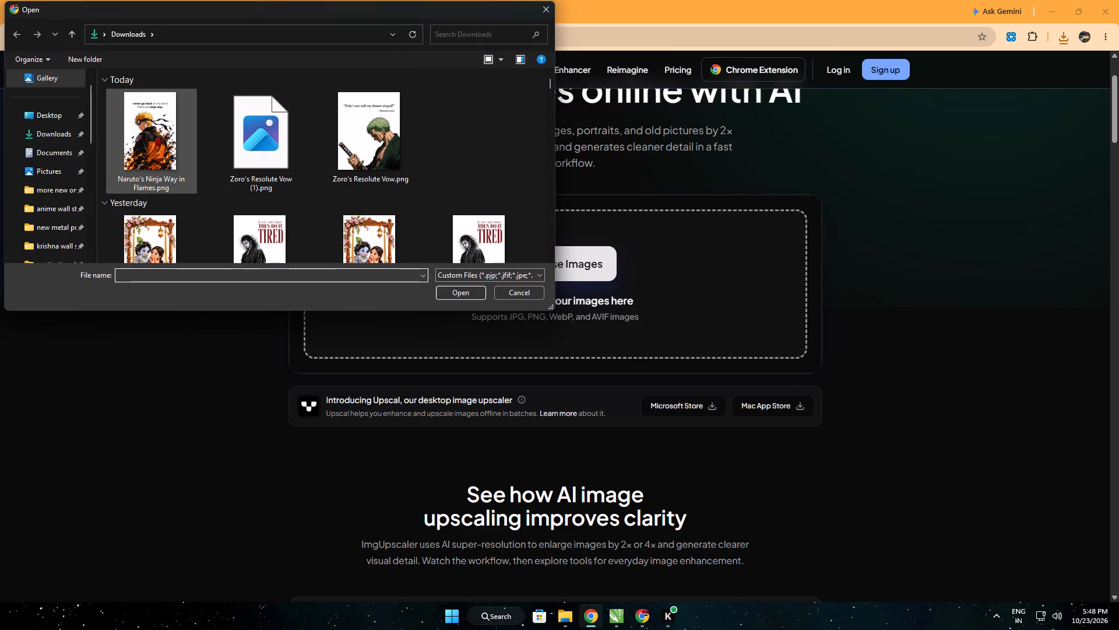
pyautogui.click(167, 149)
pyautogui.click(459, 288)
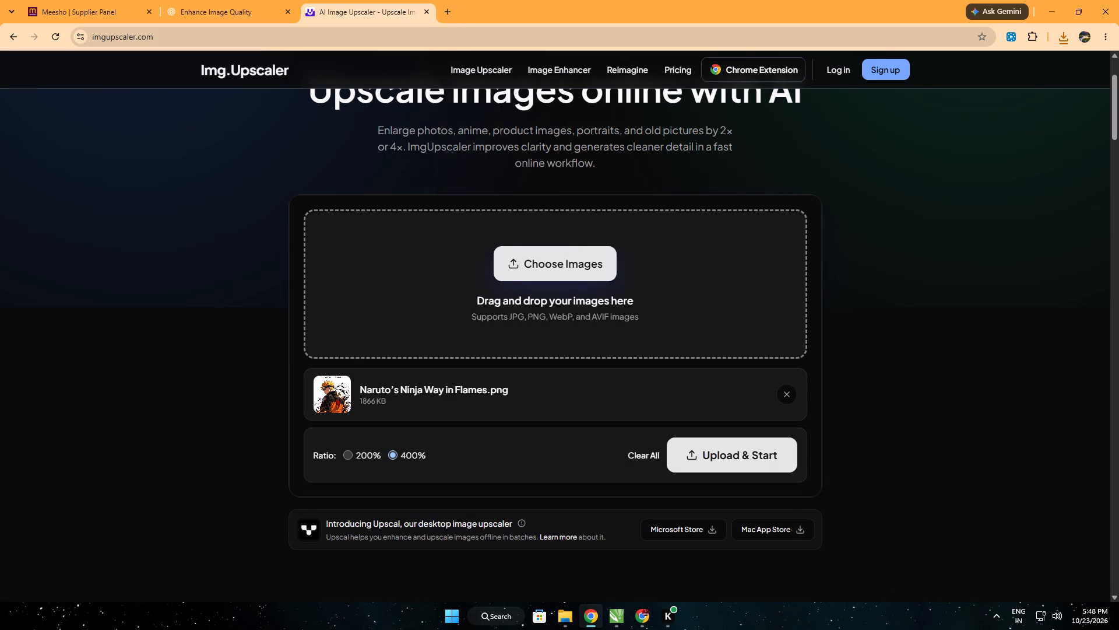
pyautogui.click(706, 453)
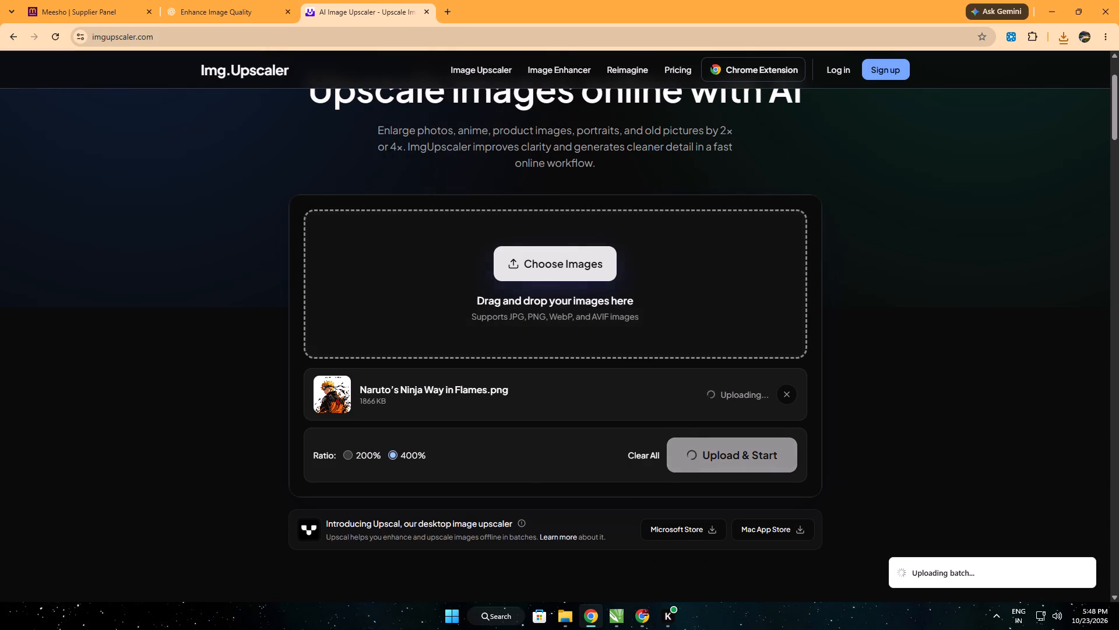
# Send the copied Krishna-and-calf image to the "Enhance Image Quality" chat in ChatGPT.
pyautogui.click(216, 0)
pyautogui.hotkey('ctrl', 'v')
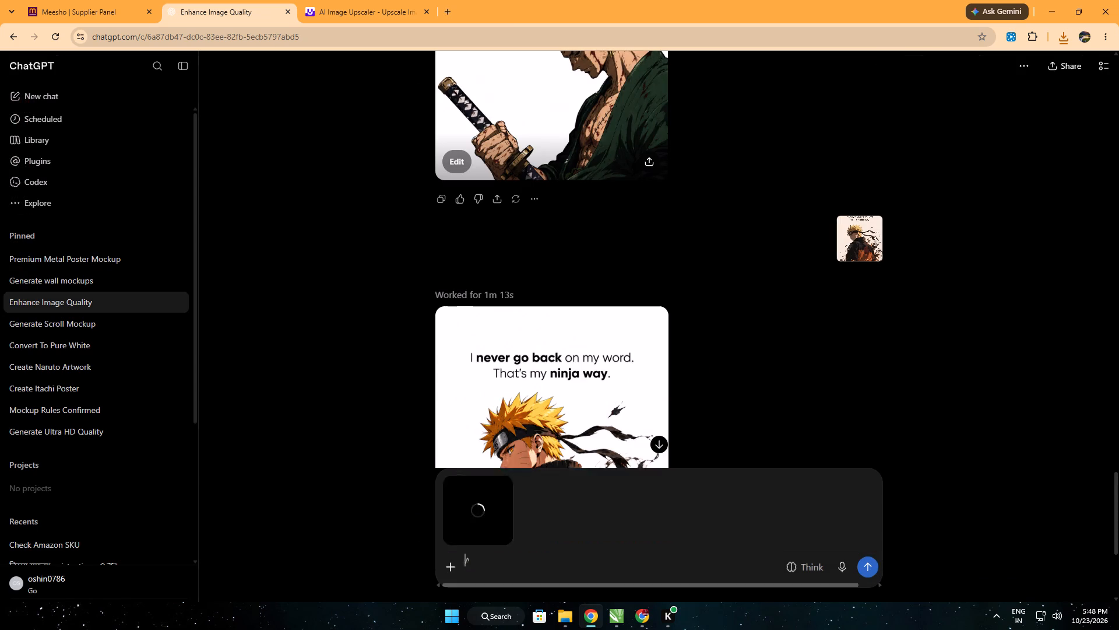
pyautogui.click(865, 572)
# Import "Zoro's Resolute Vow (1).png" into the CorelDRAW document and place it at original size in the empty area left of the page.
pyautogui.click(632, 624)
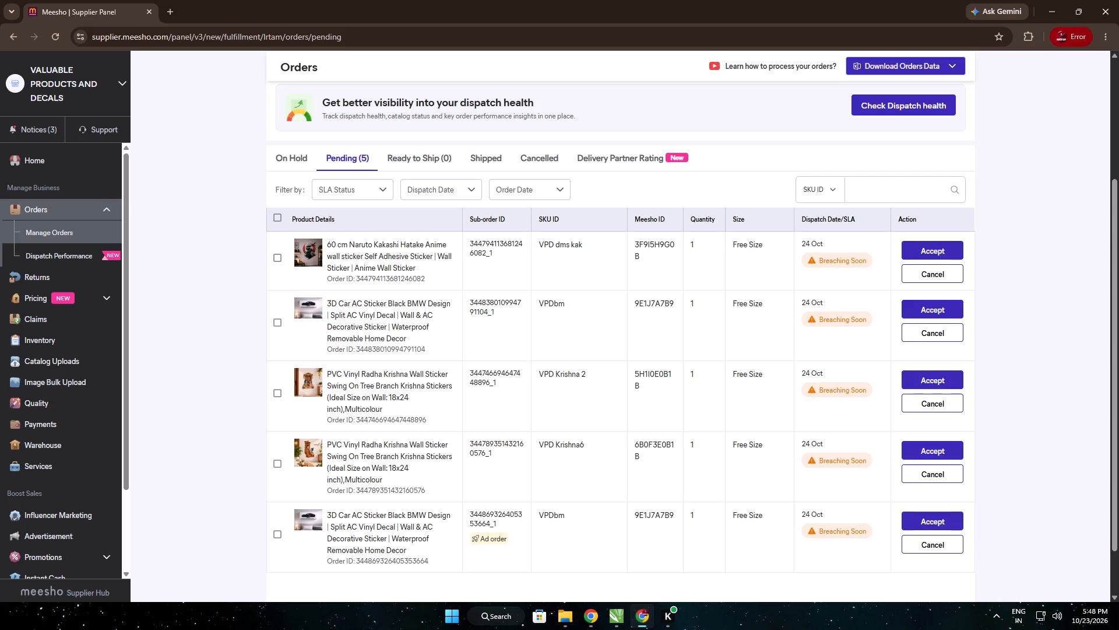
pyautogui.click(613, 617)
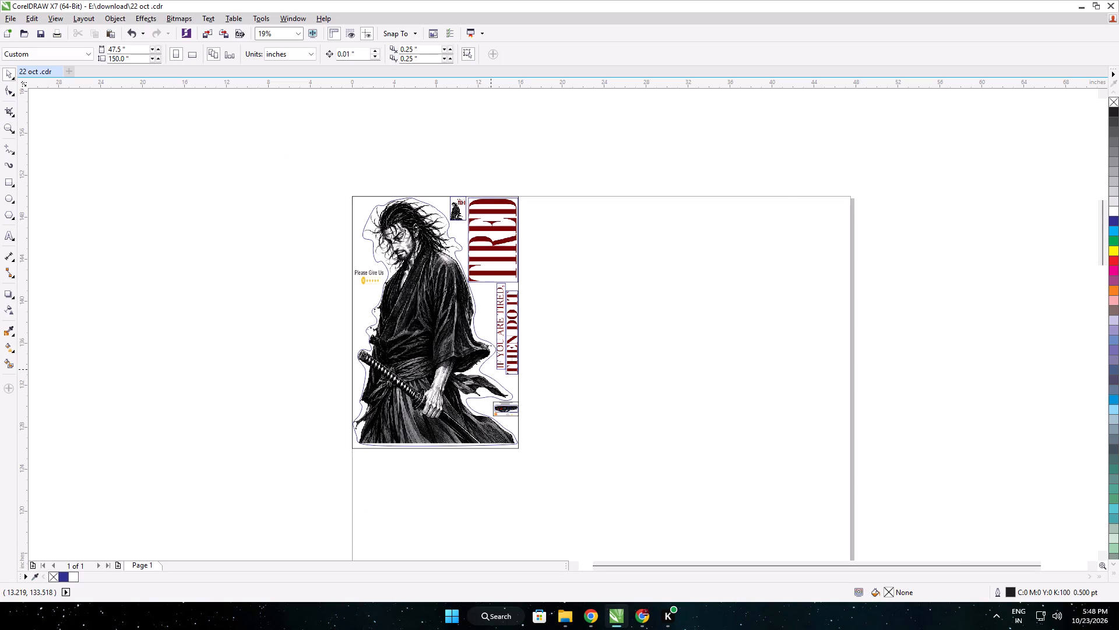
pyautogui.hotkey('ctrl', 'i')
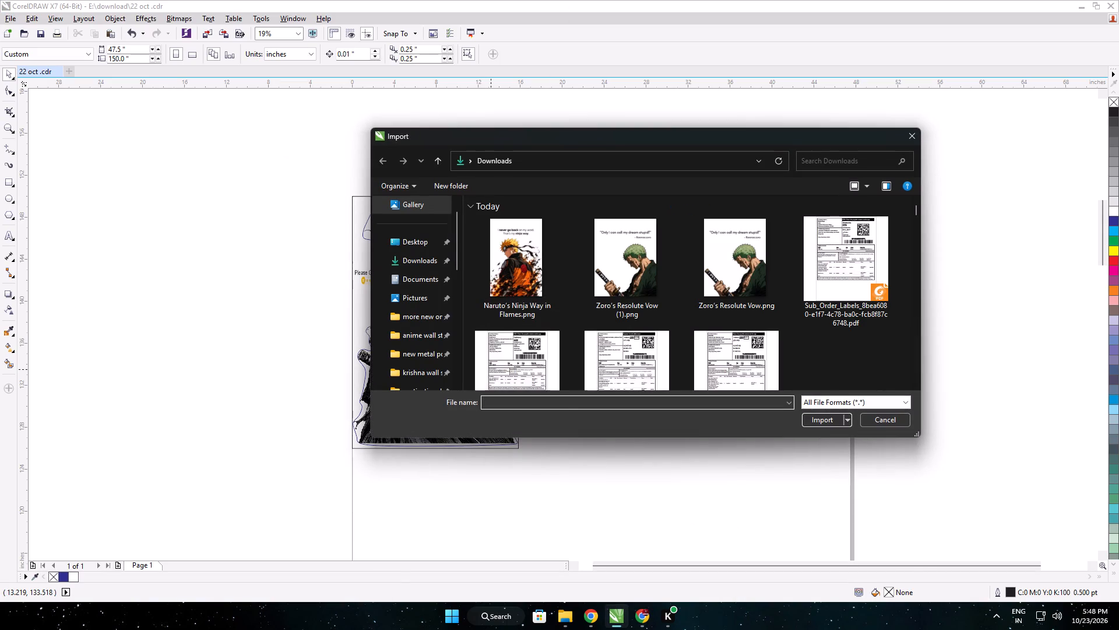
pyautogui.click(653, 282)
pyautogui.press('Return')
pyautogui.moveTo(474, 284); pyautogui.dragTo(705, 310, button='middle')
pyautogui.moveTo(745, 317); pyautogui.dragTo(555, 293, button='middle')
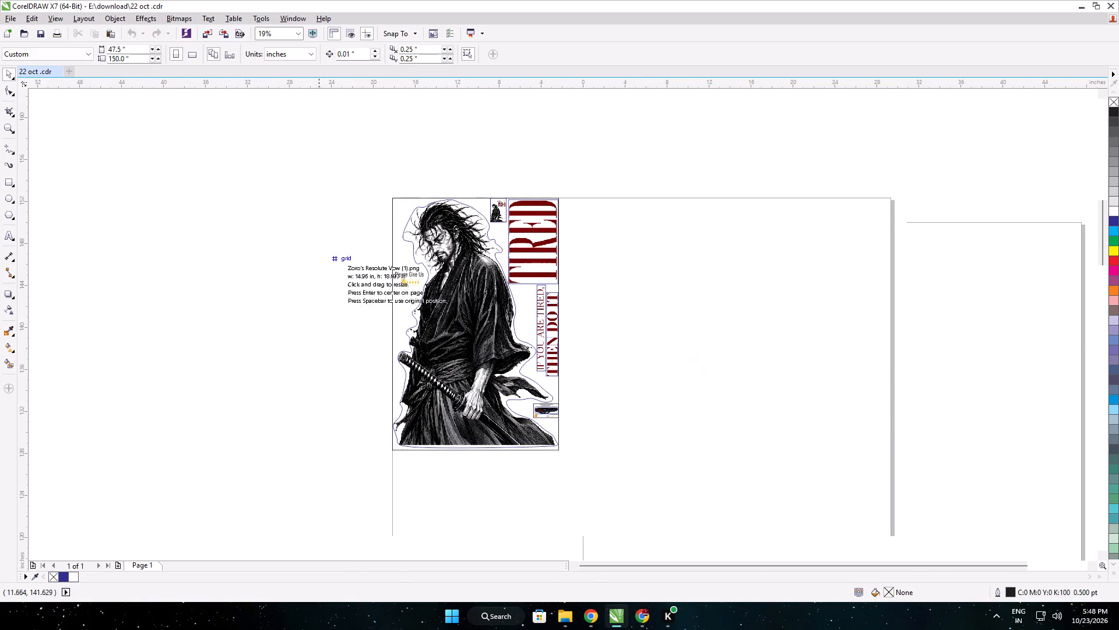
pyautogui.moveTo(223, 211); pyautogui.dragTo(512, 264, button='middle')
pyautogui.click(257, 213)
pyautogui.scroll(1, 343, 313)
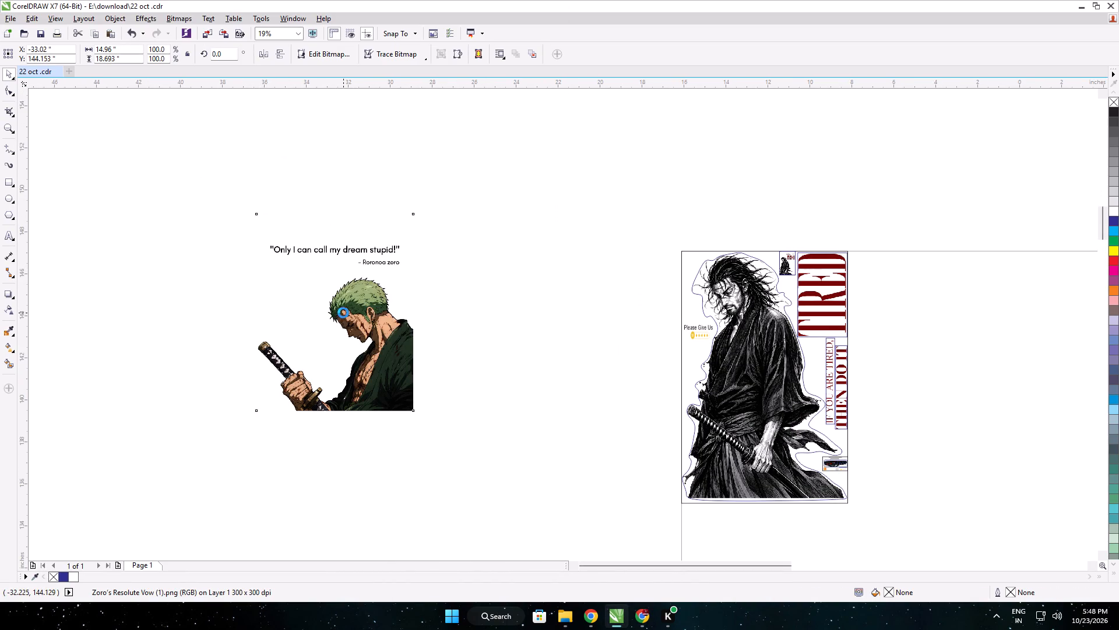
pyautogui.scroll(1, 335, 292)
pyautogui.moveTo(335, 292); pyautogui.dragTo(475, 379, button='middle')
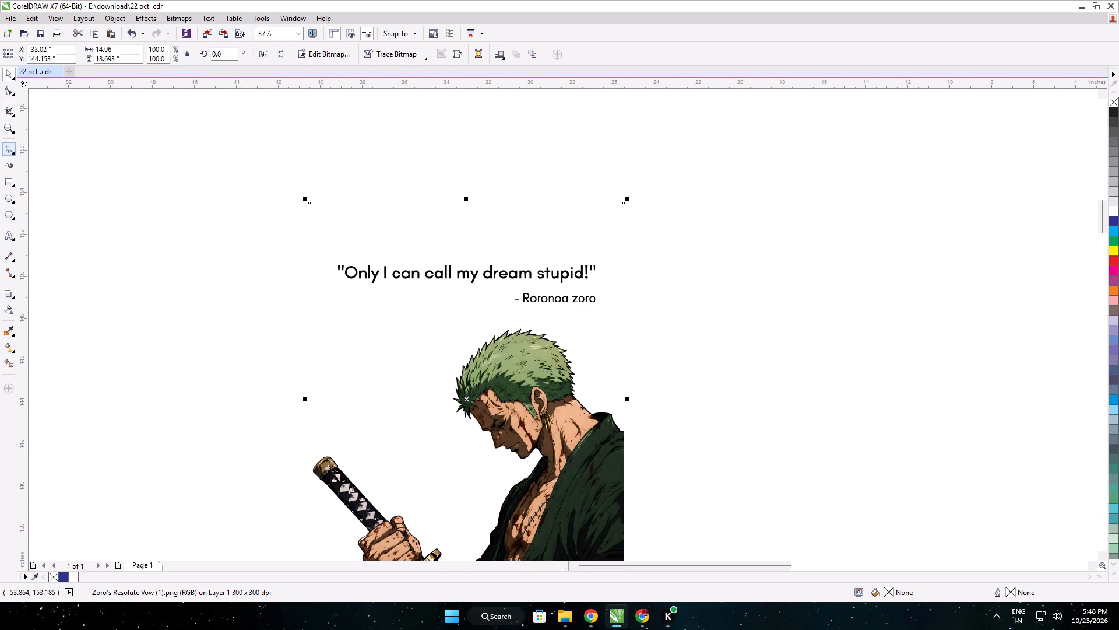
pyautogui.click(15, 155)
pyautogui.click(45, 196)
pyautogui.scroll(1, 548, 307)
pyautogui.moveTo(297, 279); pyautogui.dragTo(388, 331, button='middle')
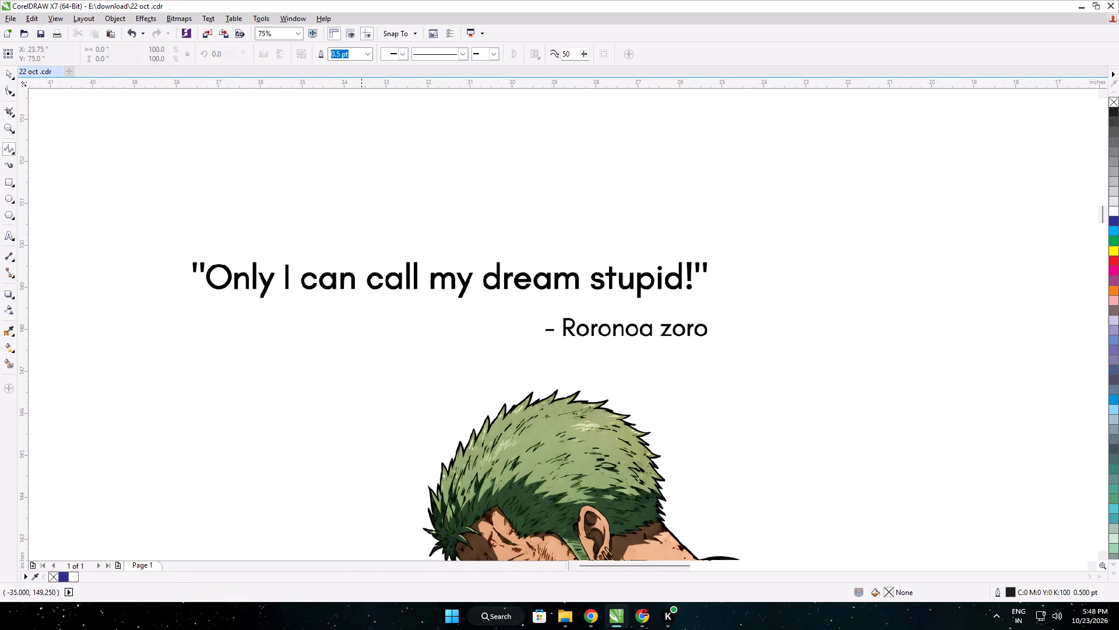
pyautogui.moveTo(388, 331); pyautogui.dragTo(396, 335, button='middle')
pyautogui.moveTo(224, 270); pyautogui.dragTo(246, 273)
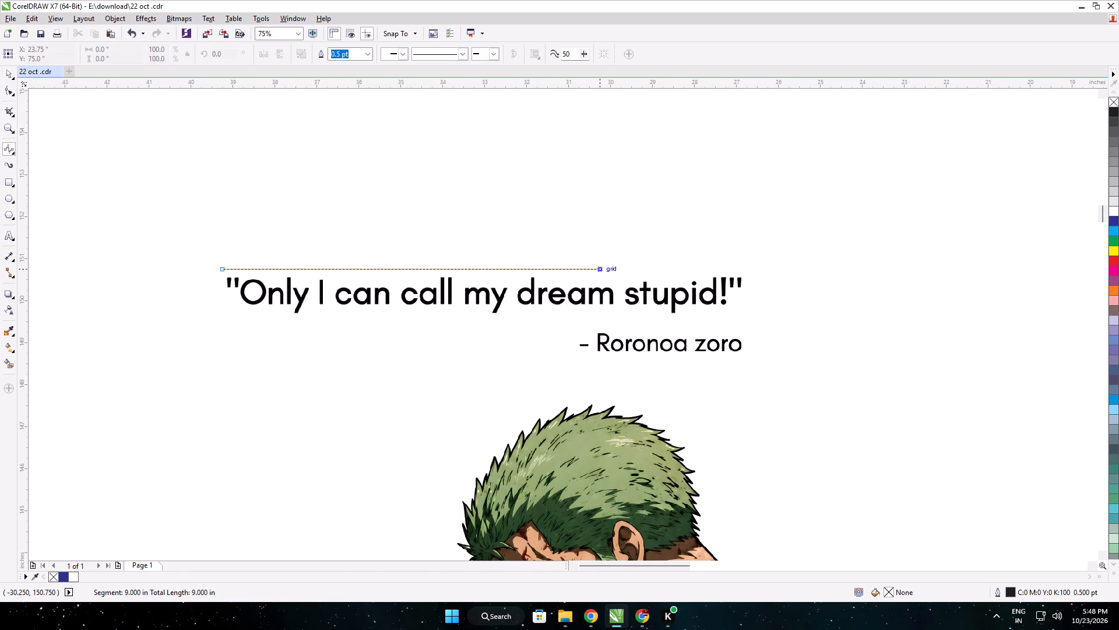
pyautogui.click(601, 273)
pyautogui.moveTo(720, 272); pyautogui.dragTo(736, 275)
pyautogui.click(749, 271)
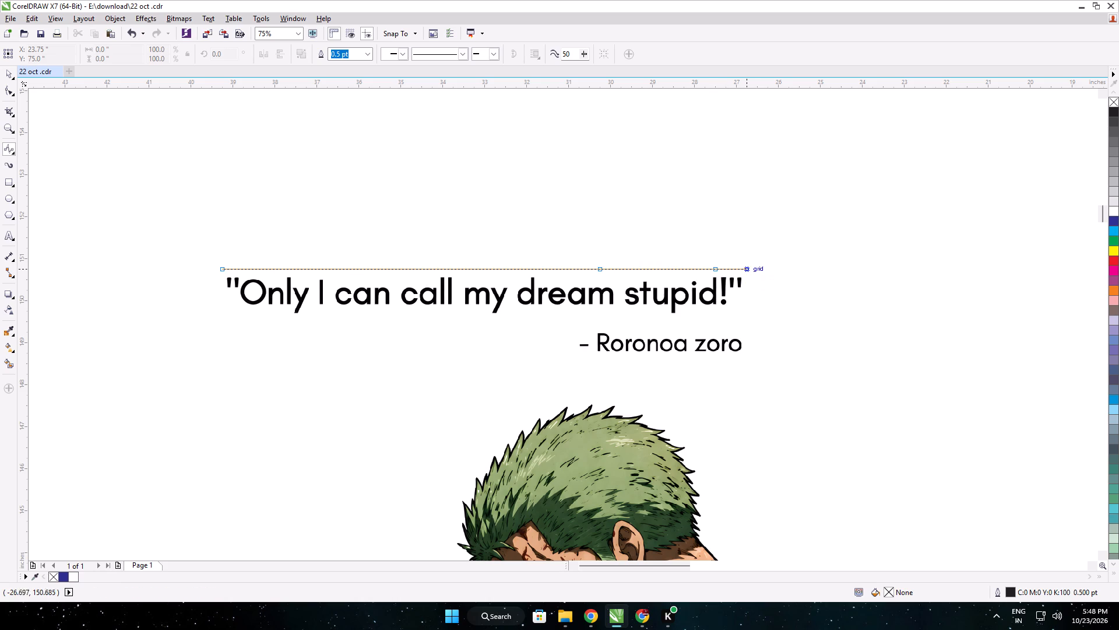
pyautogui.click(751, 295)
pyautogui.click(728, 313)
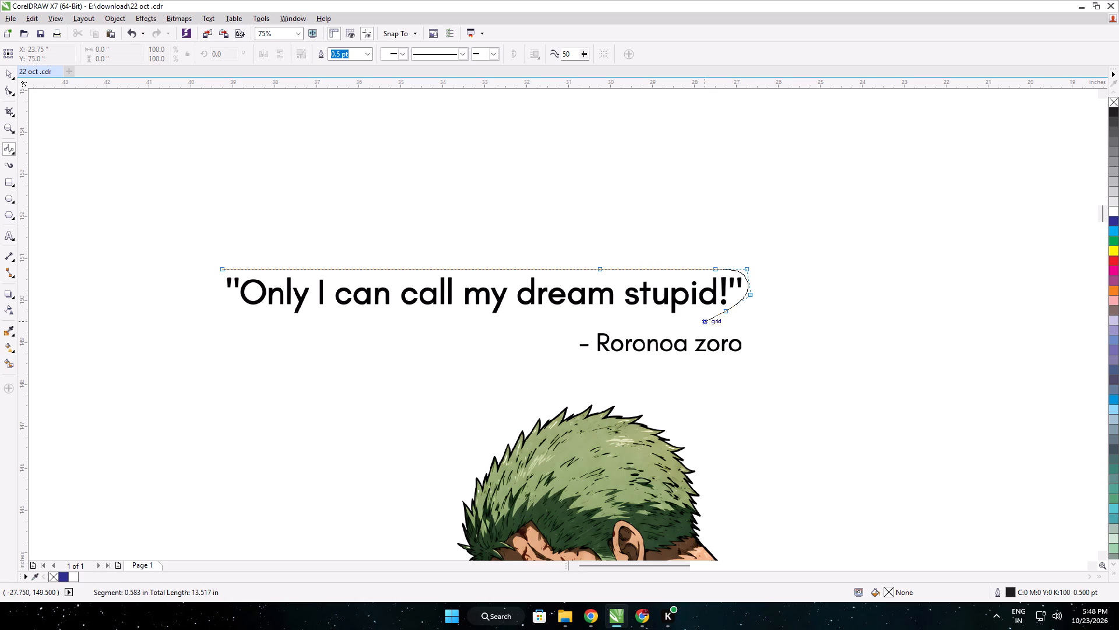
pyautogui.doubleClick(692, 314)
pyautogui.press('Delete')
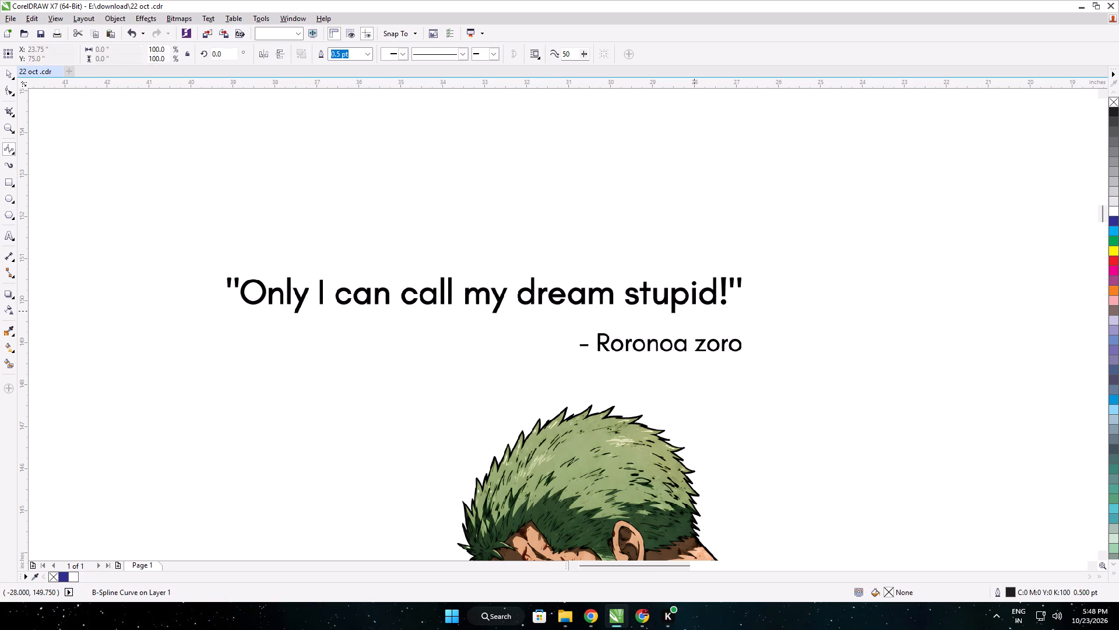
# Draw a rectangle about 12.4 by 1.12 inches tightly around the quote line "Only I can call my dream stupid!".
pyautogui.click(10, 184)
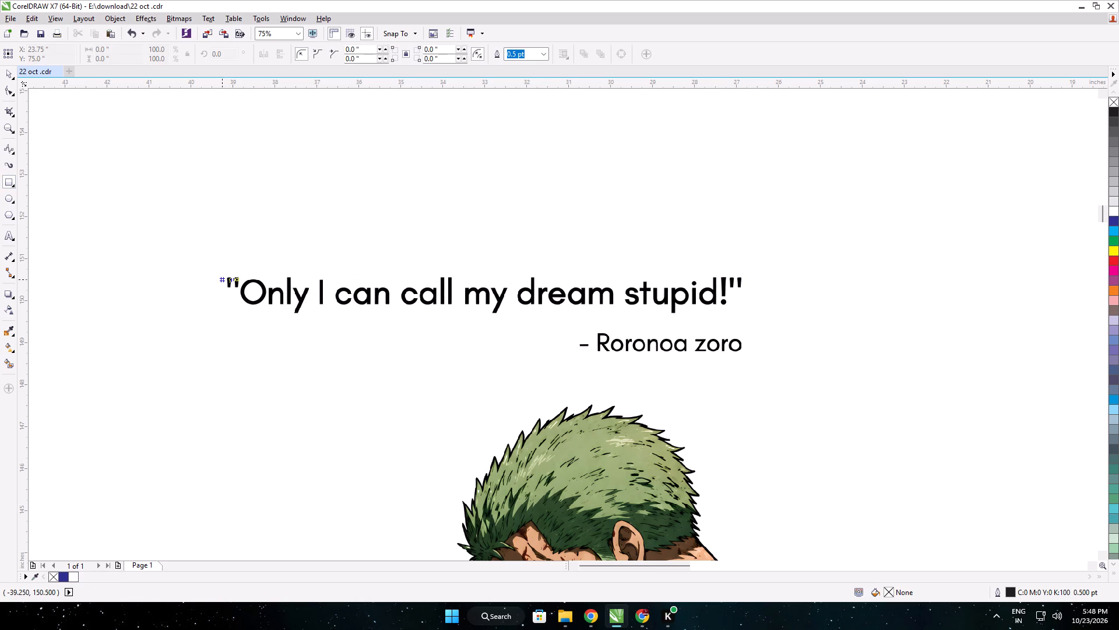
pyautogui.moveTo(224, 272); pyautogui.dragTo(742, 318)
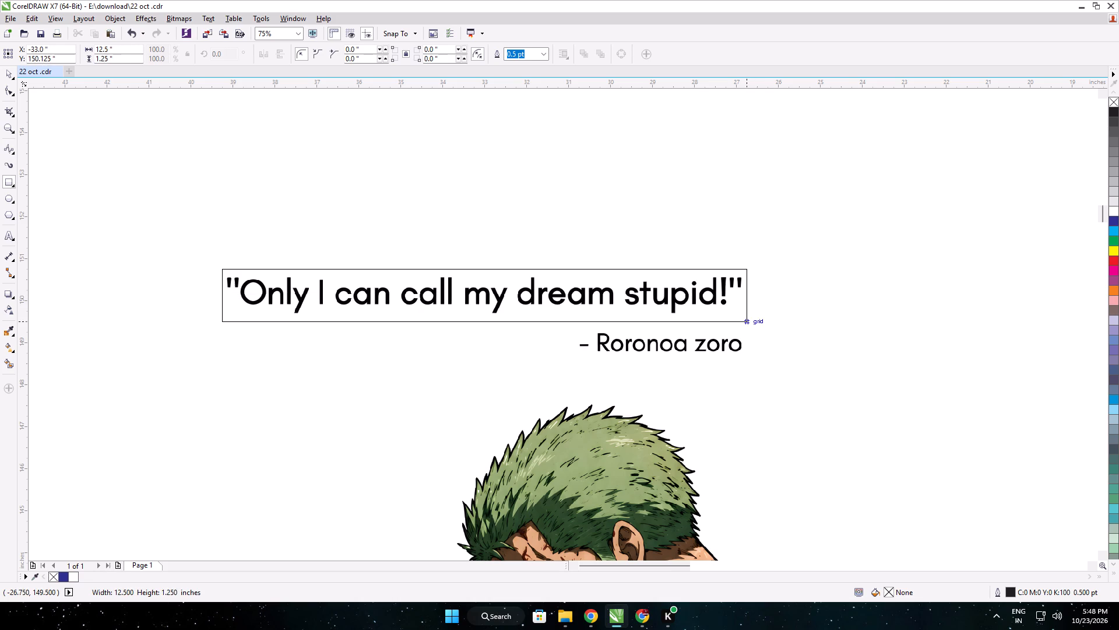
pyautogui.moveTo(742, 318); pyautogui.dragTo(741, 316)
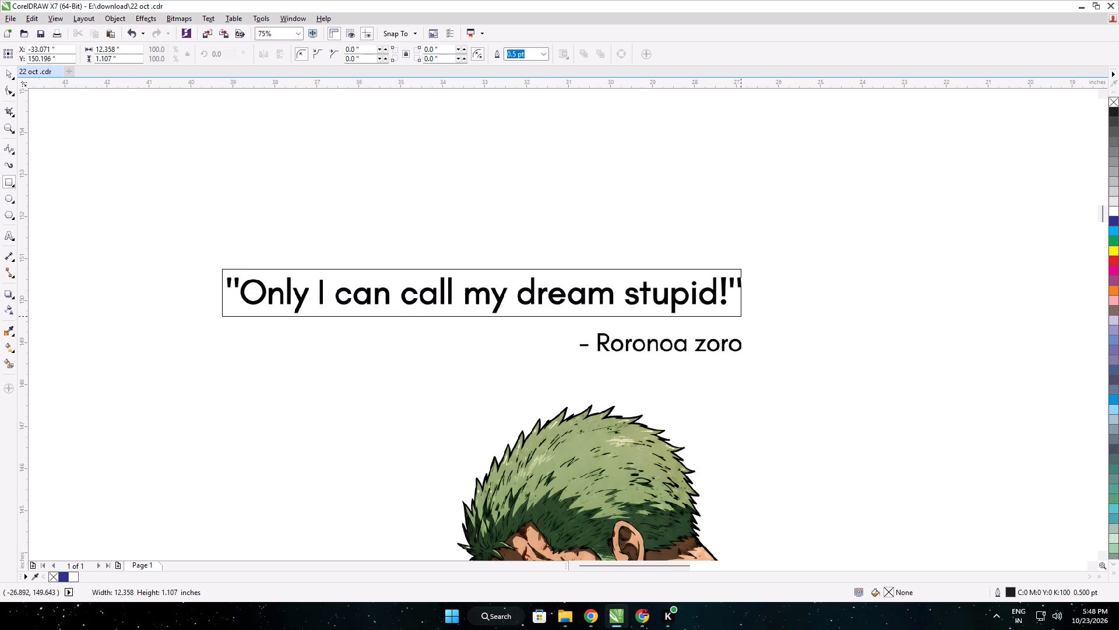
pyautogui.moveTo(741, 316); pyautogui.dragTo(743, 316)
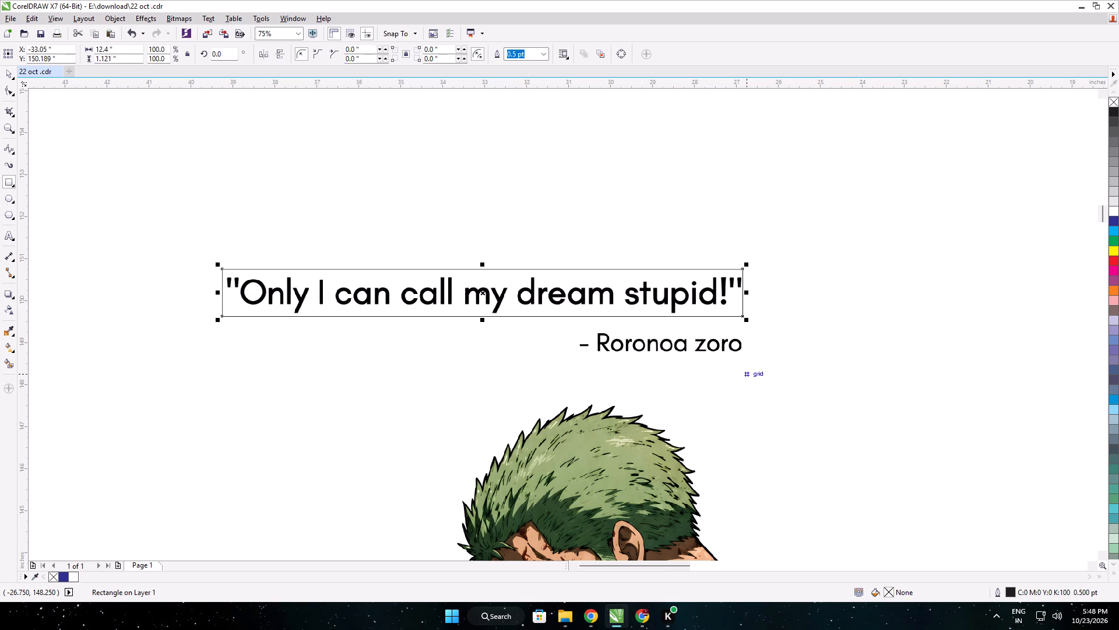
# Draw a rectangle around the "- Roronoa zoro" line and tighten its height, making it about 4.25 by 0.62 inches.
pyautogui.moveTo(761, 376); pyautogui.dragTo(578, 327)
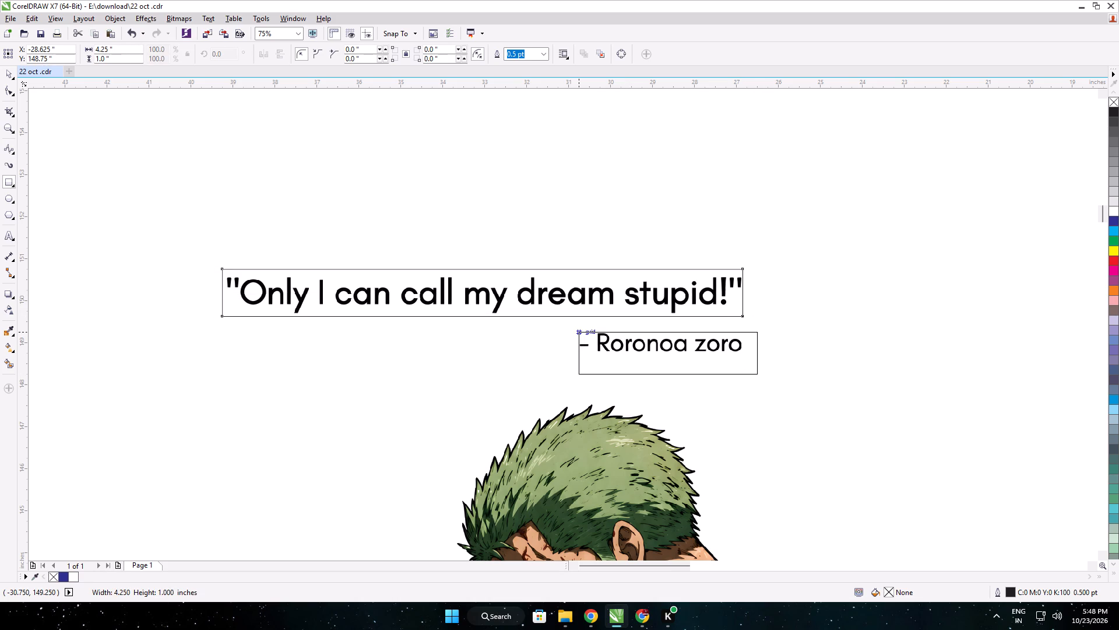
pyautogui.moveTo(578, 327); pyautogui.dragTo(575, 325)
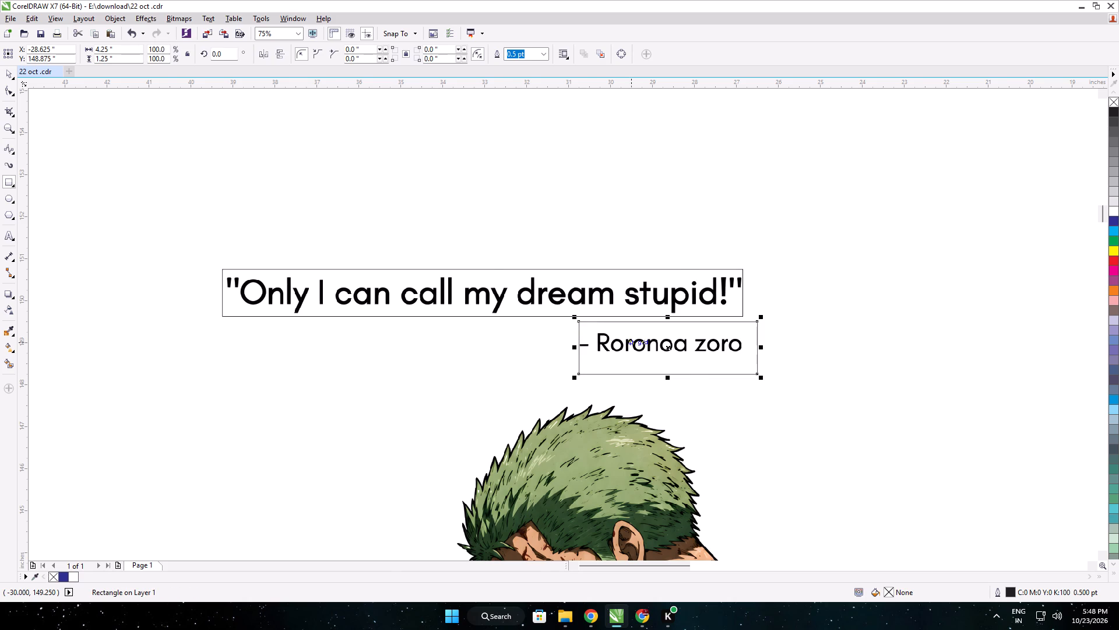
pyautogui.scroll(1, 634, 341)
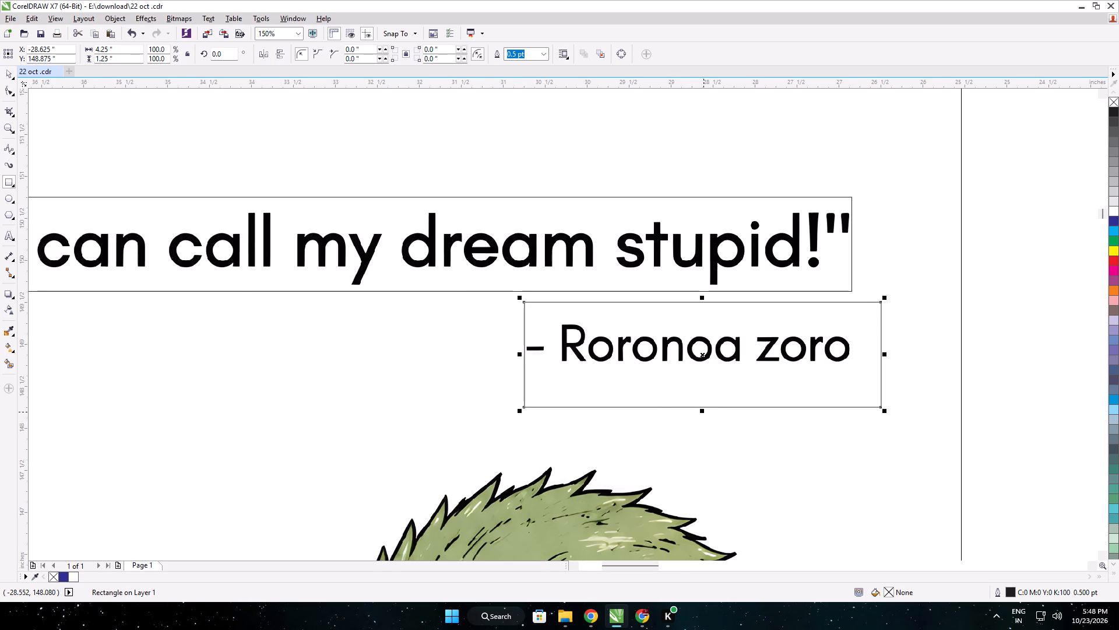
pyautogui.moveTo(703, 412); pyautogui.dragTo(696, 376)
pyautogui.moveTo(702, 299); pyautogui.dragTo(702, 316)
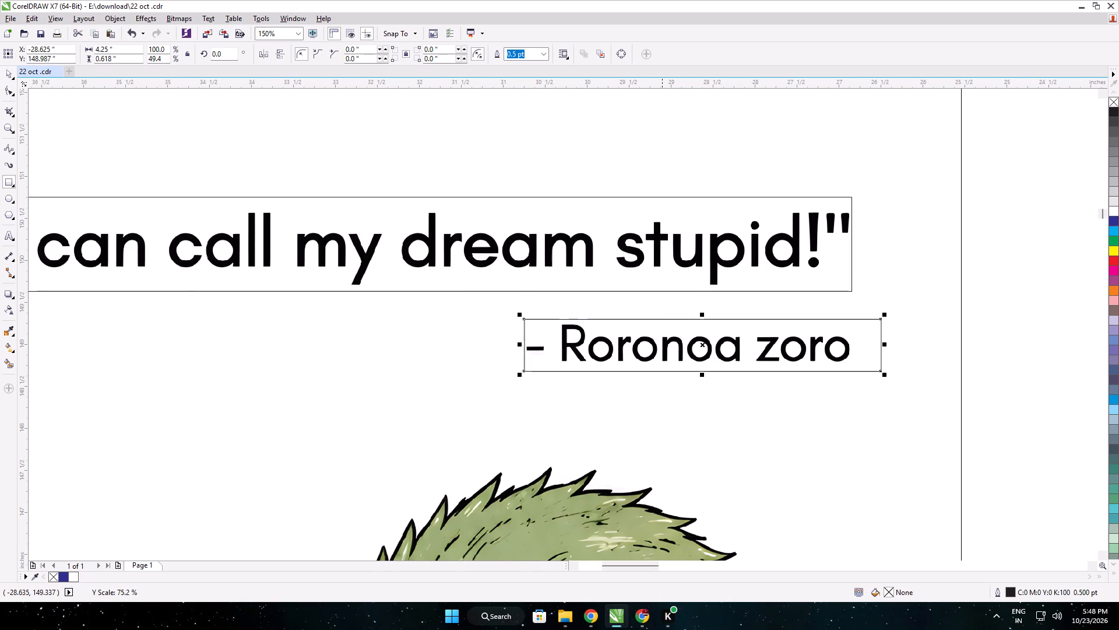
# Start a B-spline cut outline at Zoro's robe shoulder, following the artwork's straight side edge down and its bottom edge to the wrist.
pyautogui.scroll(-2, 559, 304)
pyautogui.moveTo(467, 343); pyautogui.dragTo(566, 228, button='middle')
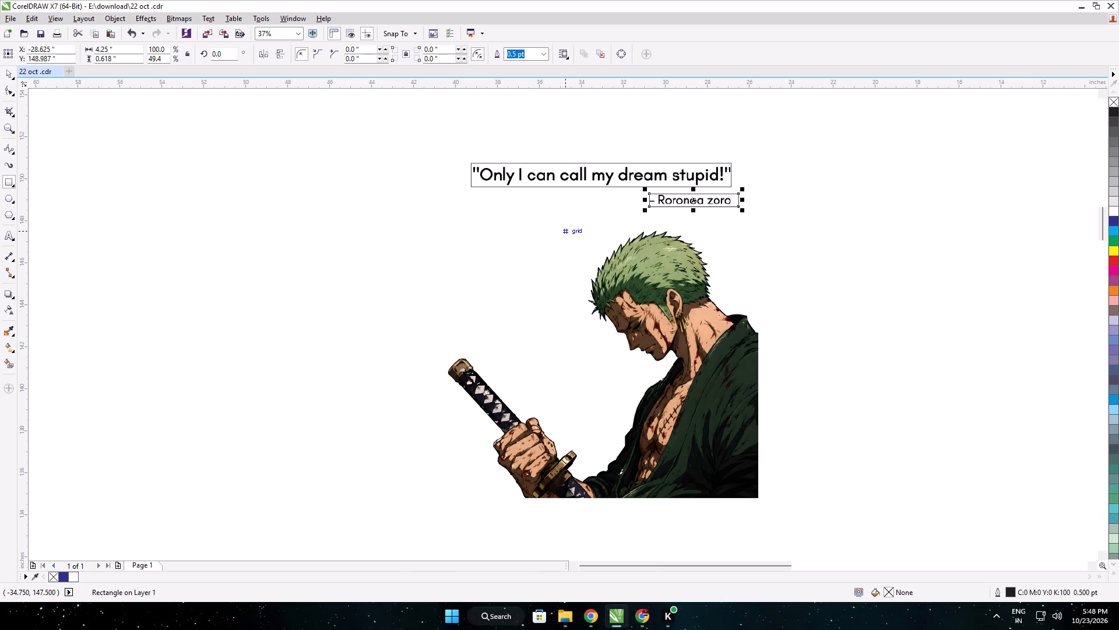
pyautogui.click(8, 149)
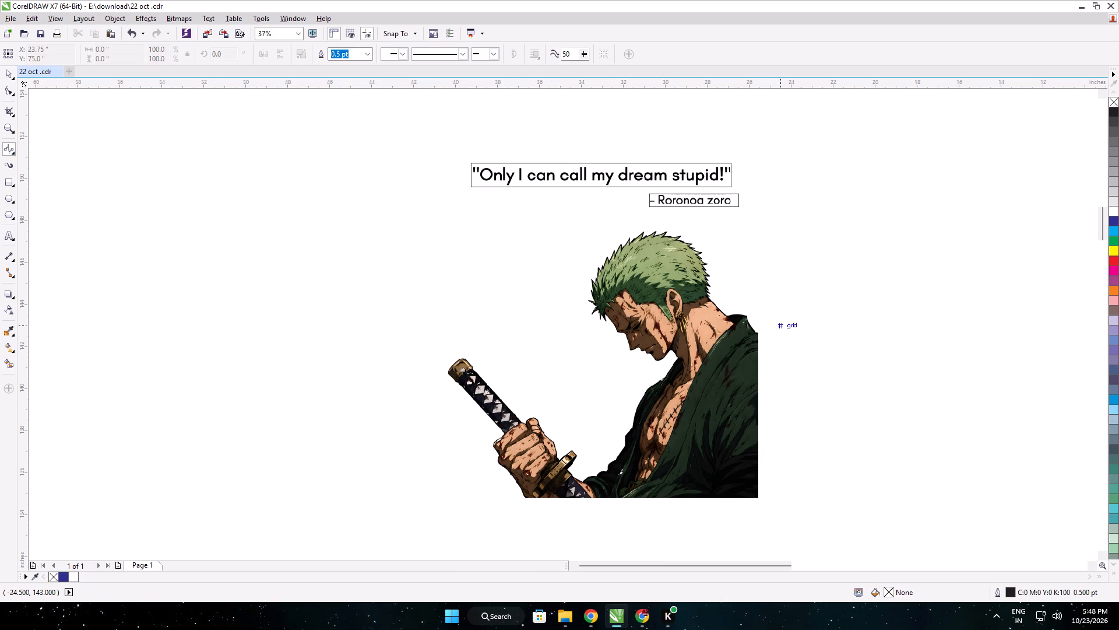
pyautogui.scroll(1, 766, 334)
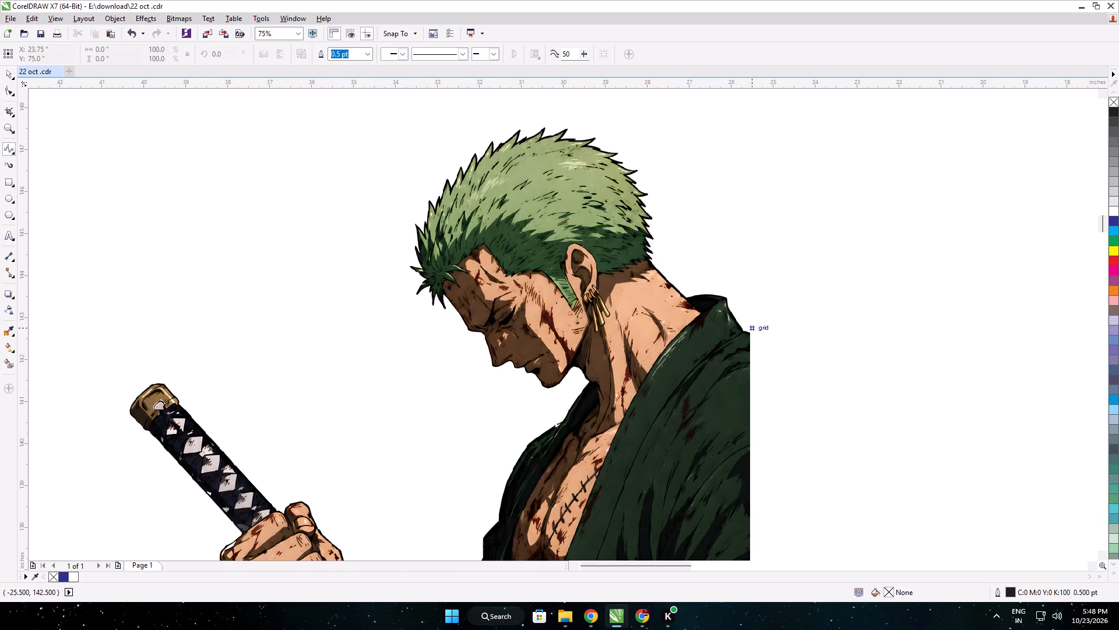
pyautogui.click(753, 332)
pyautogui.moveTo(738, 425); pyautogui.dragTo(689, 199, button='middle')
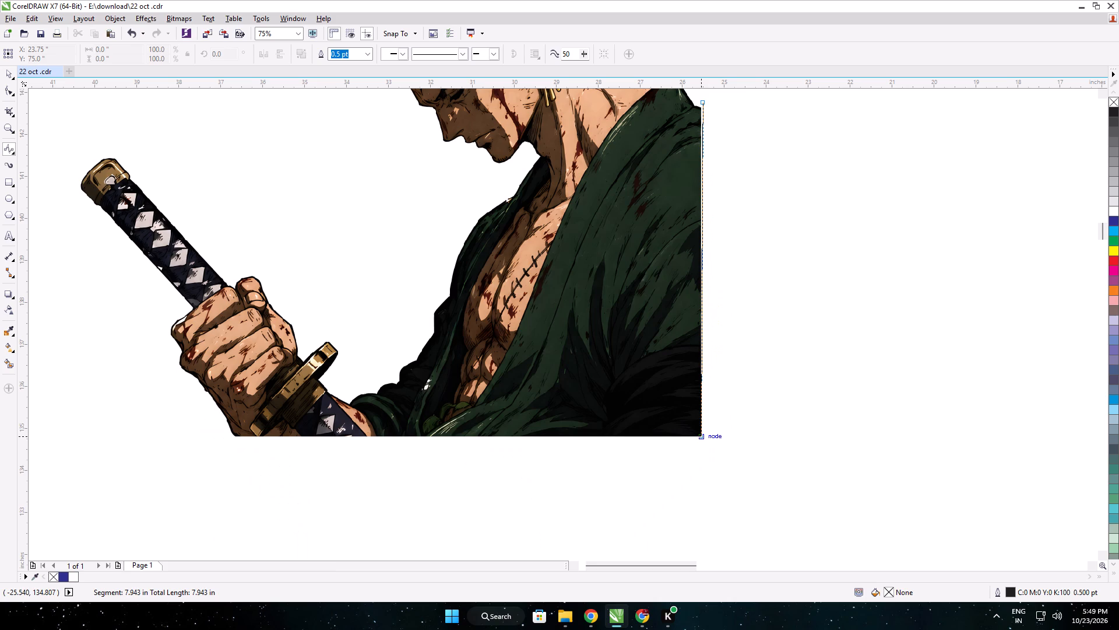
pyautogui.click(708, 437)
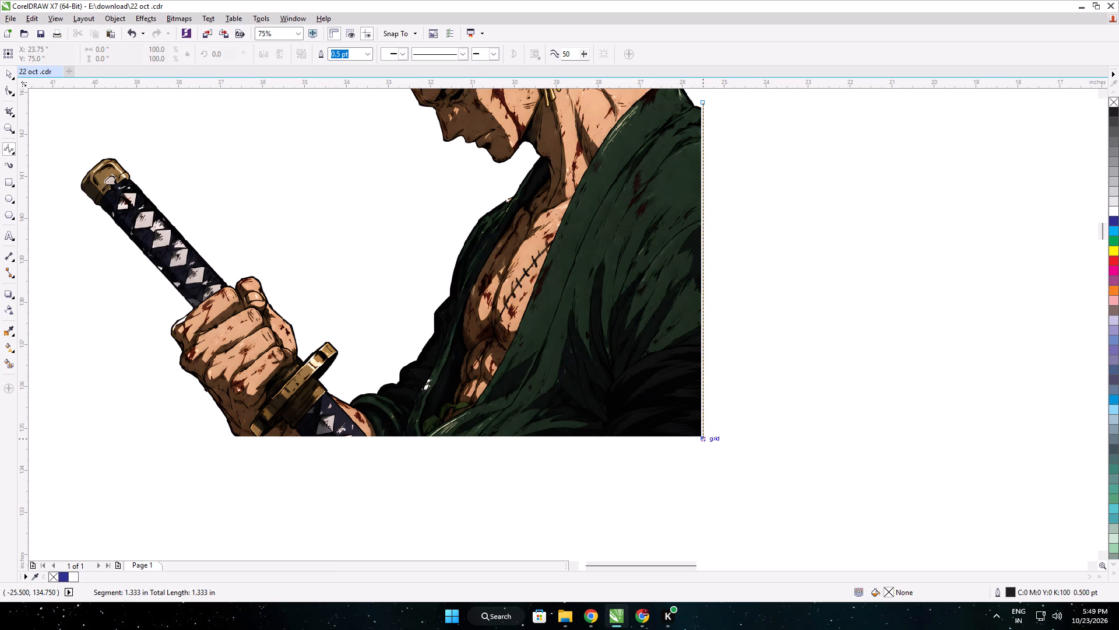
pyautogui.scroll(1, 700, 443)
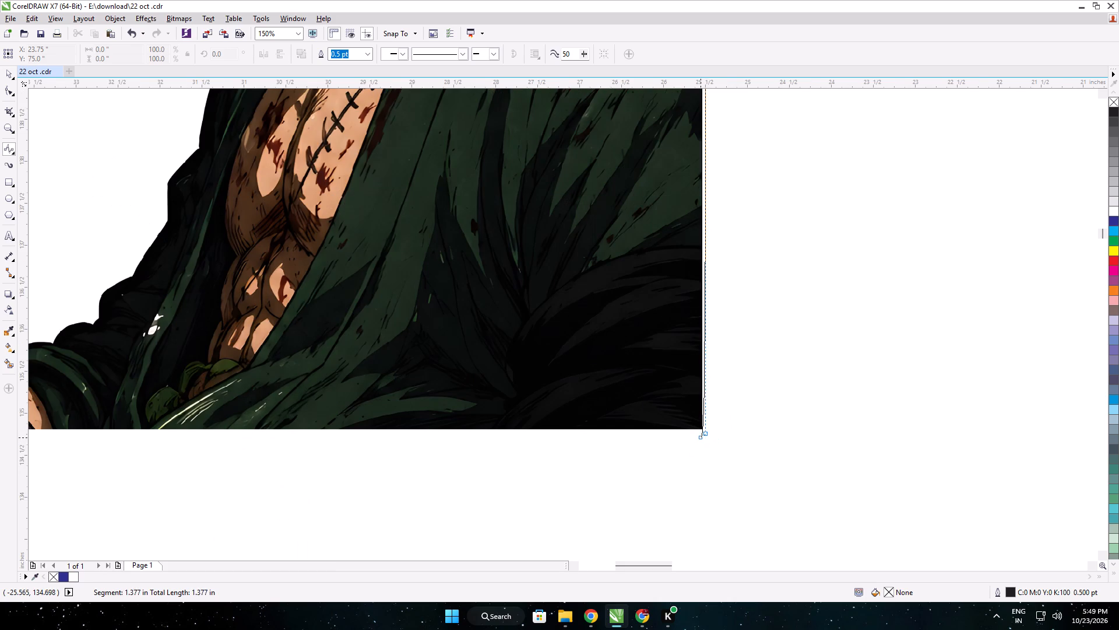
pyautogui.click(702, 437)
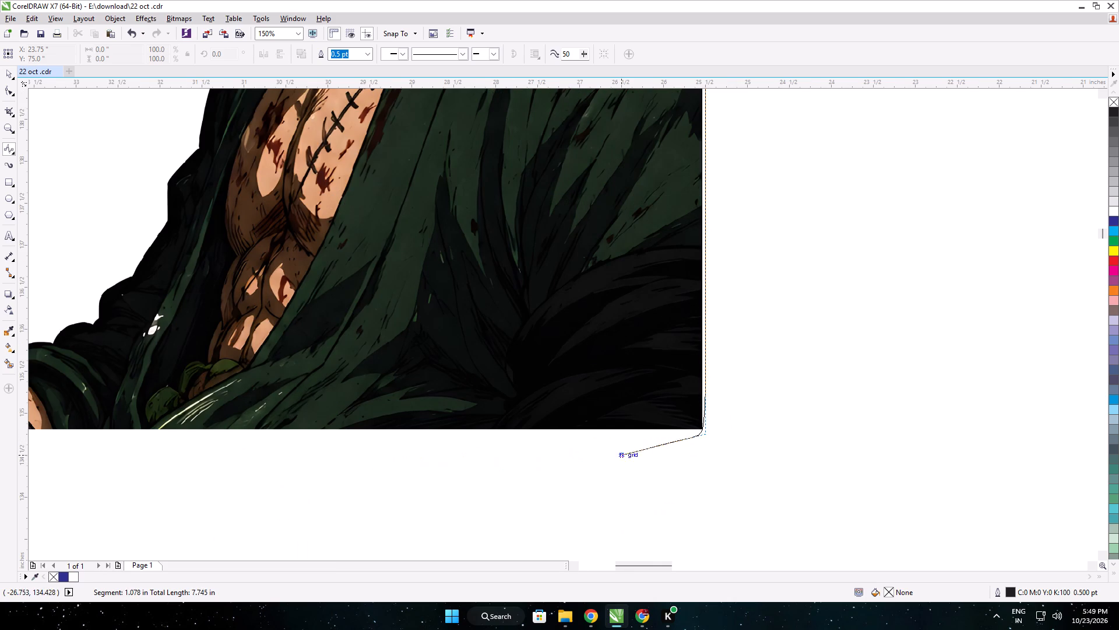
pyautogui.click(669, 435)
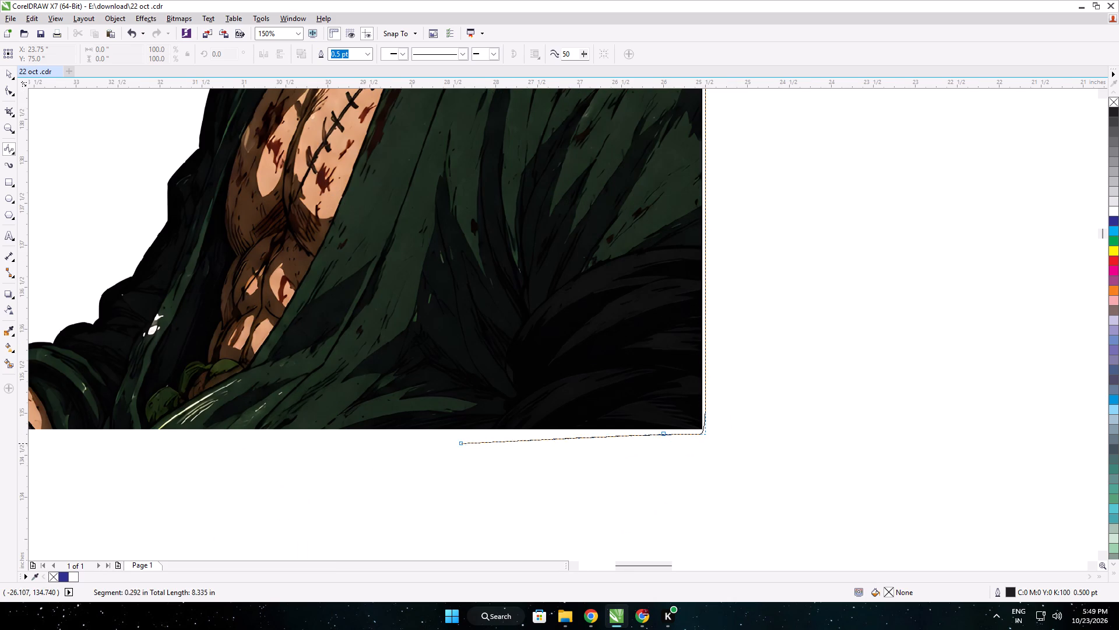
pyautogui.moveTo(453, 442); pyautogui.dragTo(920, 449, button='middle')
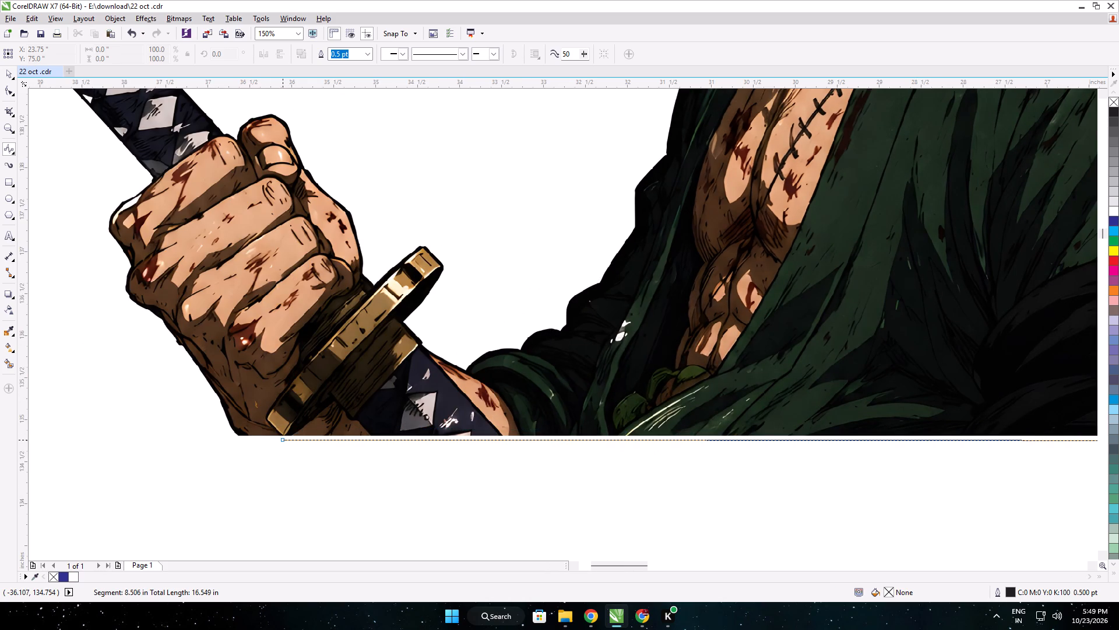
pyautogui.click(283, 440)
pyautogui.moveTo(283, 440); pyautogui.dragTo(742, 457, button='middle')
pyautogui.click(692, 457)
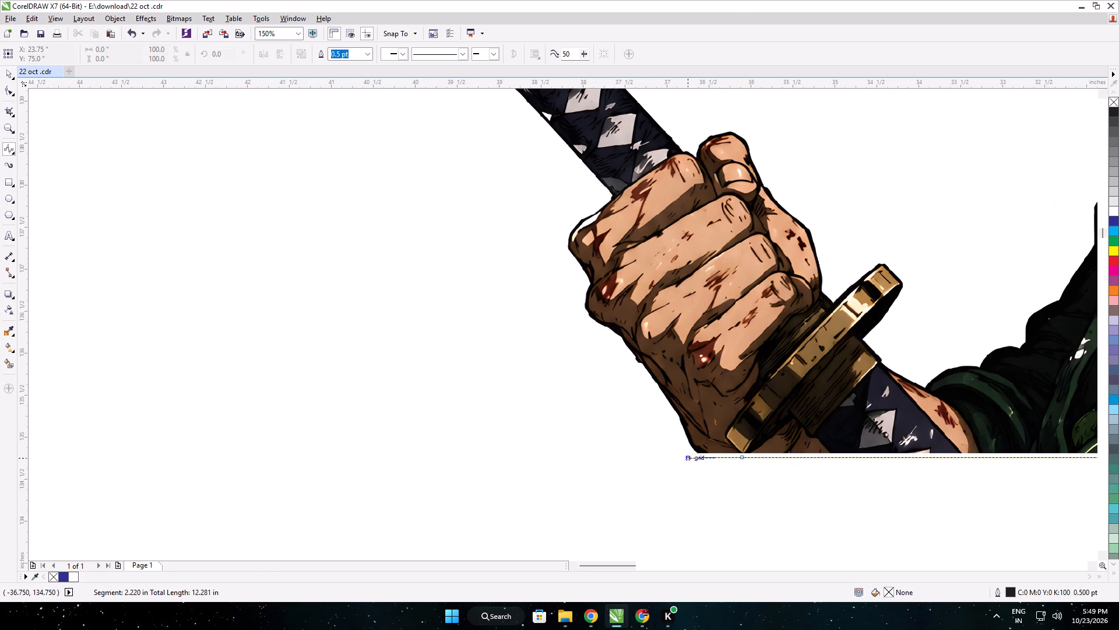
# Continue the B-spline outline up the outer side of the gripping hand, around the knuckles to the sword handle.
pyautogui.click(681, 446)
pyautogui.click(616, 348)
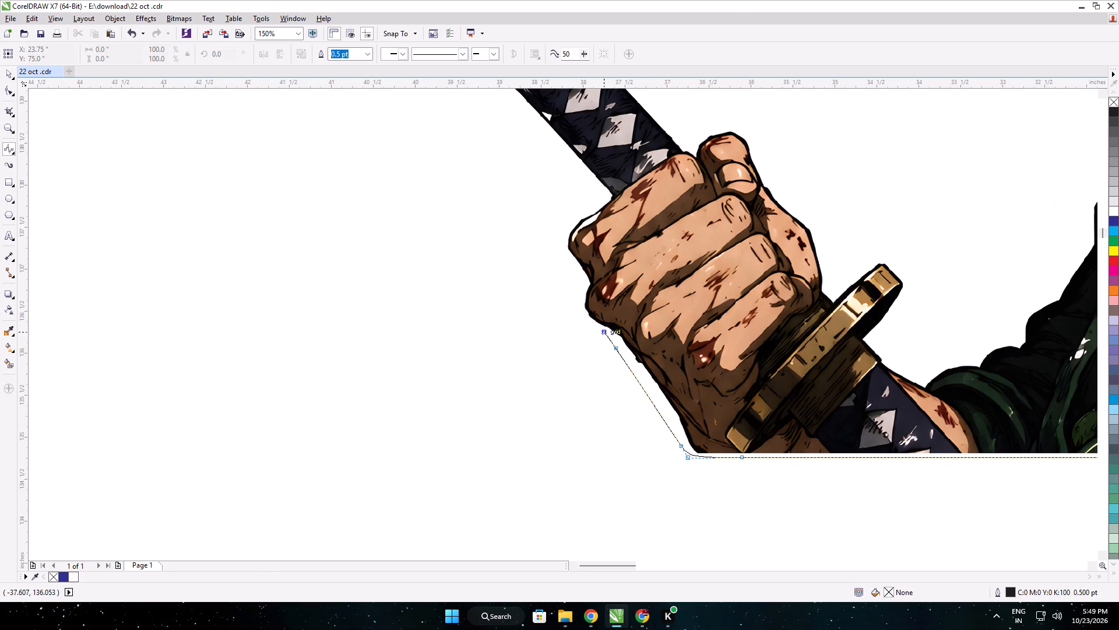
pyautogui.click(607, 332)
pyautogui.click(578, 327)
pyautogui.click(578, 302)
pyautogui.moveTo(578, 278); pyautogui.dragTo(567, 262)
pyautogui.click(552, 243)
pyautogui.click(557, 222)
pyautogui.click(594, 188)
# Extend the B-spline outline up the sword handle, around its pommel and back down the other side to the hand.
pyautogui.moveTo(599, 188); pyautogui.dragTo(601, 191, button='middle')
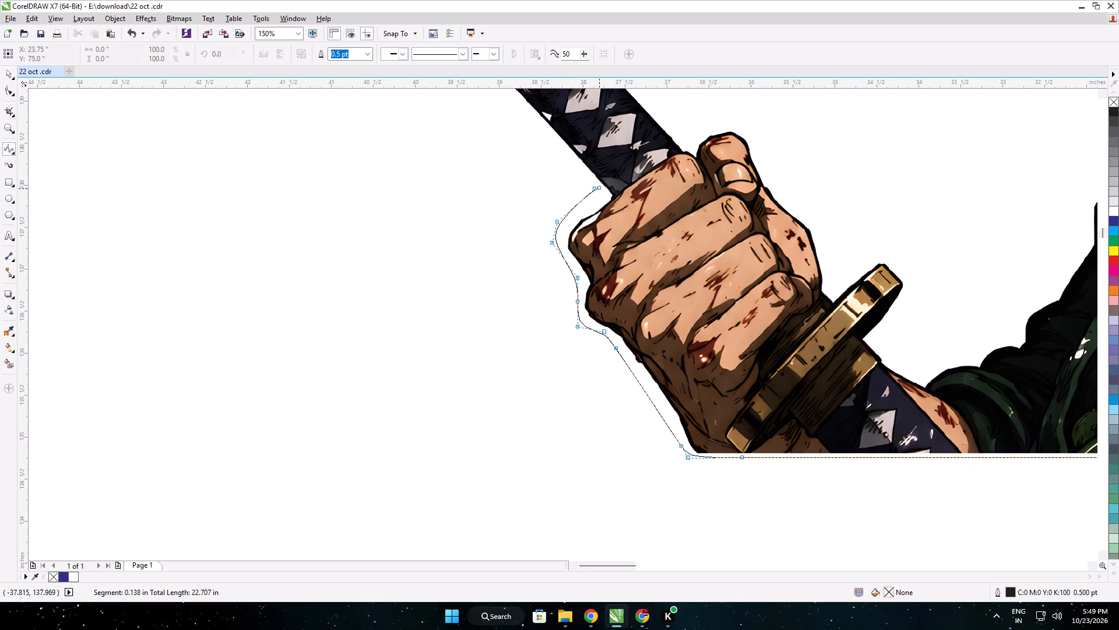
pyautogui.moveTo(601, 191); pyautogui.dragTo(791, 468, button='middle')
pyautogui.click(590, 265)
pyautogui.click(573, 242)
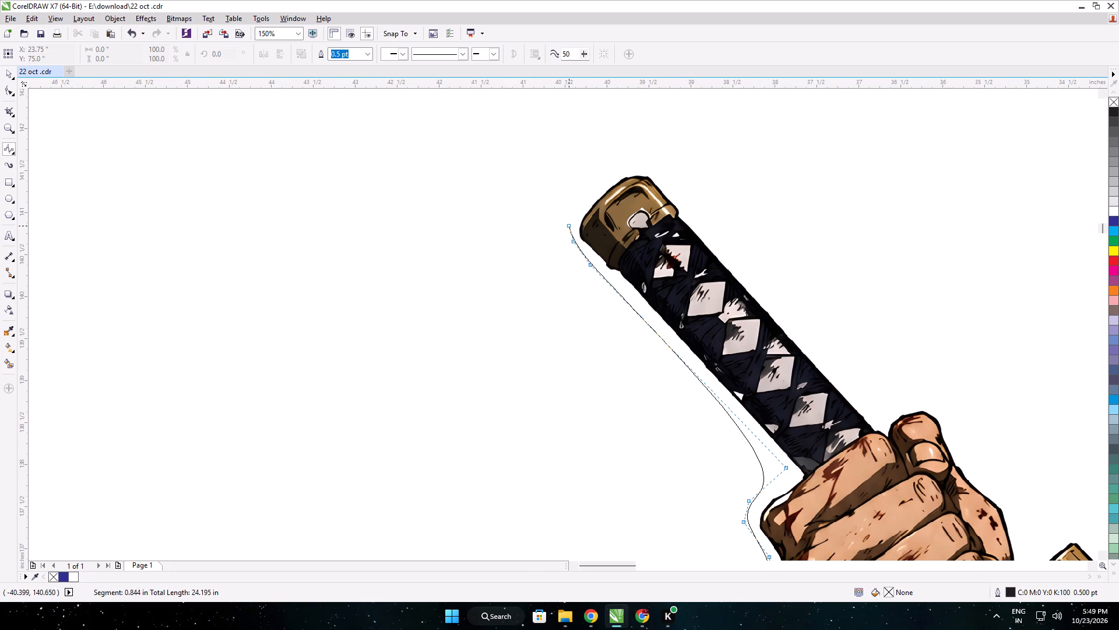
pyautogui.click(568, 219)
pyautogui.moveTo(584, 202); pyautogui.dragTo(593, 197)
pyautogui.moveTo(618, 176); pyautogui.dragTo(629, 175)
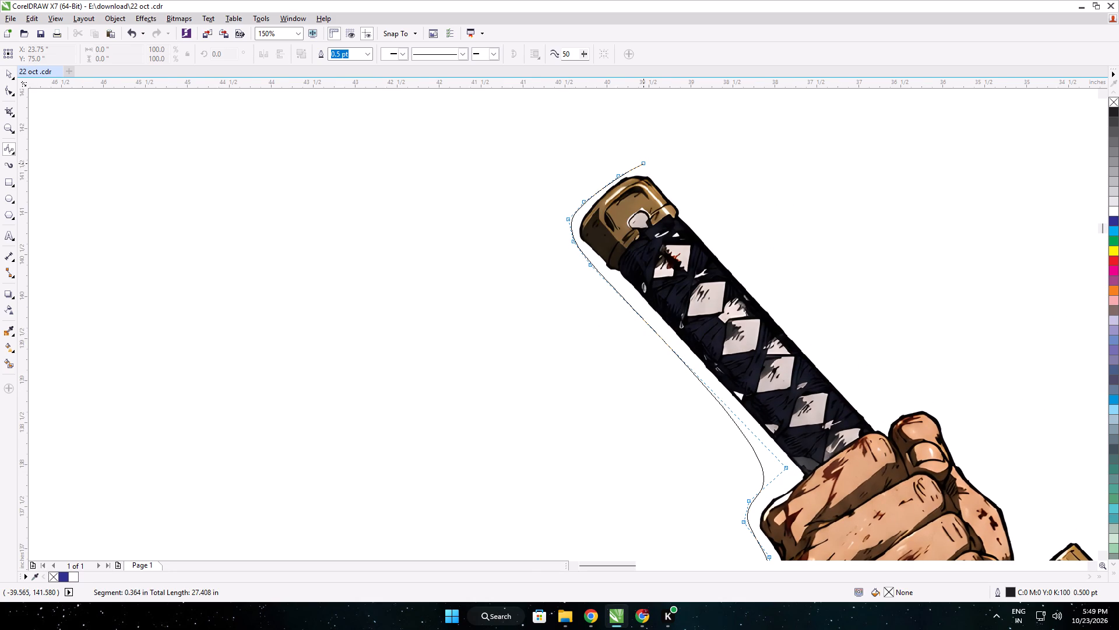
pyautogui.click(643, 163)
pyautogui.click(666, 174)
pyautogui.click(870, 409)
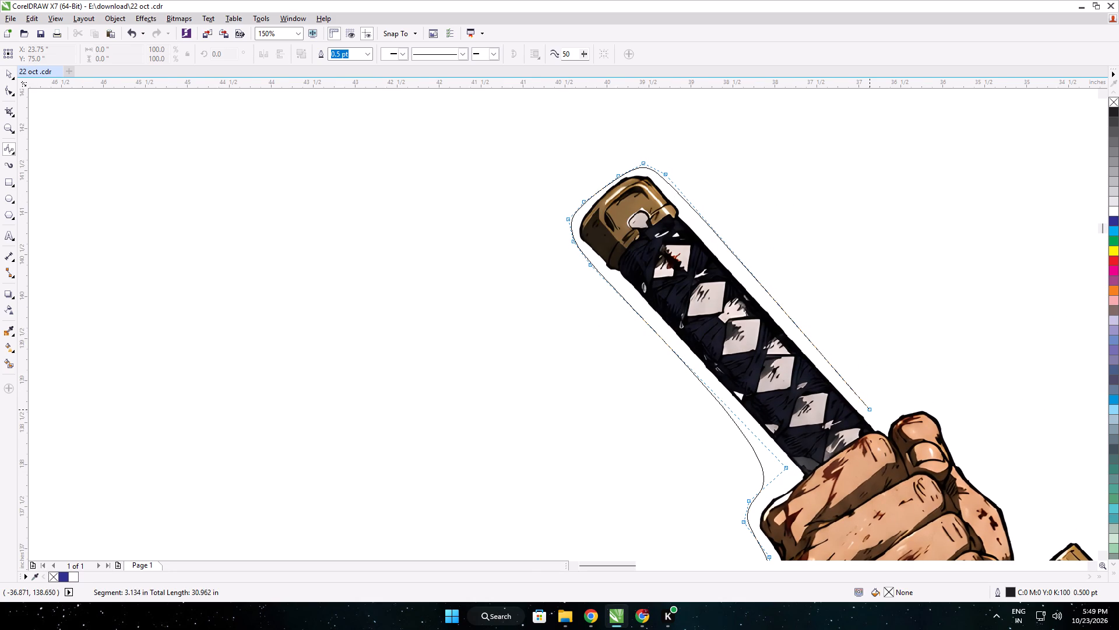
# Continue the B-spline outline around the thumb and fingers on the hand's inner side, and around the sword guard's tip.
pyautogui.click(881, 419)
pyautogui.moveTo(886, 404); pyautogui.dragTo(905, 404)
pyautogui.click(934, 405)
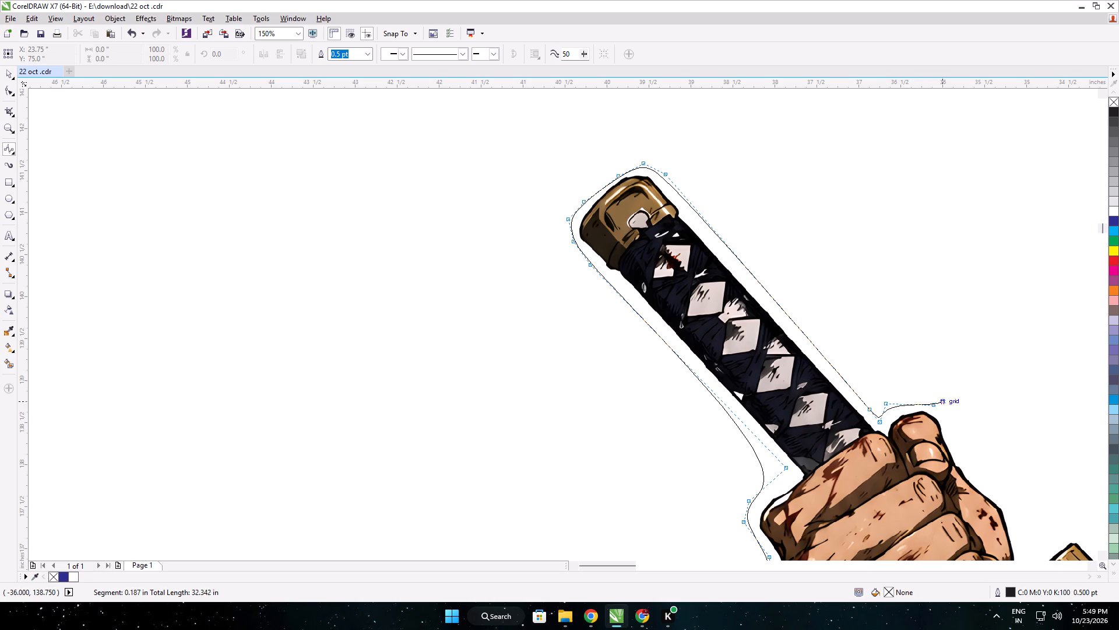
pyautogui.moveTo(937, 401); pyautogui.dragTo(511, 290, button='middle')
pyautogui.click(538, 334)
pyautogui.click(592, 408)
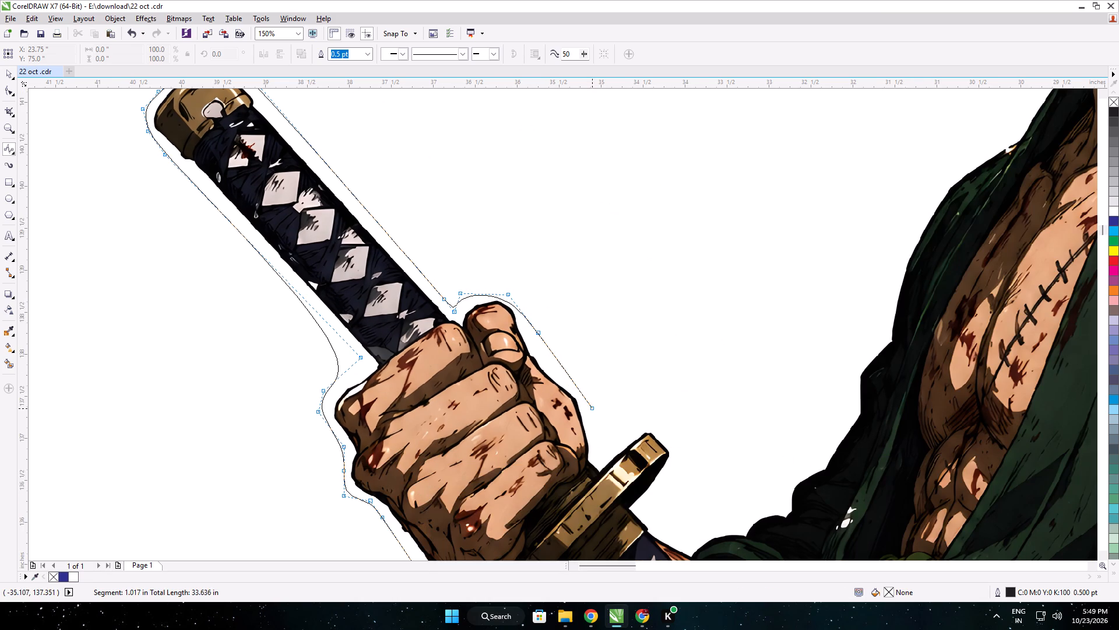
pyautogui.click(599, 443)
pyautogui.moveTo(642, 427); pyautogui.dragTo(650, 423)
pyautogui.moveTo(659, 420); pyautogui.dragTo(680, 426)
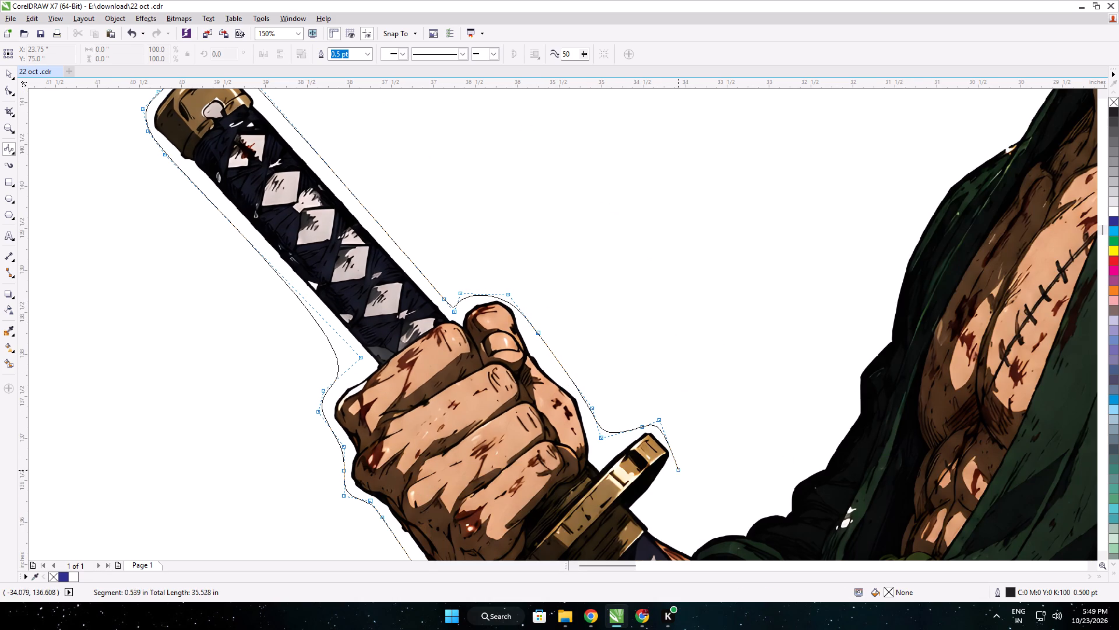
pyautogui.click(679, 463)
pyautogui.click(650, 496)
pyautogui.moveTo(639, 510); pyautogui.dragTo(646, 512)
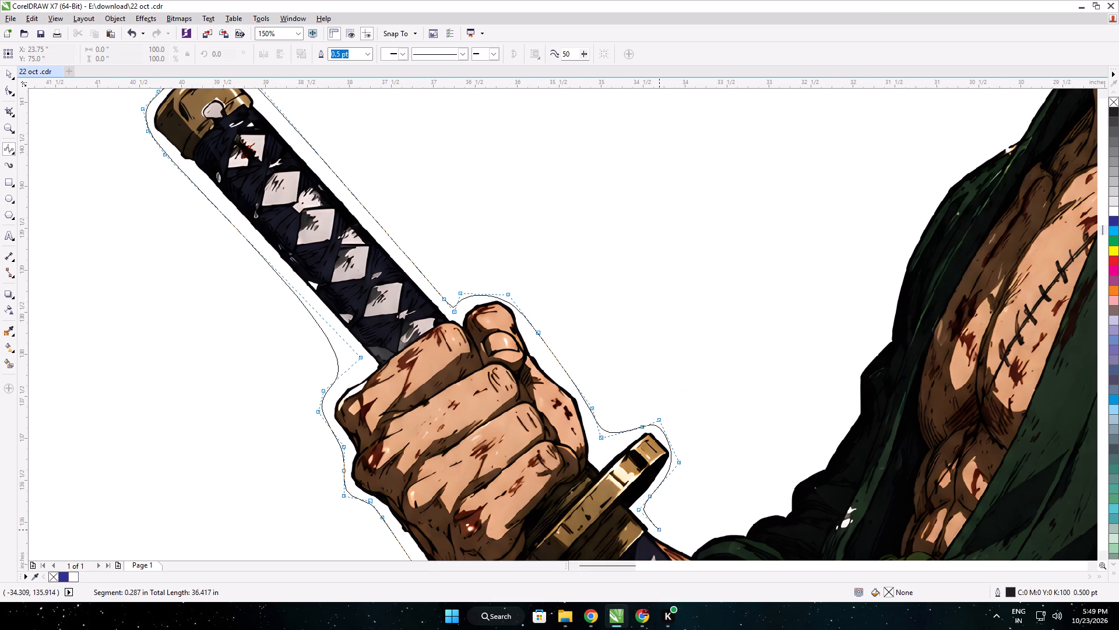
# Extend the B-spline outline from the sword guard across the gap to the dark sleeve and up the sleeve's edge.
pyautogui.click(668, 530)
pyautogui.click(701, 538)
pyautogui.moveTo(724, 529); pyautogui.dragTo(729, 528)
pyautogui.moveTo(751, 511); pyautogui.dragTo(758, 509)
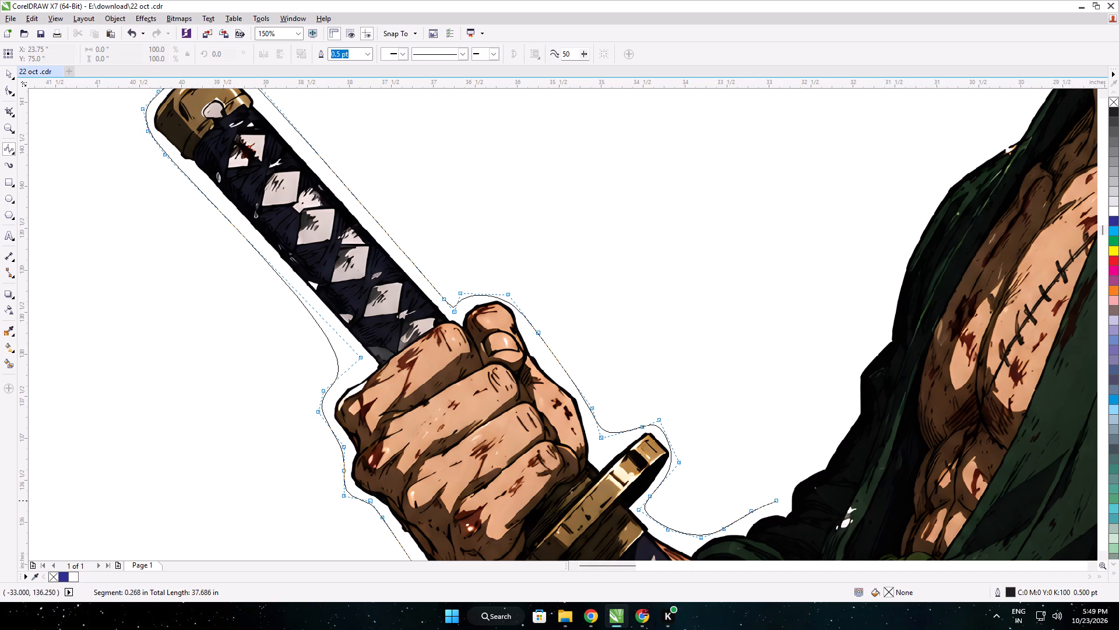
pyautogui.click(780, 500)
pyautogui.click(795, 468)
pyautogui.click(844, 426)
pyautogui.click(850, 407)
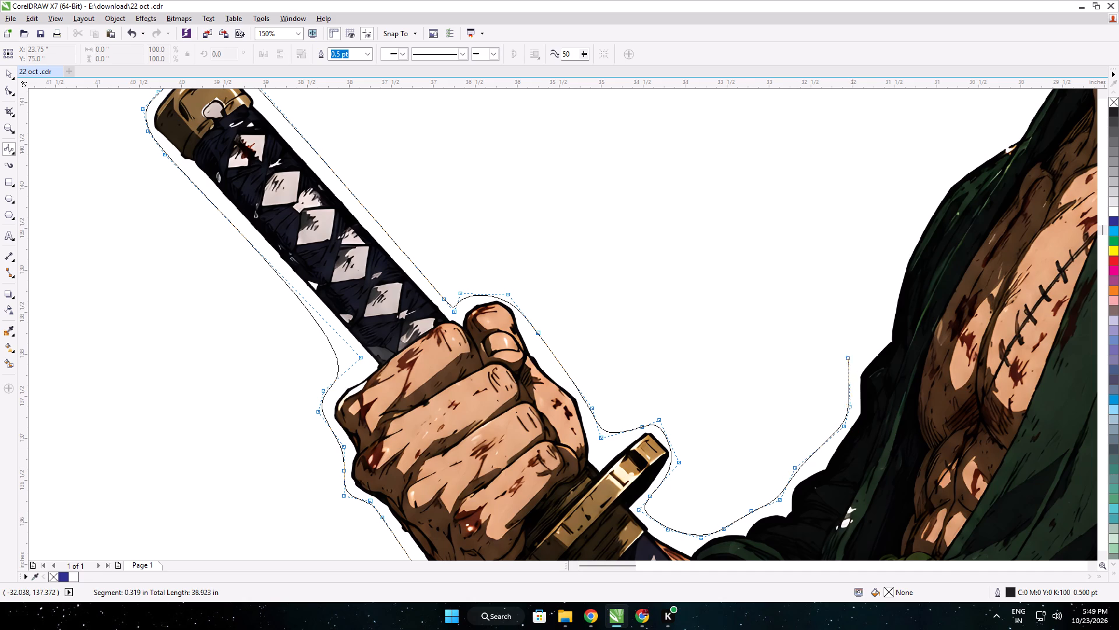
pyautogui.click(849, 356)
# Continue the B-spline outline up the front edge of Zoro's robe to the gap just below his chin.
pyautogui.moveTo(840, 365); pyautogui.dragTo(552, 544, button='middle')
pyautogui.moveTo(594, 515); pyautogui.dragTo(594, 510)
pyautogui.click(596, 460)
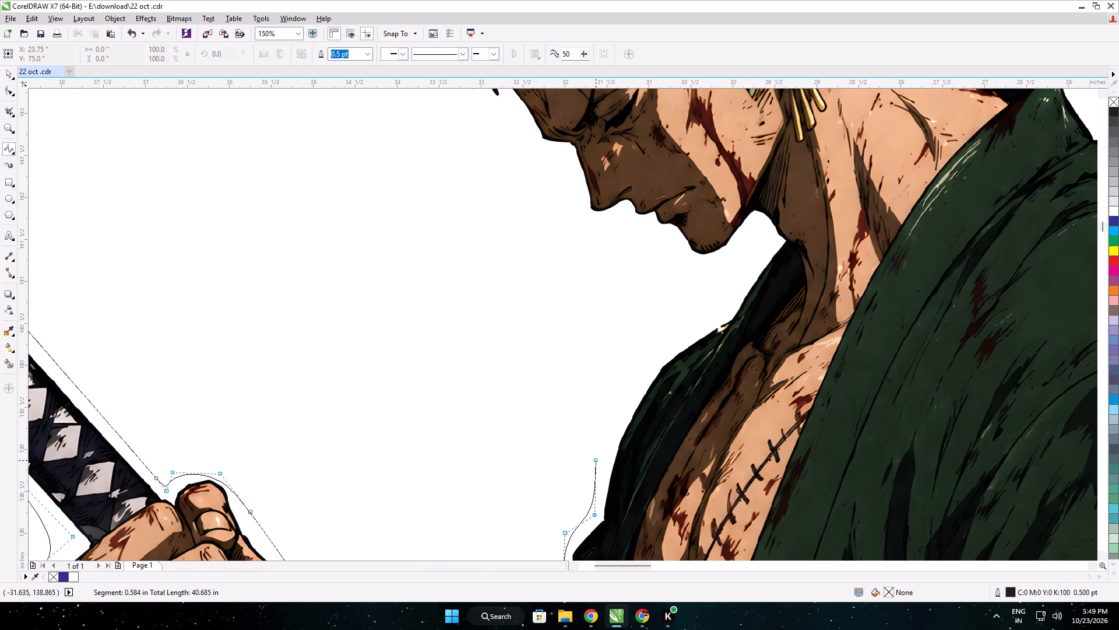
pyautogui.click(646, 358)
pyautogui.click(695, 328)
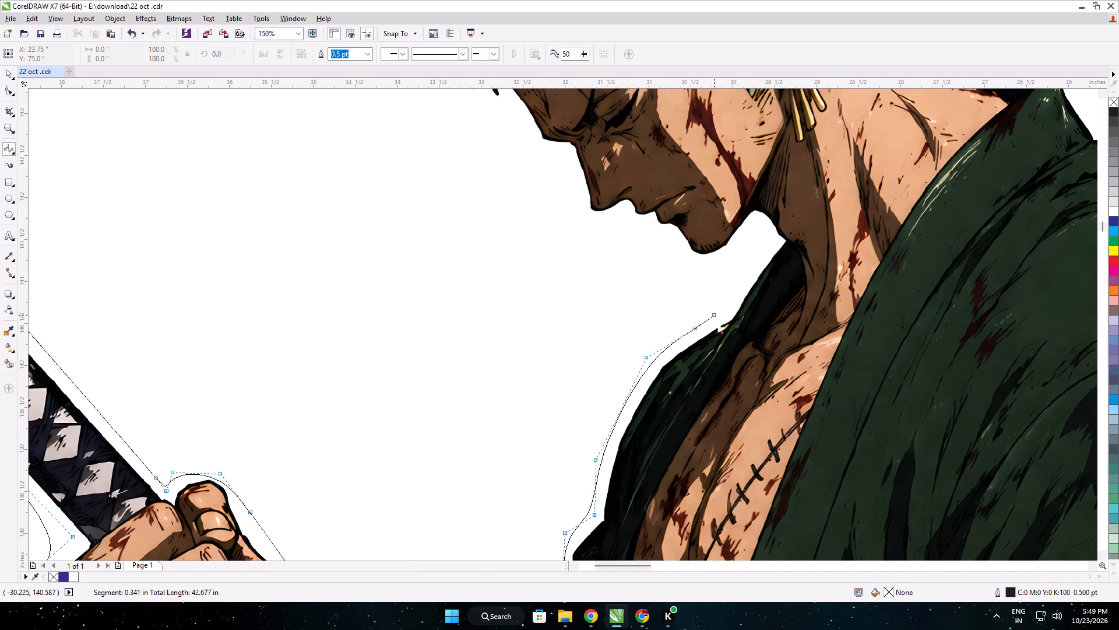
pyautogui.click(715, 312)
pyautogui.click(733, 298)
# Extend the B-spline outline past the chin, lips and nose, following Zoro's face up to the brow.
pyautogui.click(686, 269)
pyautogui.click(673, 236)
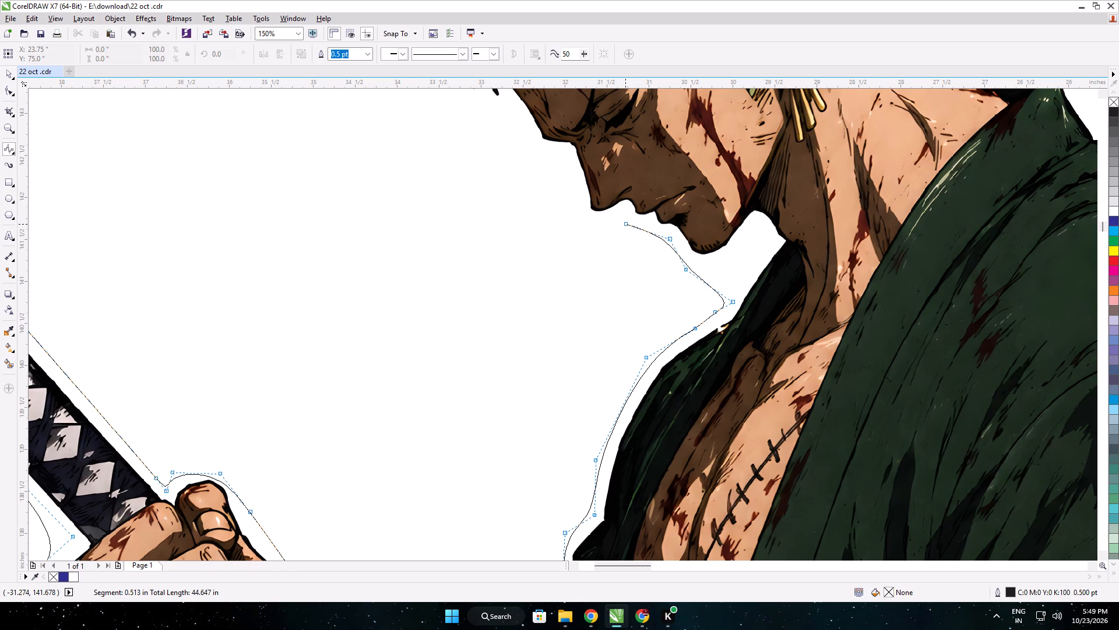
pyautogui.click(625, 224)
pyautogui.moveTo(604, 241); pyautogui.dragTo(672, 430, button='middle')
pyautogui.click(657, 413)
pyautogui.click(641, 395)
pyautogui.moveTo(636, 343); pyautogui.dragTo(628, 341)
pyautogui.click(589, 323)
pyautogui.click(581, 295)
pyautogui.click(539, 292)
# Continue the B-spline outline around the hair fringe and over the front and top of the spiky hair.
pyautogui.moveTo(543, 295); pyautogui.dragTo(627, 561, button='middle')
pyautogui.click(594, 532)
pyautogui.moveTo(583, 521); pyautogui.dragTo(580, 514)
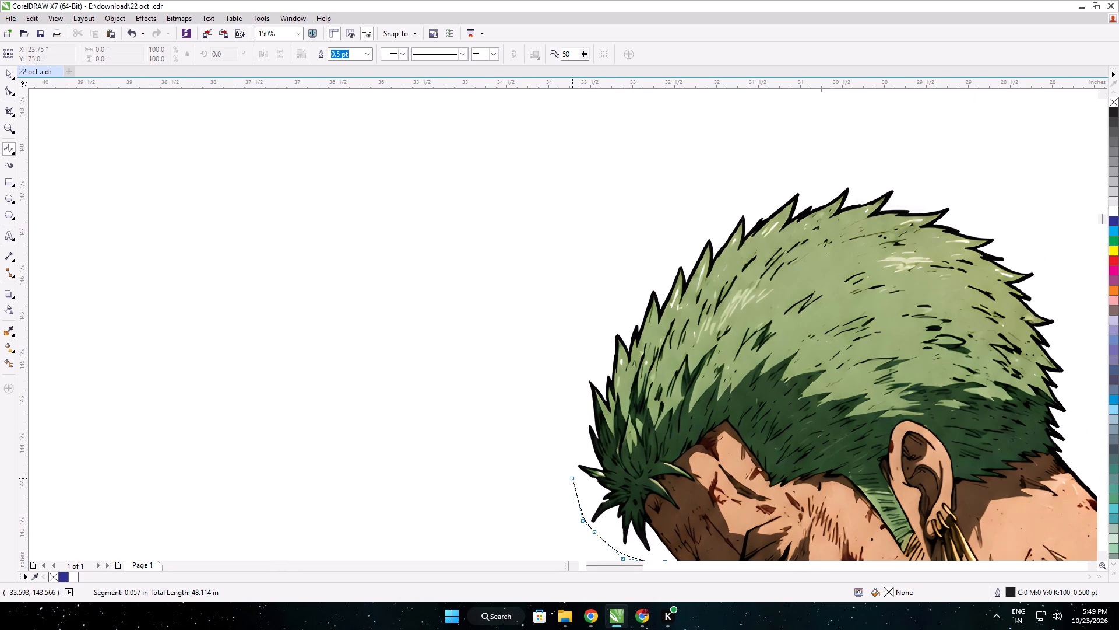
pyautogui.moveTo(572, 478); pyautogui.dragTo(572, 473)
pyautogui.click(573, 431)
pyautogui.click(585, 373)
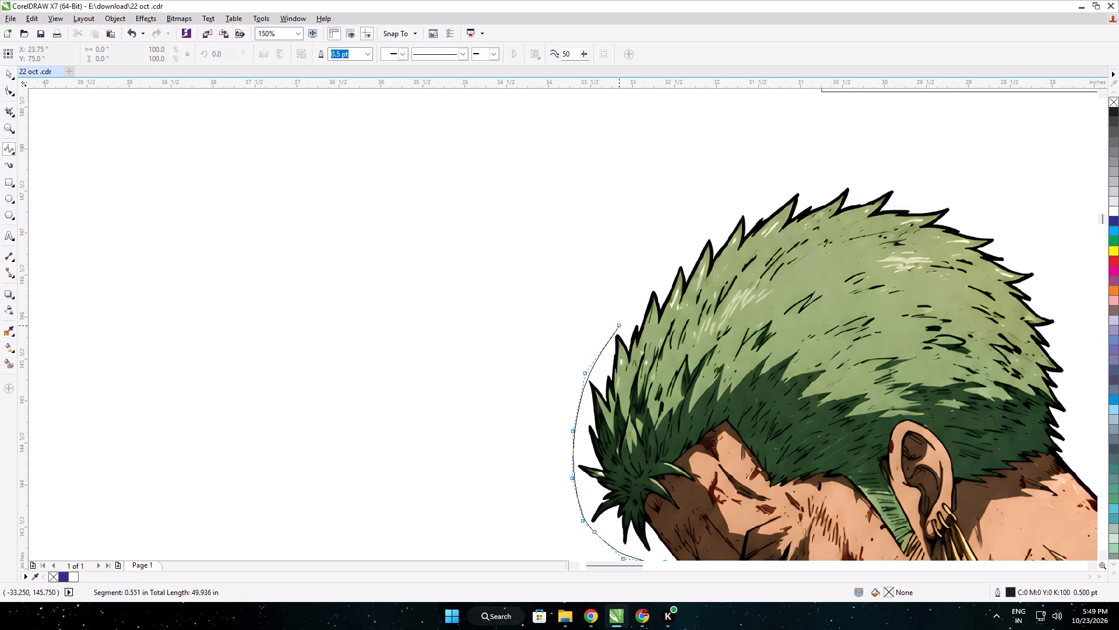
pyautogui.moveTo(616, 319); pyautogui.dragTo(622, 315)
pyautogui.moveTo(678, 262); pyautogui.dragTo(685, 256)
pyautogui.moveTo(716, 226); pyautogui.dragTo(723, 223)
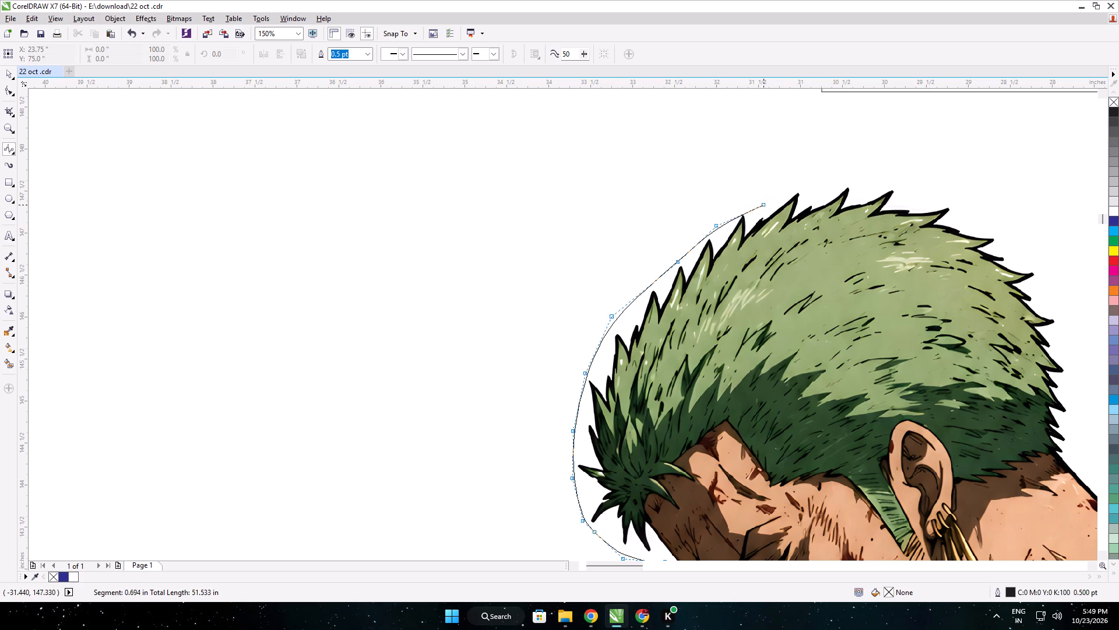
pyautogui.click(768, 198)
pyautogui.click(821, 183)
pyautogui.moveTo(879, 183); pyautogui.dragTo(895, 186)
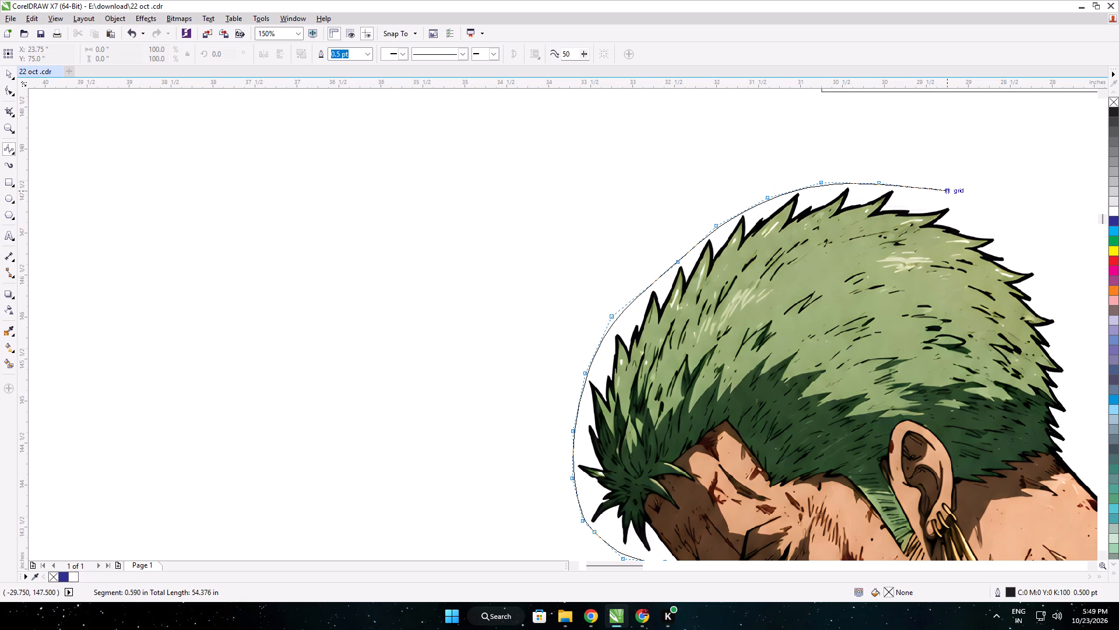
pyautogui.click(931, 191)
# Extend the B-spline outline over the crown and down the back of the hair to the nape.
pyautogui.moveTo(933, 190); pyautogui.dragTo(465, 168, button='middle')
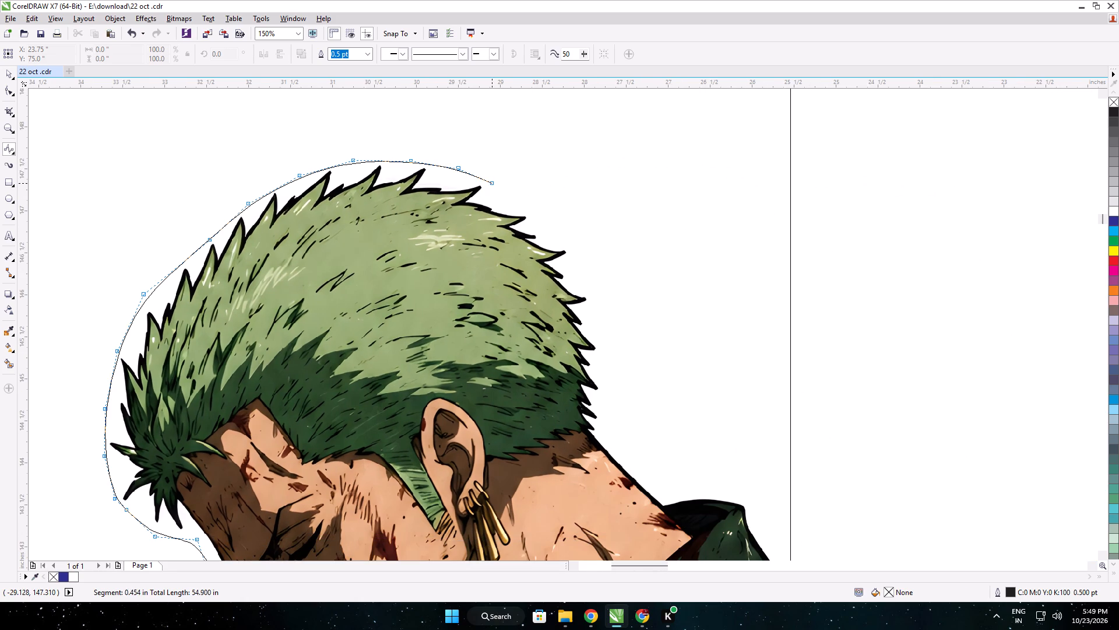
pyautogui.click(492, 183)
pyautogui.moveTo(535, 212); pyautogui.dragTo(544, 224)
pyautogui.click(572, 252)
pyautogui.moveTo(585, 283); pyautogui.dragTo(589, 289)
pyautogui.click(593, 317)
pyautogui.moveTo(598, 351); pyautogui.dragTo(603, 358)
pyautogui.click(601, 375)
pyautogui.click(604, 400)
pyautogui.click(600, 432)
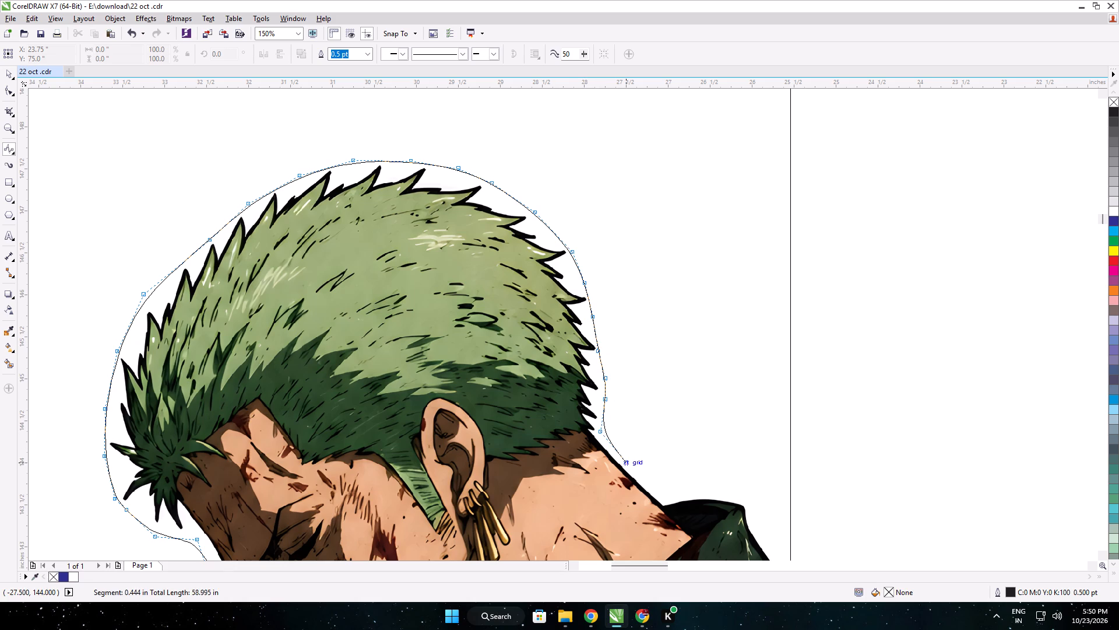
# Carry the B-spline outline along the neck and robe collar and close it at its starting point on the shoulder, about 14.93 by 12.84 inches overall.
pyautogui.moveTo(630, 465); pyautogui.dragTo(637, 470)
pyautogui.click(664, 489)
pyautogui.scroll(-1, 666, 473)
pyautogui.moveTo(661, 465); pyautogui.dragTo(382, 265, button='middle')
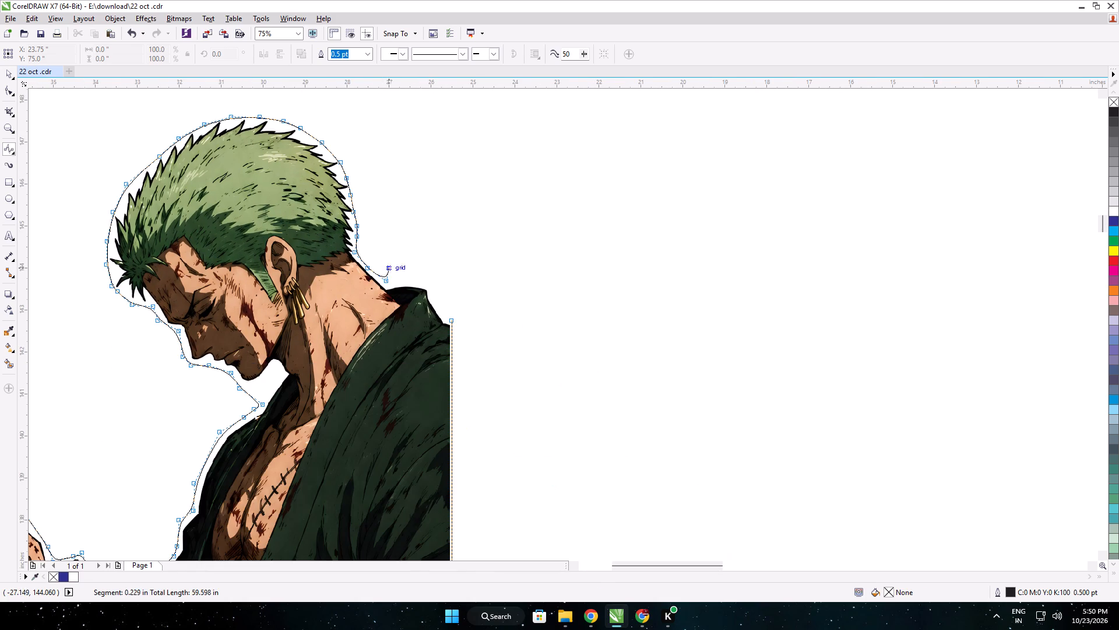
pyautogui.scroll(1, 414, 285)
pyautogui.click(414, 285)
pyautogui.click(434, 286)
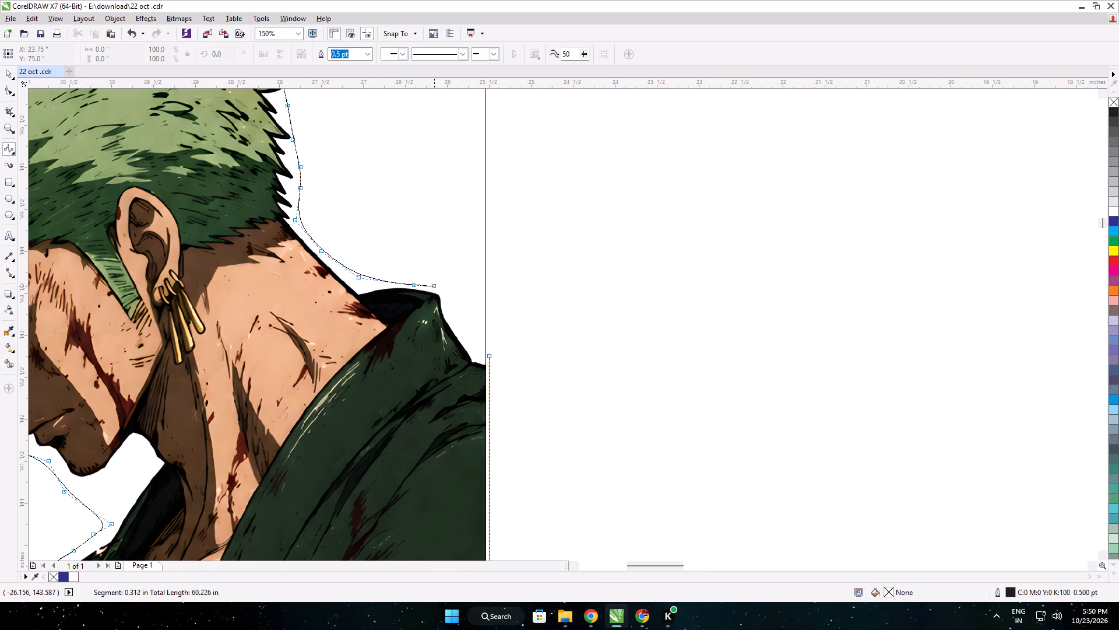
pyautogui.click(444, 294)
pyautogui.click(462, 330)
pyautogui.click(473, 352)
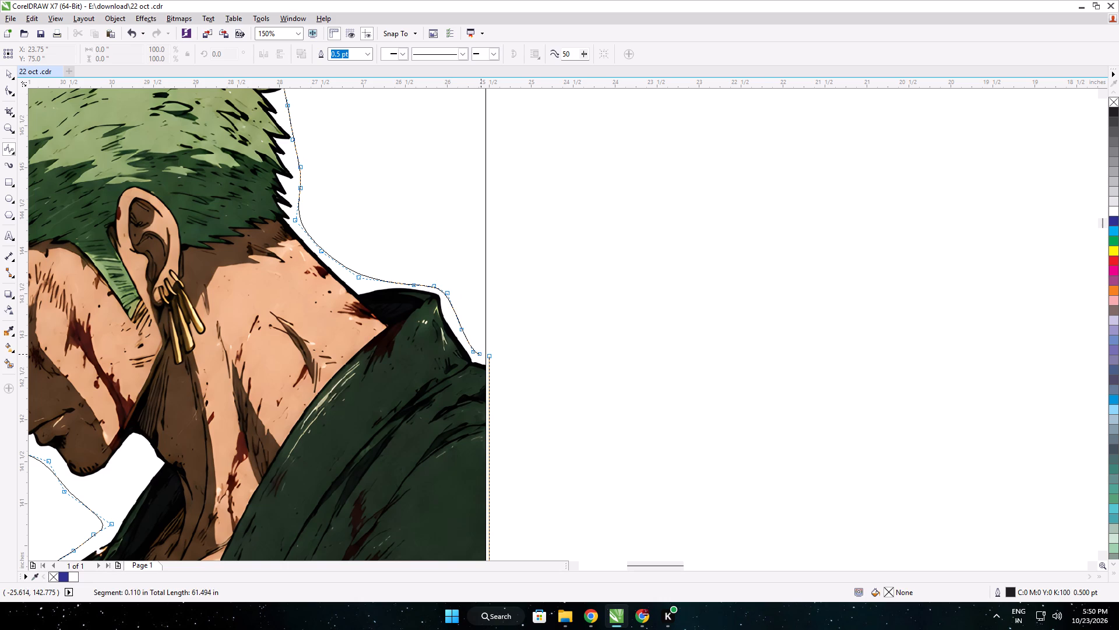
pyautogui.click(482, 354)
pyautogui.click(486, 356)
# Intersect the finished B-spline outline with the Zoro image to cut out the figure.
pyautogui.click(8, 76)
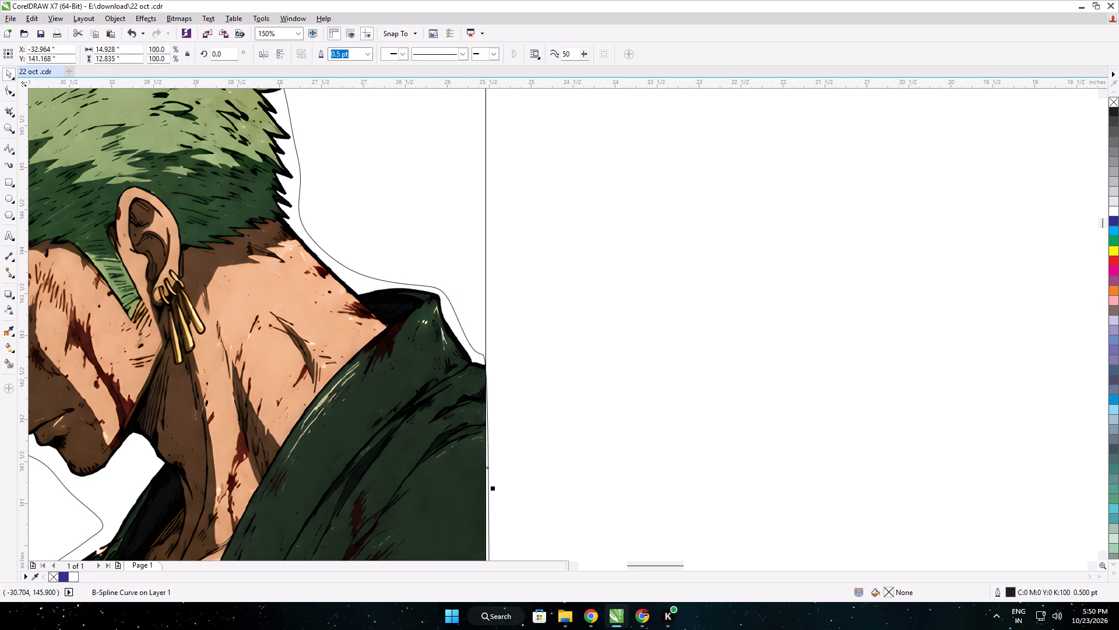
pyautogui.moveTo(309, 198); pyautogui.dragTo(516, 338, button='middle')
pyautogui.scroll(1, 397, 286)
pyautogui.keyDown('shift'); pyautogui.click(595, 261); pyautogui.keyUp('shift')
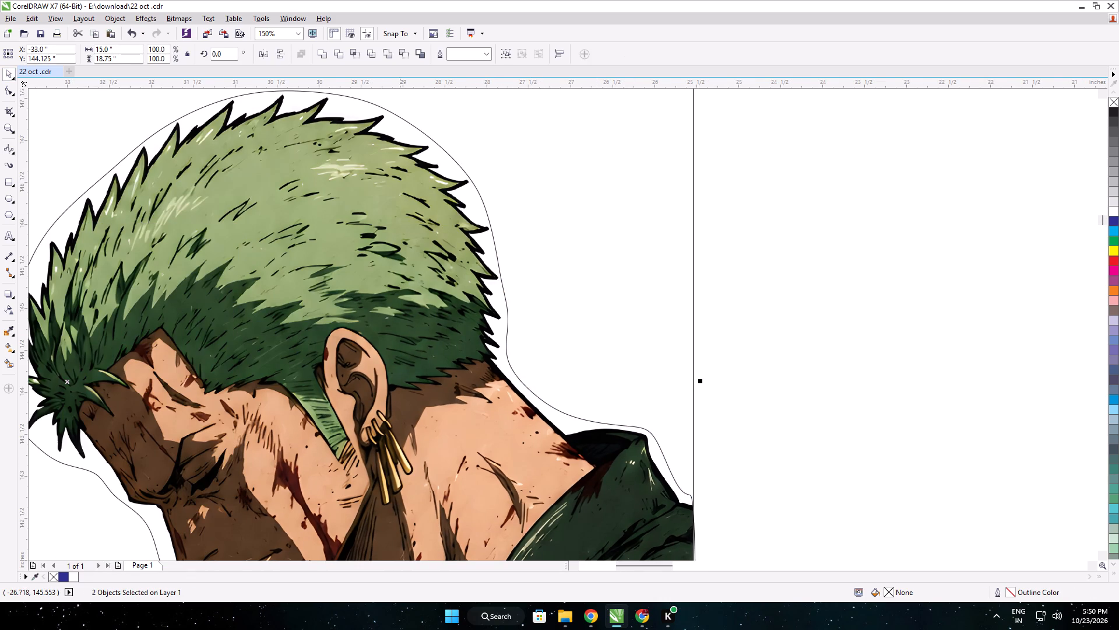
pyautogui.click(353, 56)
pyautogui.click(716, 200)
# Intersect the rectangle around the "- Roronoa zoro" line with the Zoro image.
pyautogui.scroll(-1, 556, 192)
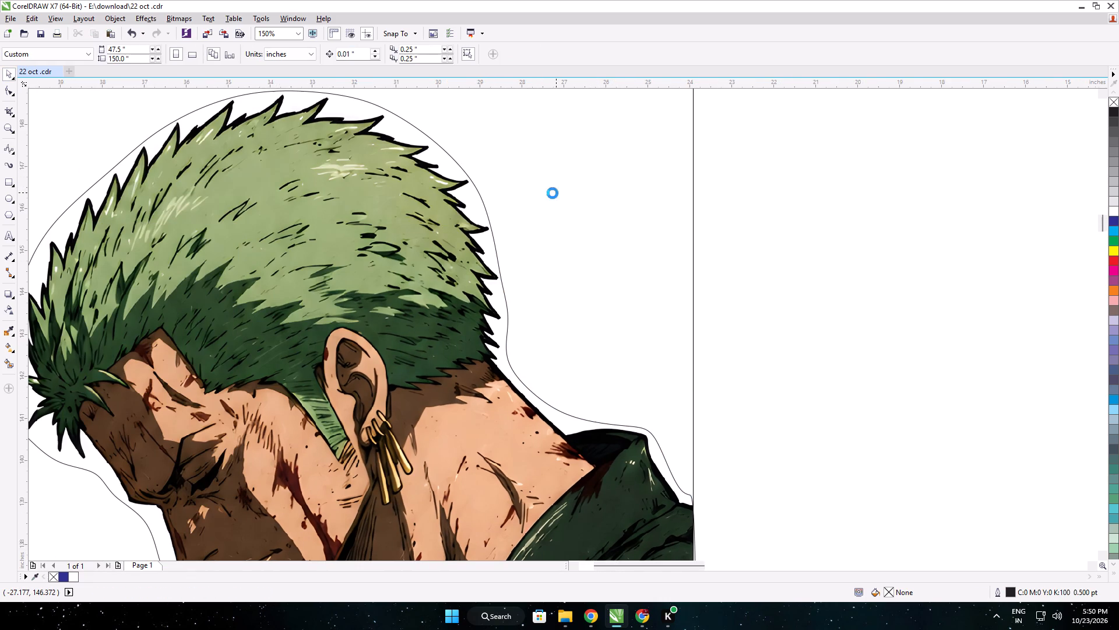
pyautogui.scroll(-1, 553, 193)
pyautogui.moveTo(485, 160); pyautogui.dragTo(539, 358, button='middle')
pyautogui.scroll(2, 536, 350)
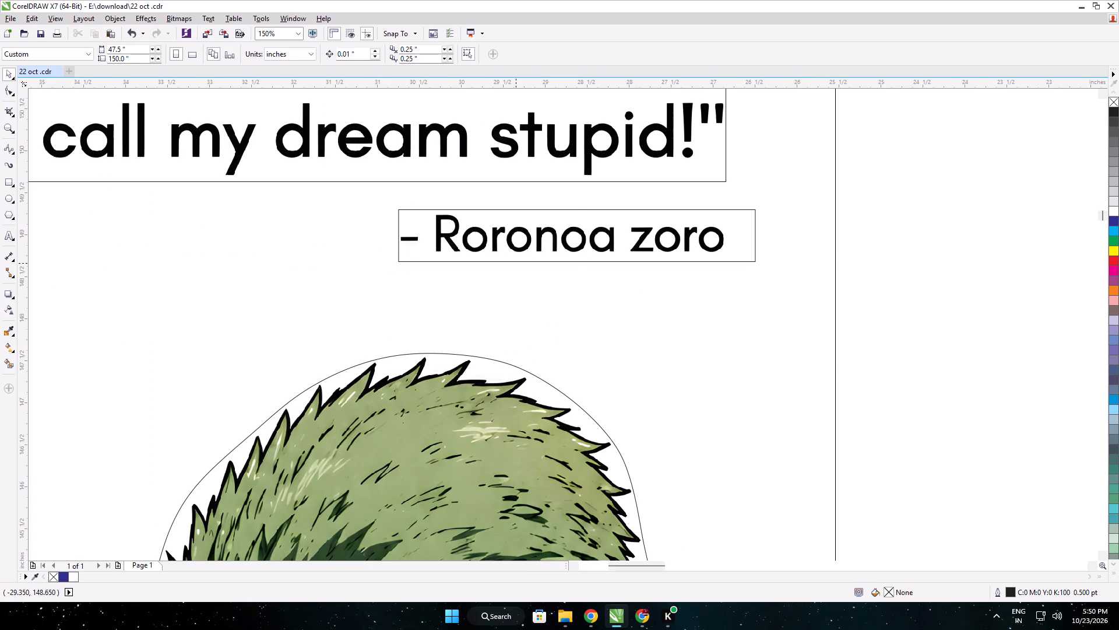
pyautogui.click(516, 261)
pyautogui.keyDown('shift'); pyautogui.click(507, 283); pyautogui.keyUp('shift')
pyautogui.click(354, 52)
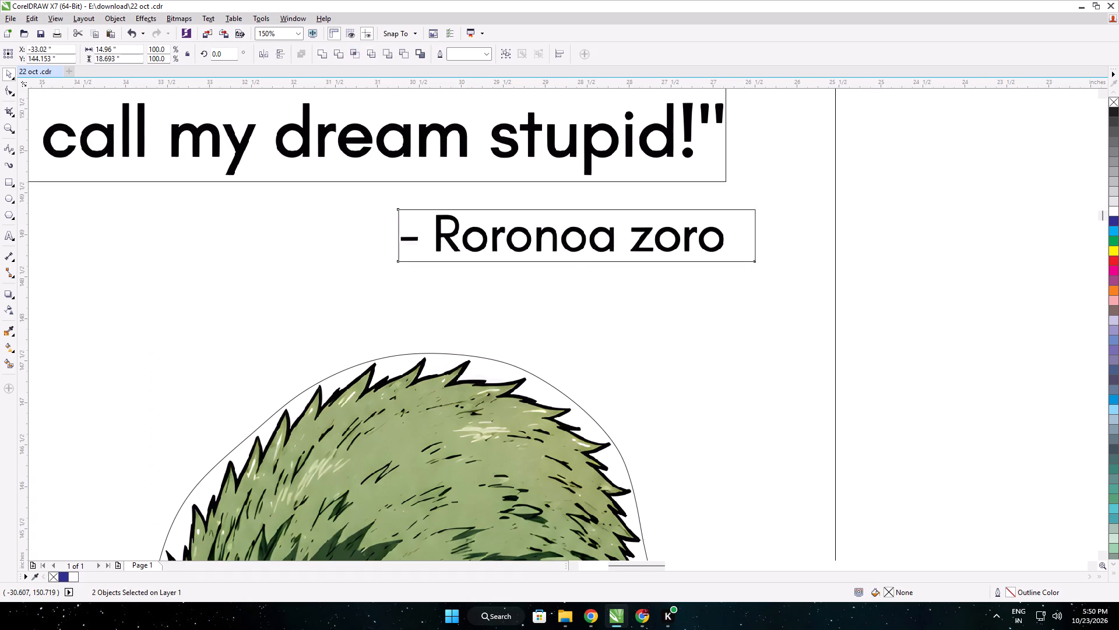
# Intersect the rectangle around the quote line ending "call my dream stupid!" with the Zoro image.
pyautogui.click(376, 180)
pyautogui.keyDown('shift'); pyautogui.click(355, 209); pyautogui.keyUp('shift')
pyautogui.click(351, 58)
pyautogui.moveTo(981, 277); pyautogui.dragTo(973, 275)
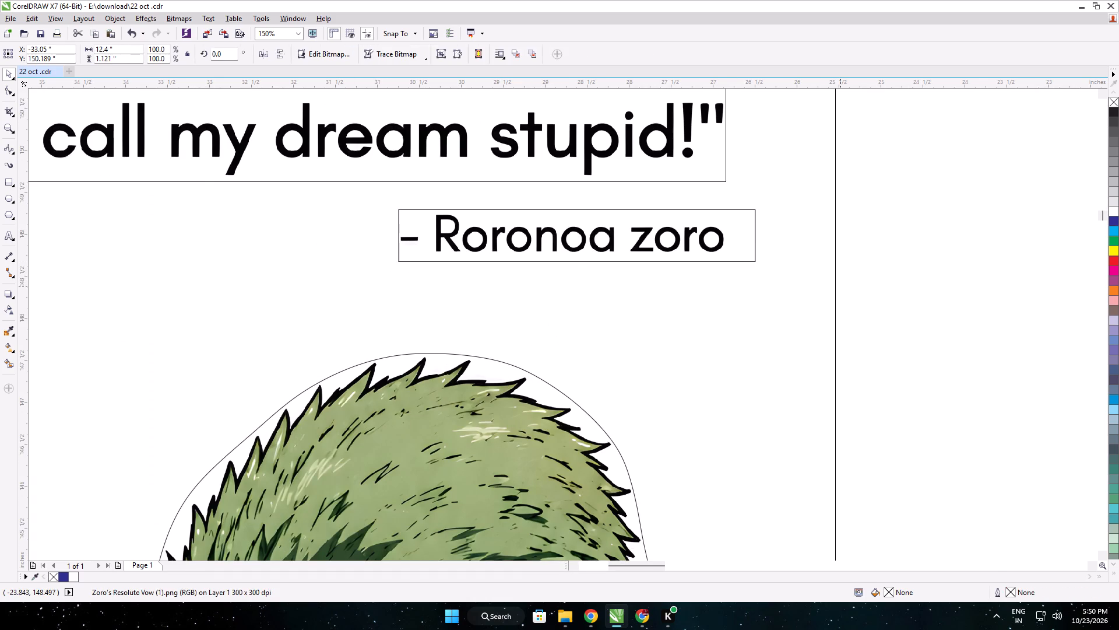
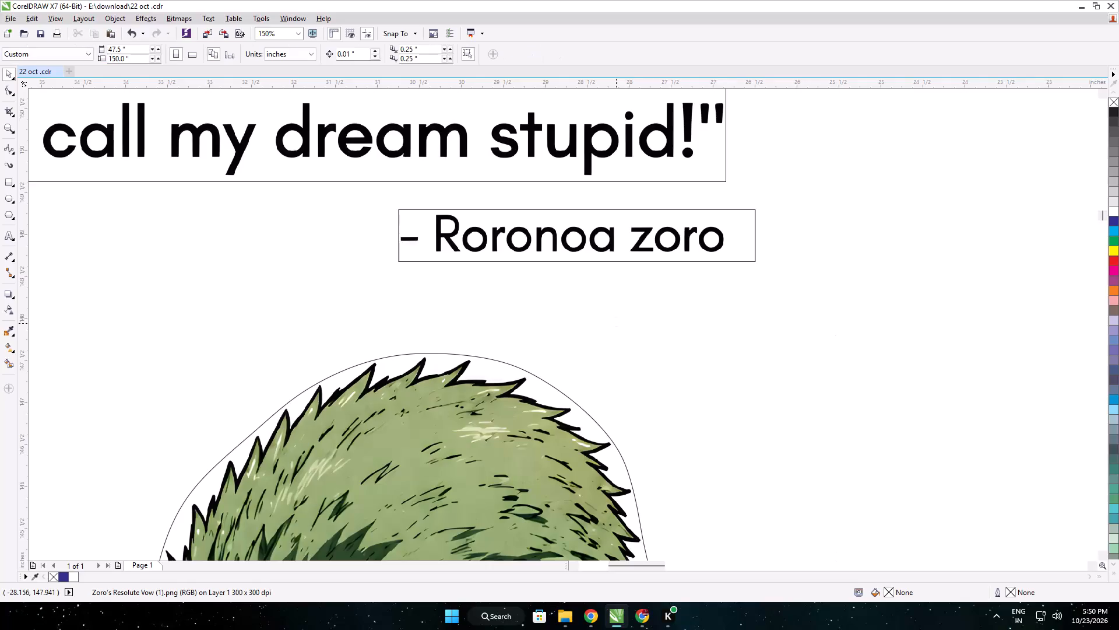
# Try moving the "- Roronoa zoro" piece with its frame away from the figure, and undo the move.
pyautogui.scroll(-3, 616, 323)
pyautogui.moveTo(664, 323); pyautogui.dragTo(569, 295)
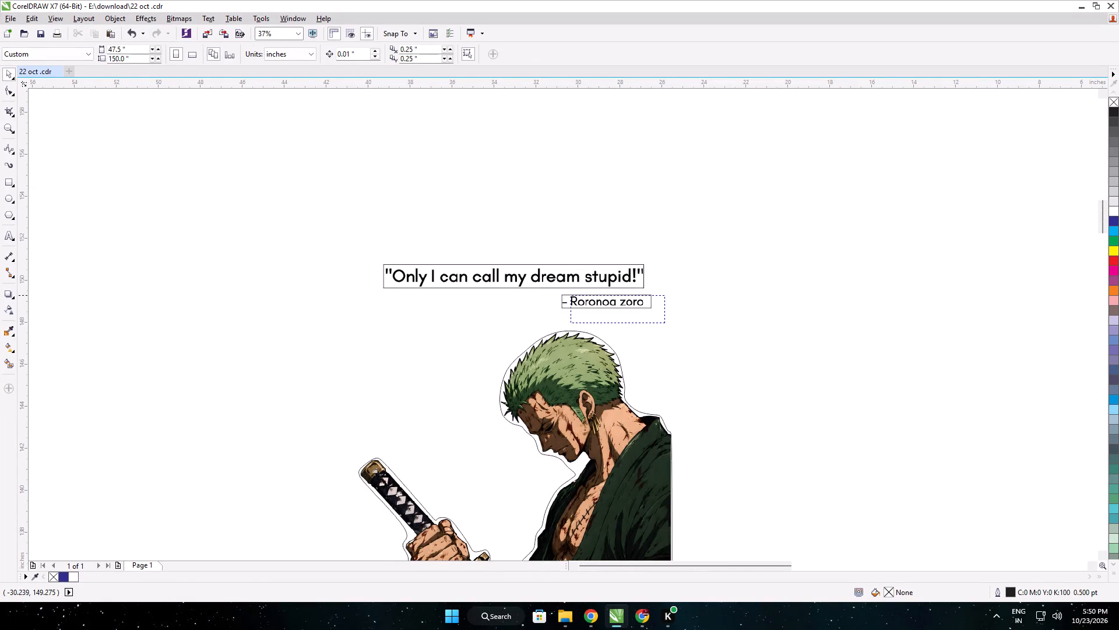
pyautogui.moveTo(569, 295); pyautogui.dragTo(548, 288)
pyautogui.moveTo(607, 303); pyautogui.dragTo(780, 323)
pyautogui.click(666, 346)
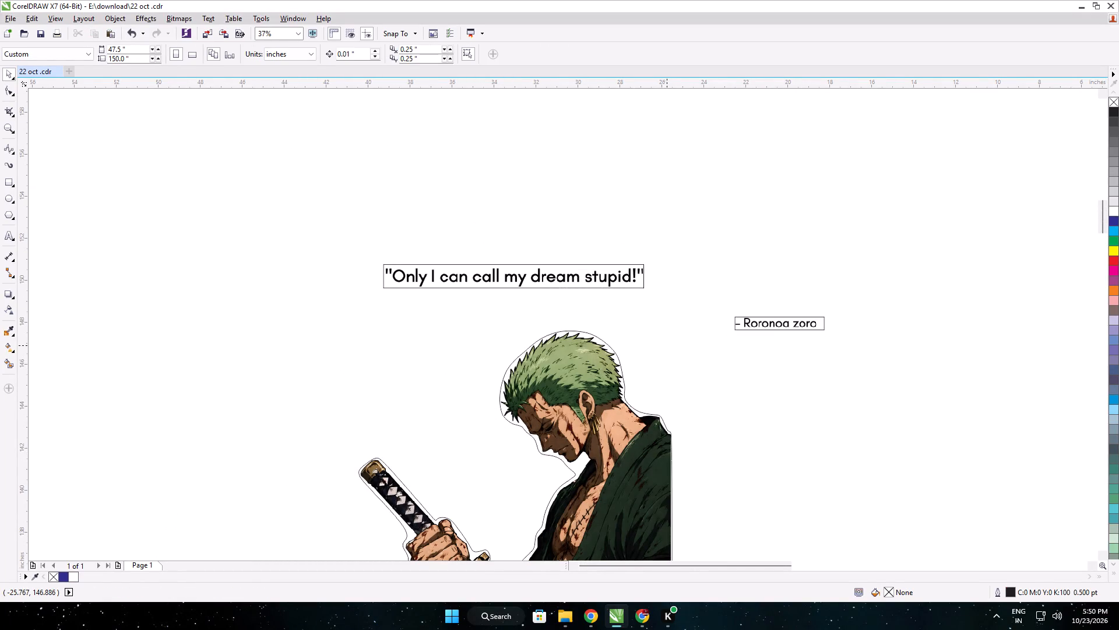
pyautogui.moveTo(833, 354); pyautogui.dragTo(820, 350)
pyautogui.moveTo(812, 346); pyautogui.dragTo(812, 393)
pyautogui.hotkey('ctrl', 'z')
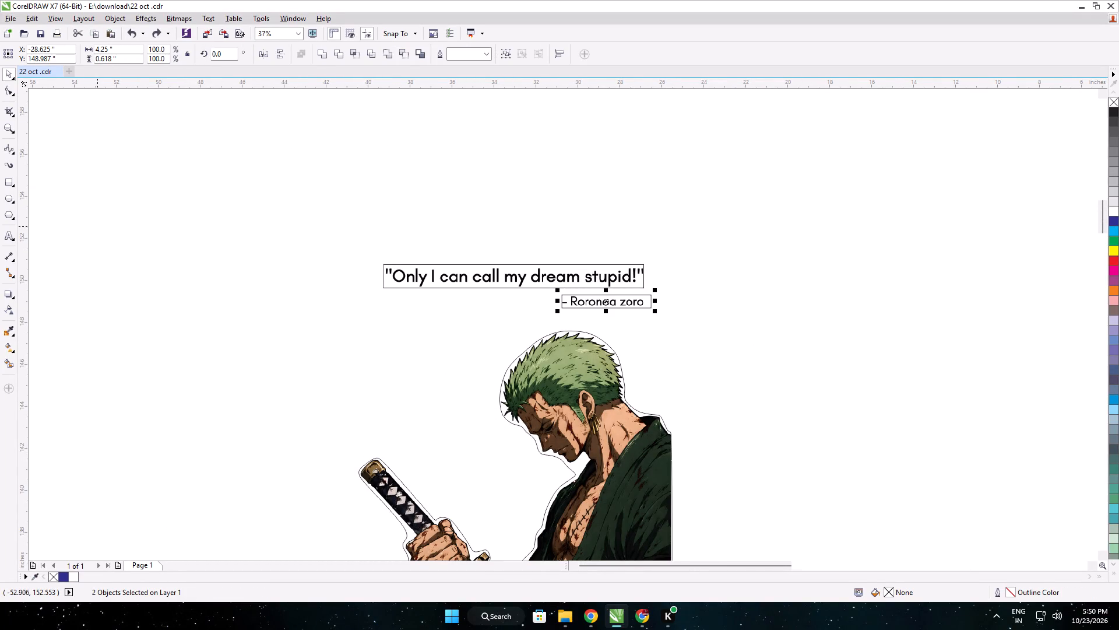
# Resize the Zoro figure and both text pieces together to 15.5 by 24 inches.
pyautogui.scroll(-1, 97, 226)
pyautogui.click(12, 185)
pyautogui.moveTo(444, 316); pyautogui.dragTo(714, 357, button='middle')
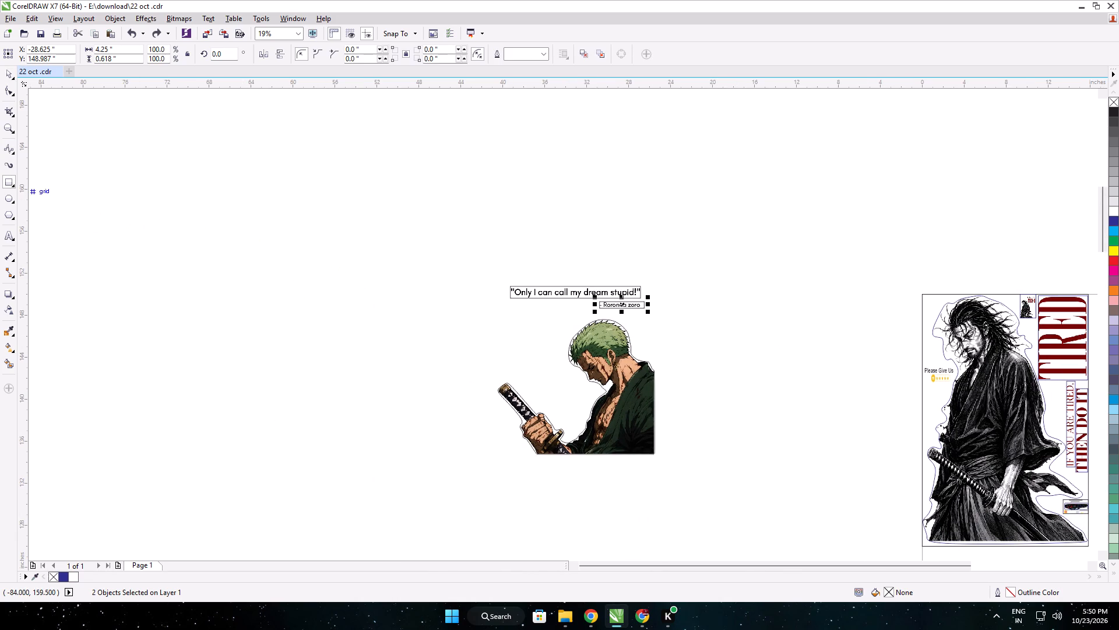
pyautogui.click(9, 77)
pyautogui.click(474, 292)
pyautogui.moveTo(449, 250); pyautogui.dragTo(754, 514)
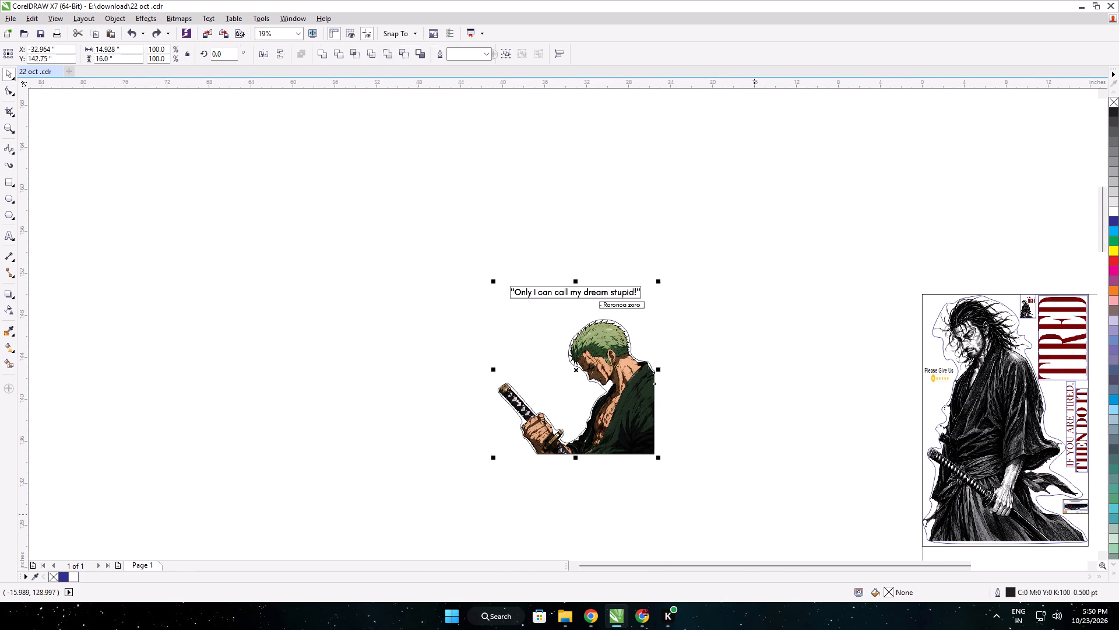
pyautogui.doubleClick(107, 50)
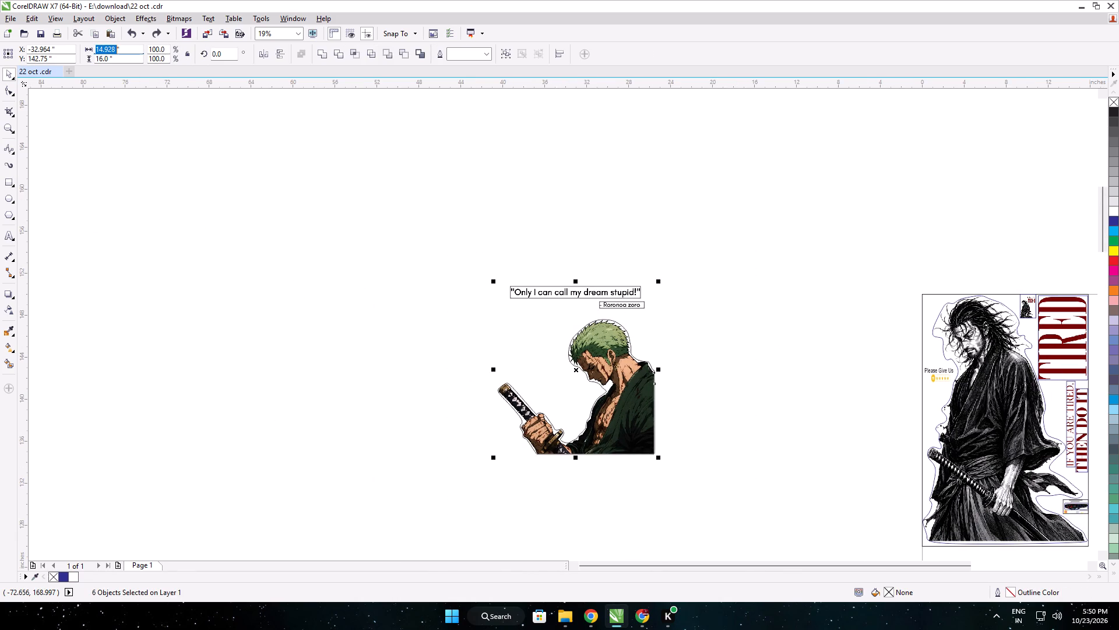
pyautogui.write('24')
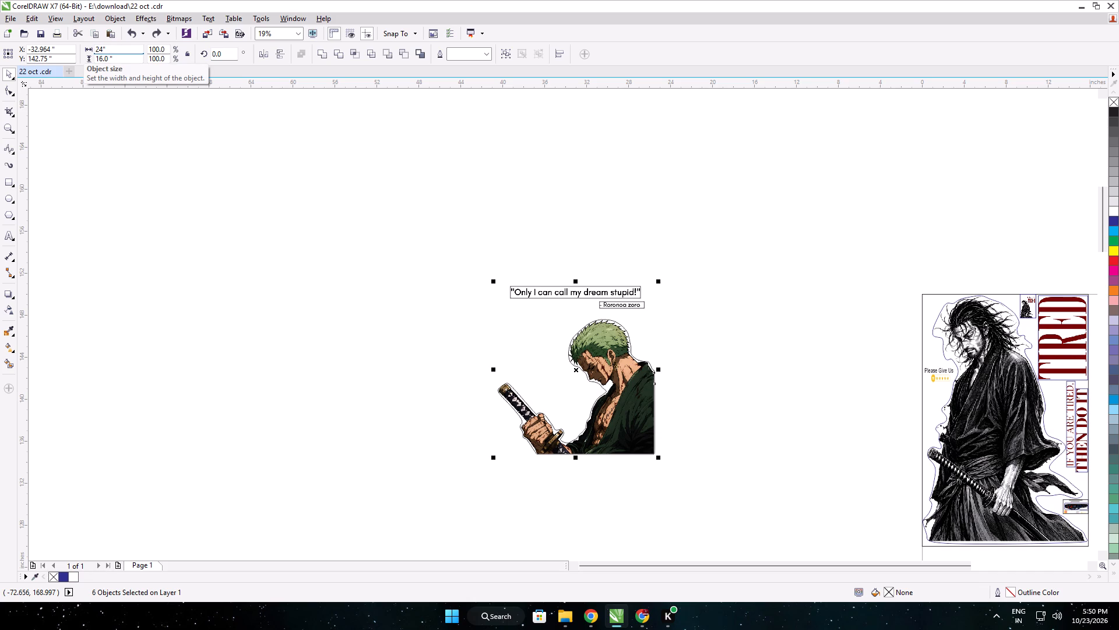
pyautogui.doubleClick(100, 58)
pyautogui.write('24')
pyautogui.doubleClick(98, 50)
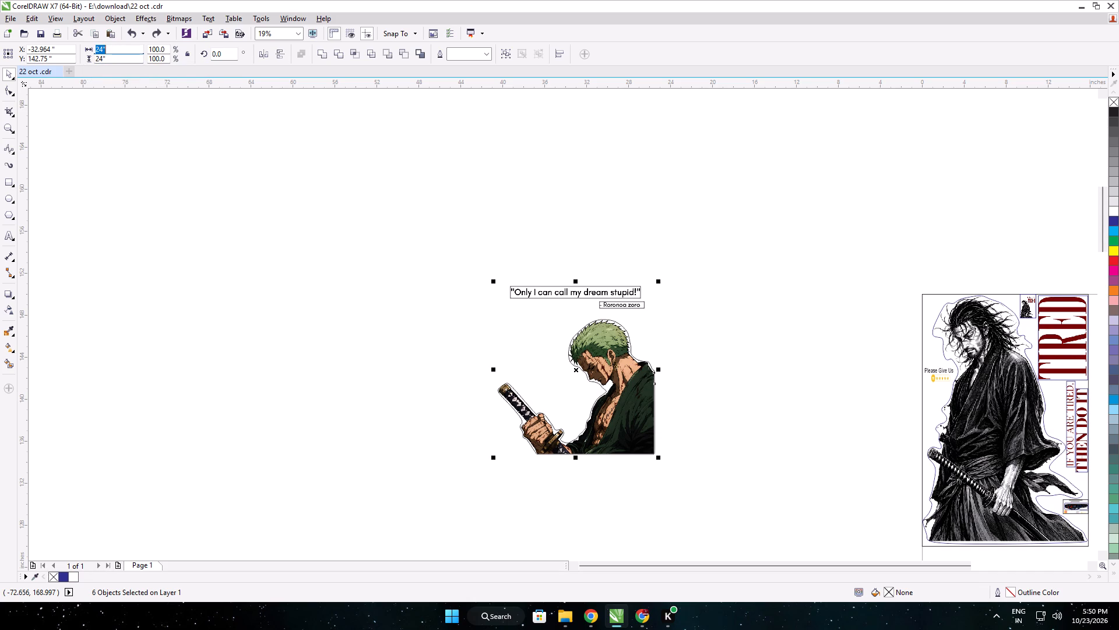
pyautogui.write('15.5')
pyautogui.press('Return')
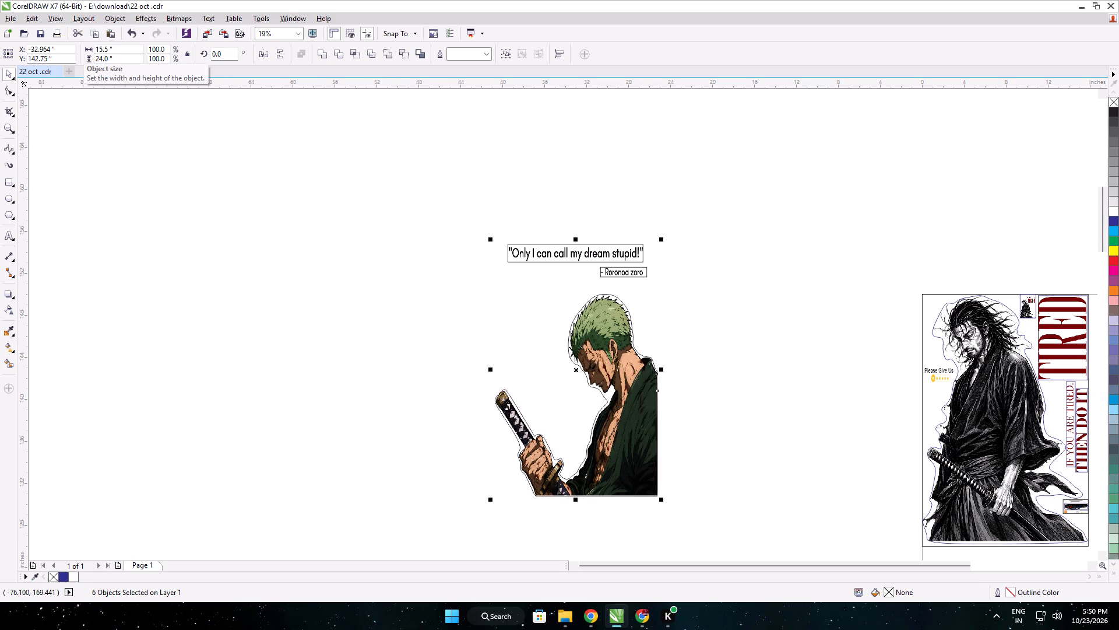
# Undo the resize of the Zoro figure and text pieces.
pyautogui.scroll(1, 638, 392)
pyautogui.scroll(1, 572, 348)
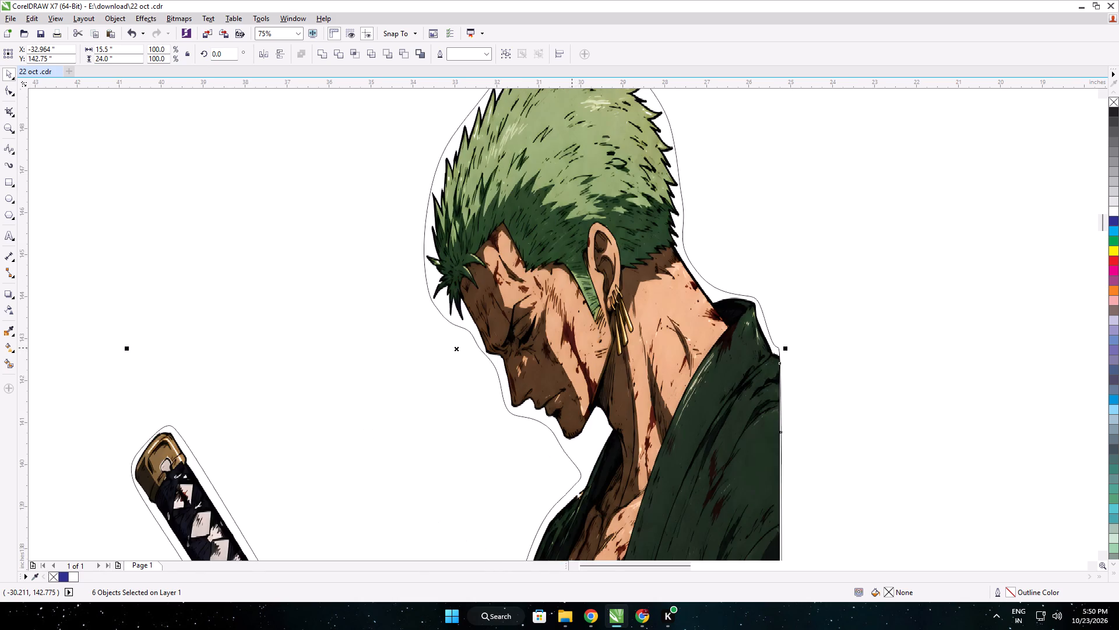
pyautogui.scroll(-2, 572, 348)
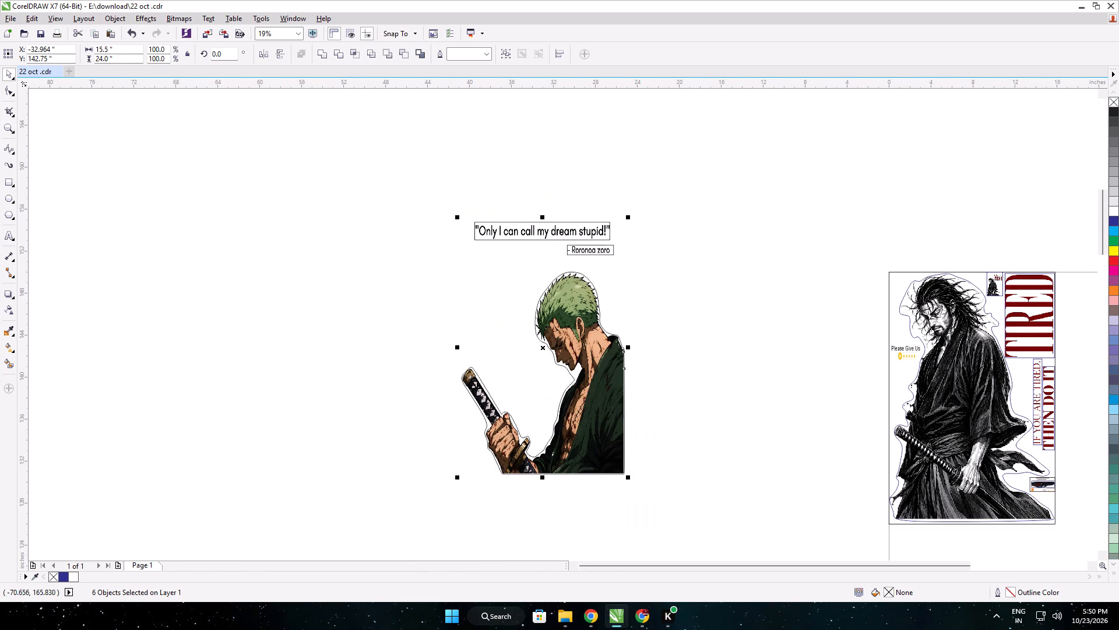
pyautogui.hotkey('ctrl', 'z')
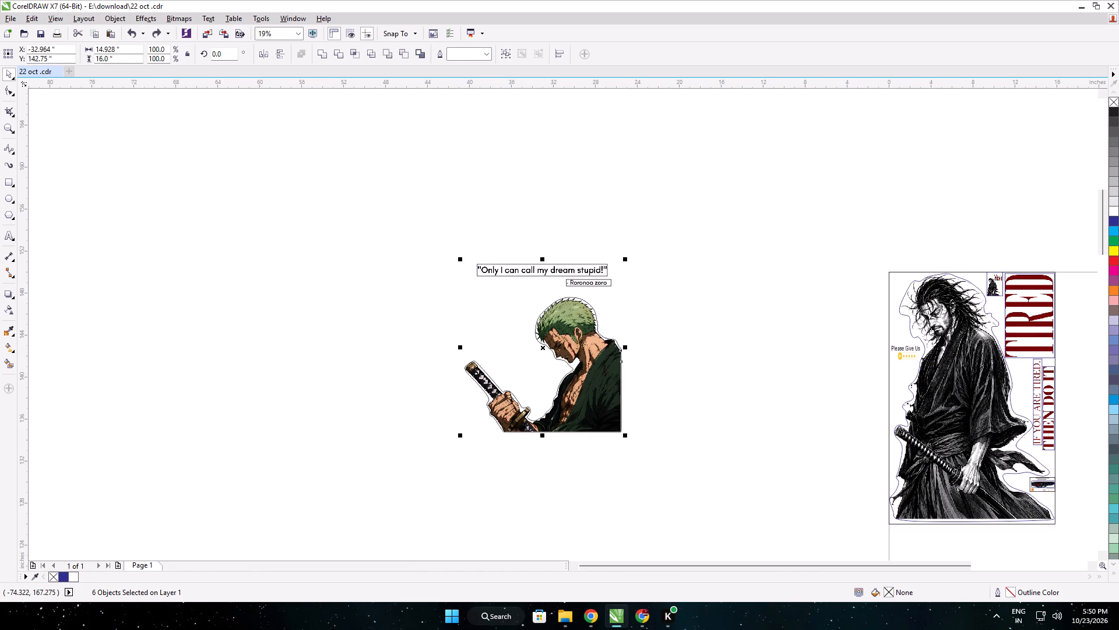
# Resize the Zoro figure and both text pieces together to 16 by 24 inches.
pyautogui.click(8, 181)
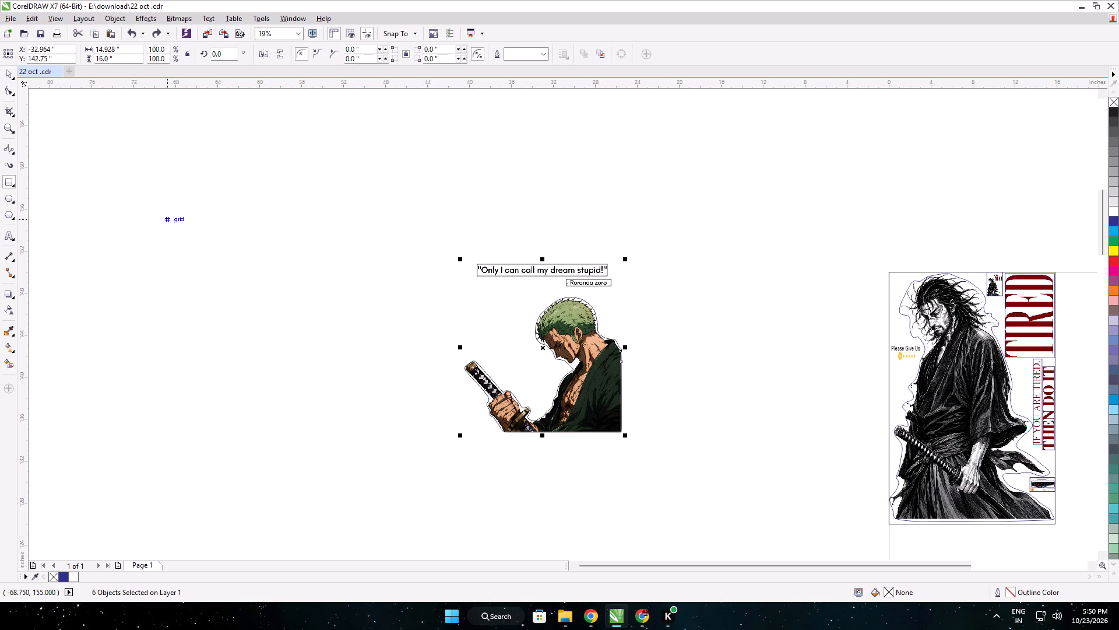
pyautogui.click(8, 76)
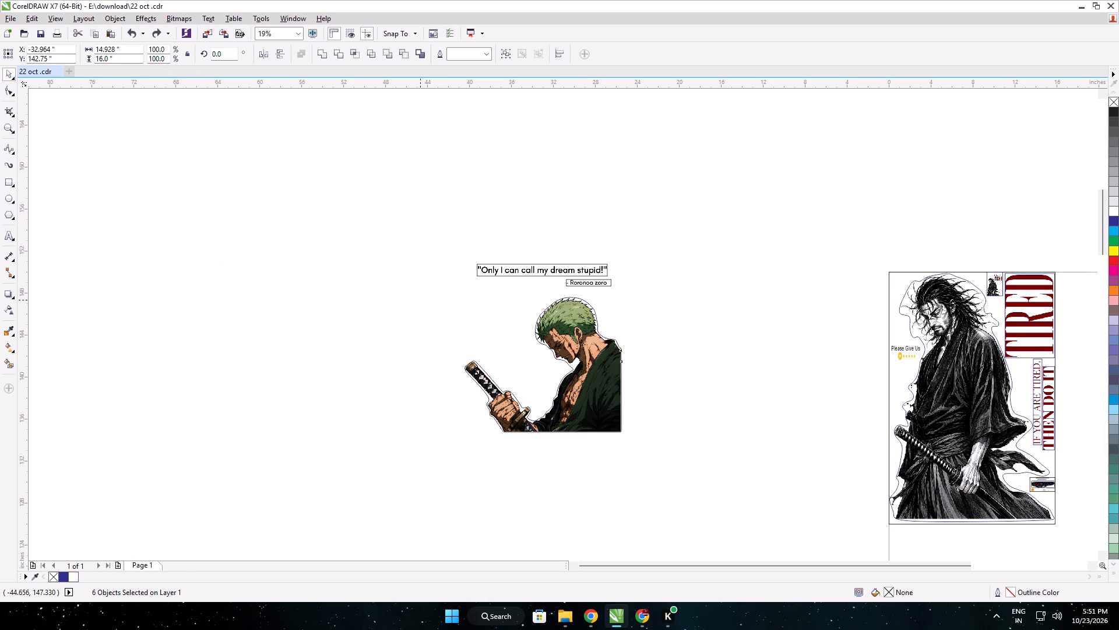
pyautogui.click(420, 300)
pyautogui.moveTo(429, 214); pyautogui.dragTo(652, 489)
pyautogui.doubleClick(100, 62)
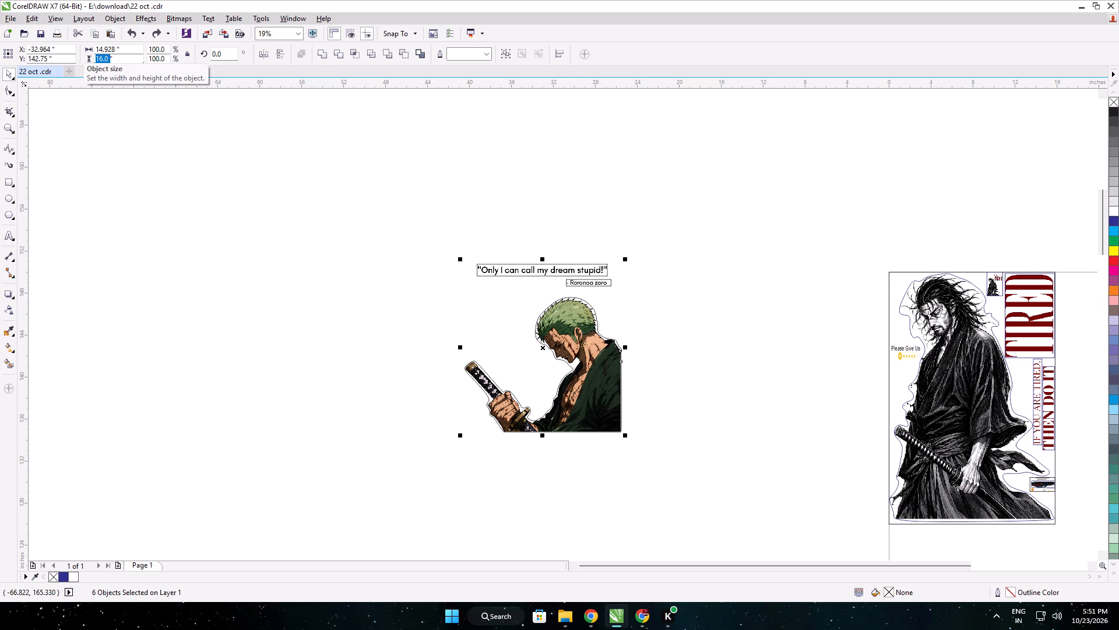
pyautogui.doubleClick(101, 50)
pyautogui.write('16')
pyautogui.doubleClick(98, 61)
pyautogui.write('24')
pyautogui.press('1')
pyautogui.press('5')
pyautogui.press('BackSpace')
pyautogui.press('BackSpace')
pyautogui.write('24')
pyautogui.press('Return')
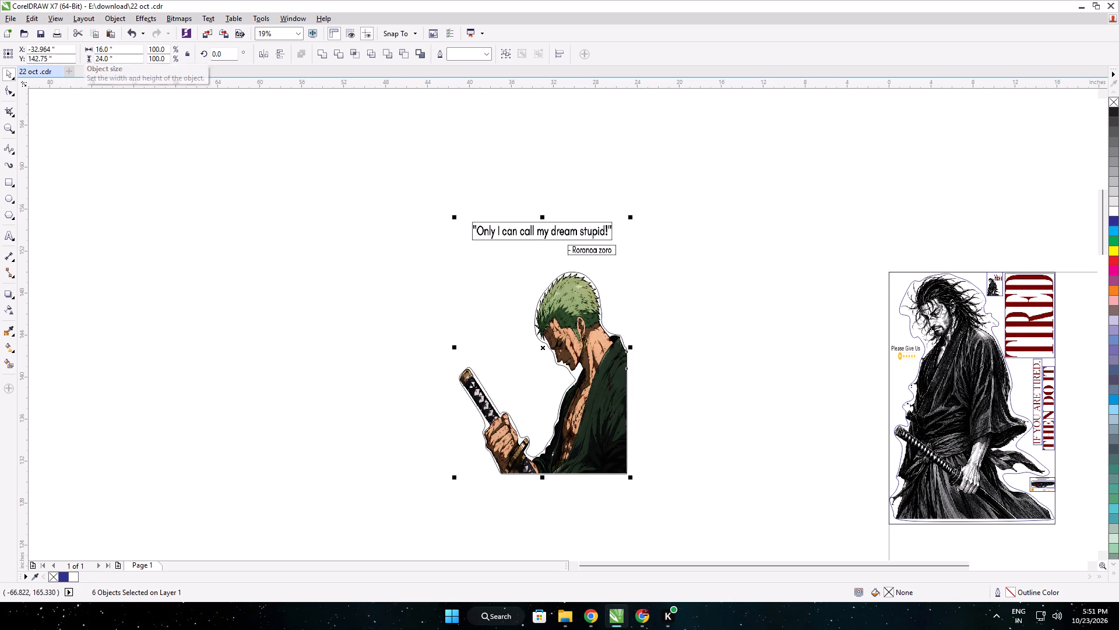
# Change the overall size of the selected Zoro pieces to 15.5 inches wide by 22 inches high.
pyautogui.doubleClick(97, 57)
pyautogui.write('22')
pyautogui.press('Return')
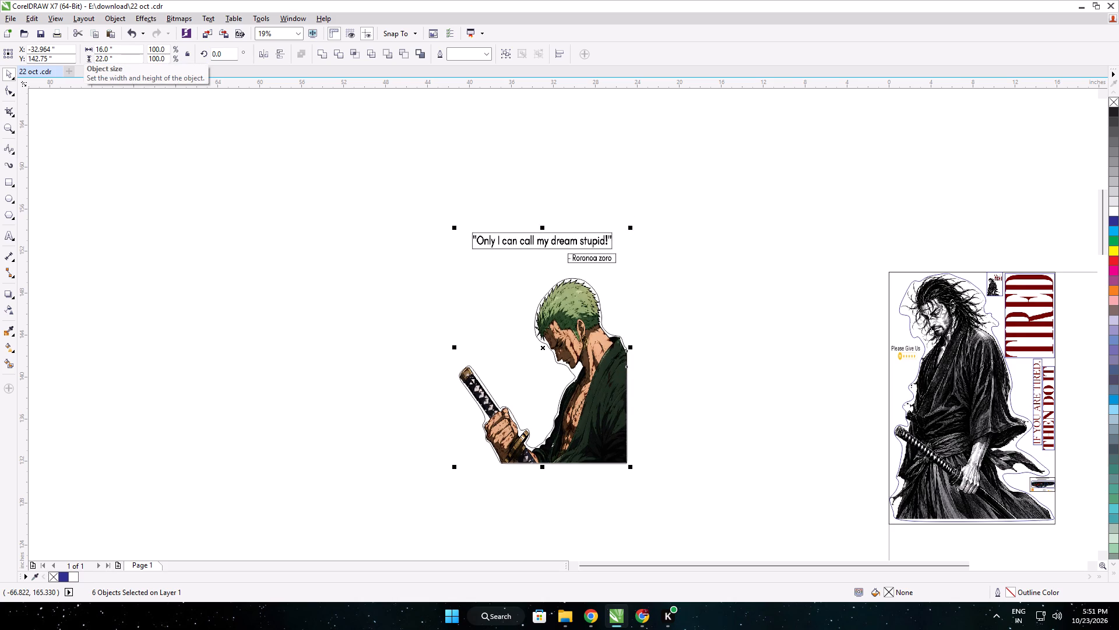
pyautogui.doubleClick(103, 48)
pyautogui.write('15.5')
pyautogui.press('Return')
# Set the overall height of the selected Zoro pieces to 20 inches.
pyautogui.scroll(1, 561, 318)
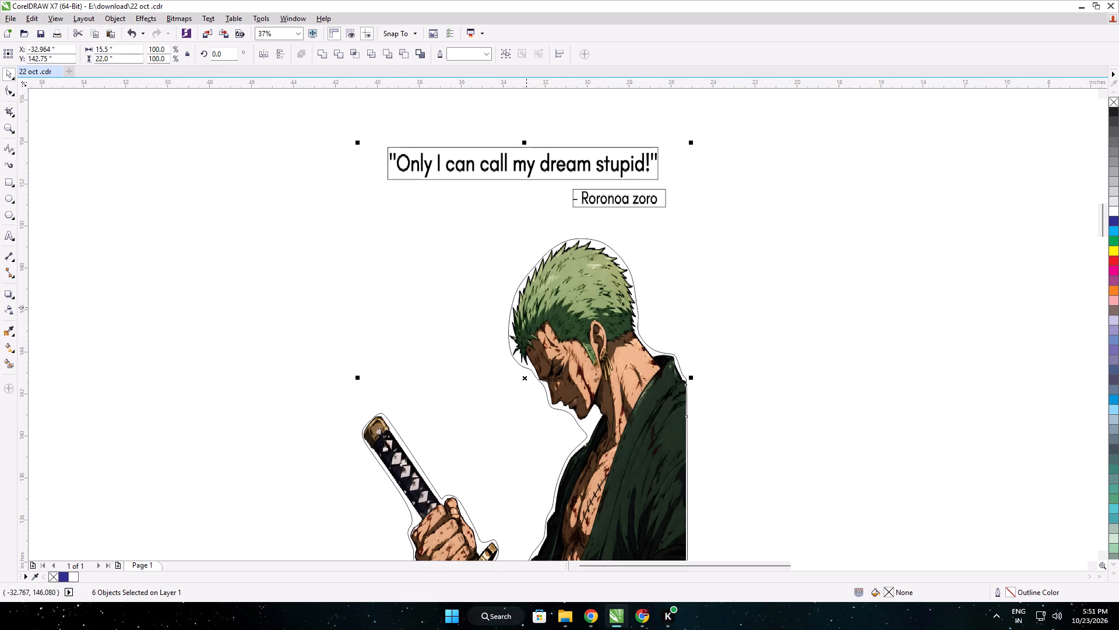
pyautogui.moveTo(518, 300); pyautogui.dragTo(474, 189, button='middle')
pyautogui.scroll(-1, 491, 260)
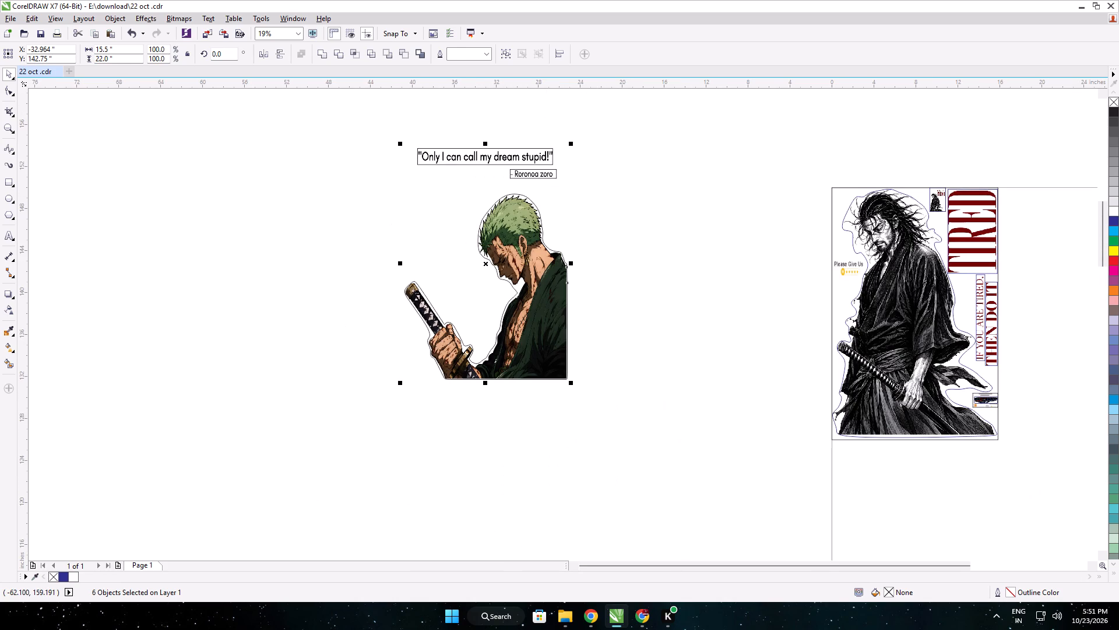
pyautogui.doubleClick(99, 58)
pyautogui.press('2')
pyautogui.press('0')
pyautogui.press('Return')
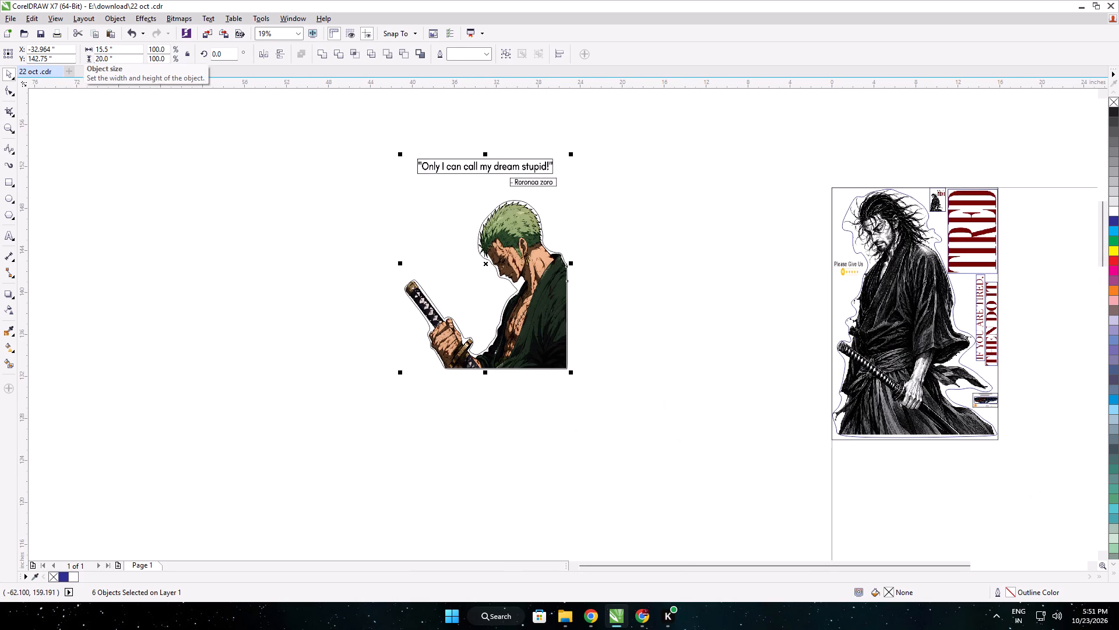
# Set the overall height of the selected Zoro pieces to 24 inches.
pyautogui.doubleClick(100, 60)
pyautogui.write('24')
pyautogui.press('Return')
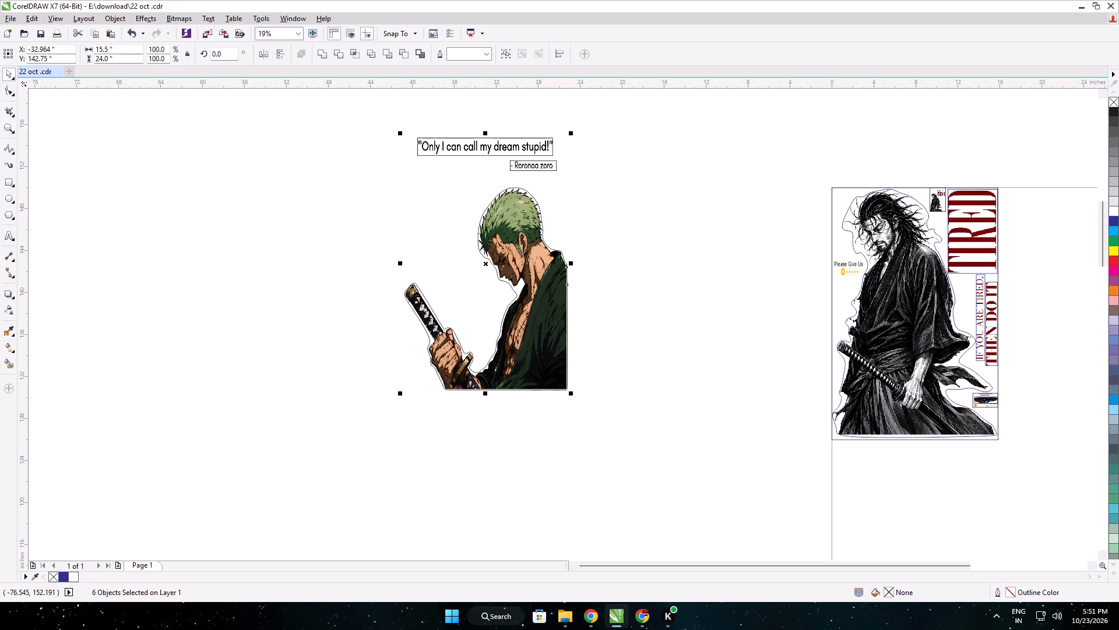
# Draw a rectangle in the empty area beside the Zoro artwork and size it to 15.5 by 24 inches.
pyautogui.click(8, 182)
pyautogui.moveTo(163, 184); pyautogui.dragTo(413, 193, button='middle')
pyautogui.moveTo(241, 155); pyautogui.dragTo(418, 401)
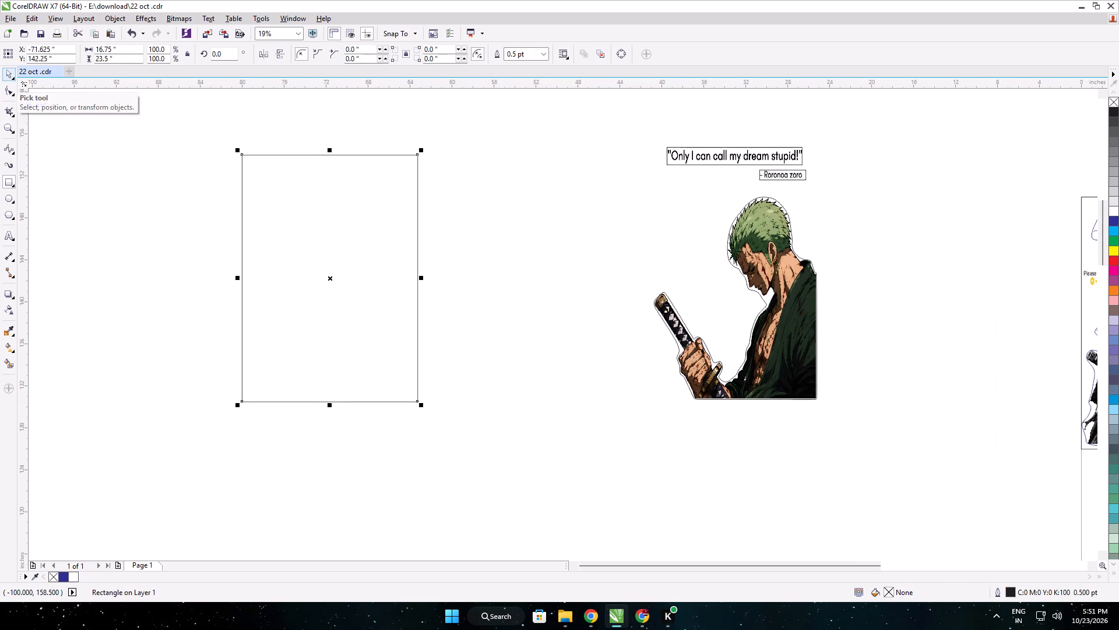
pyautogui.click(10, 80)
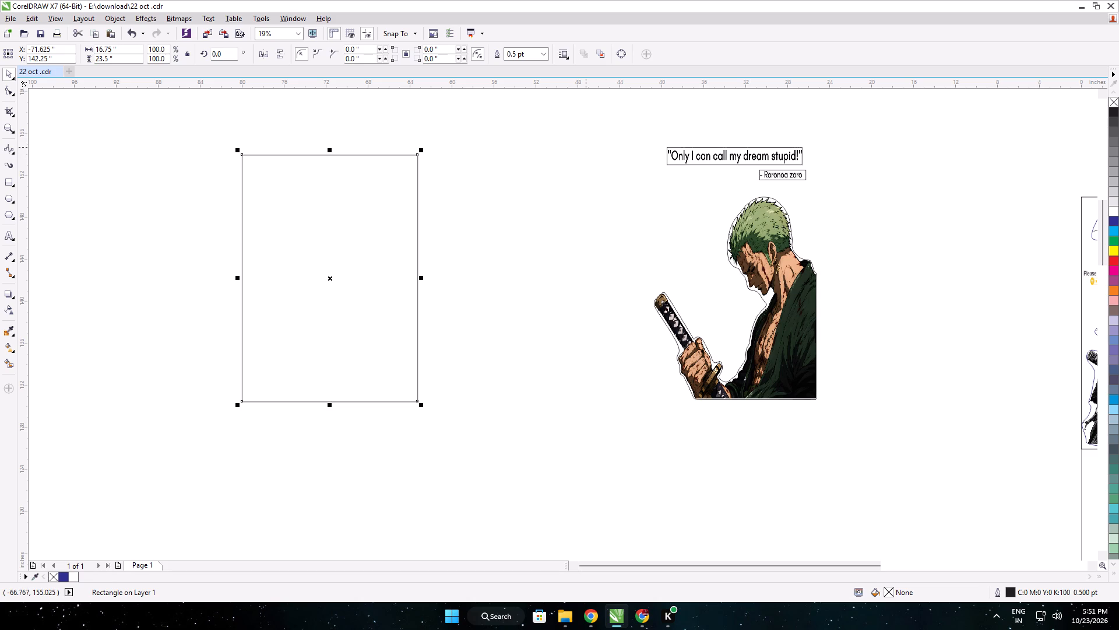
pyautogui.doubleClick(96, 51)
pyautogui.write('15')
pyautogui.write('.5')
pyautogui.doubleClick(98, 60)
pyautogui.write('24')
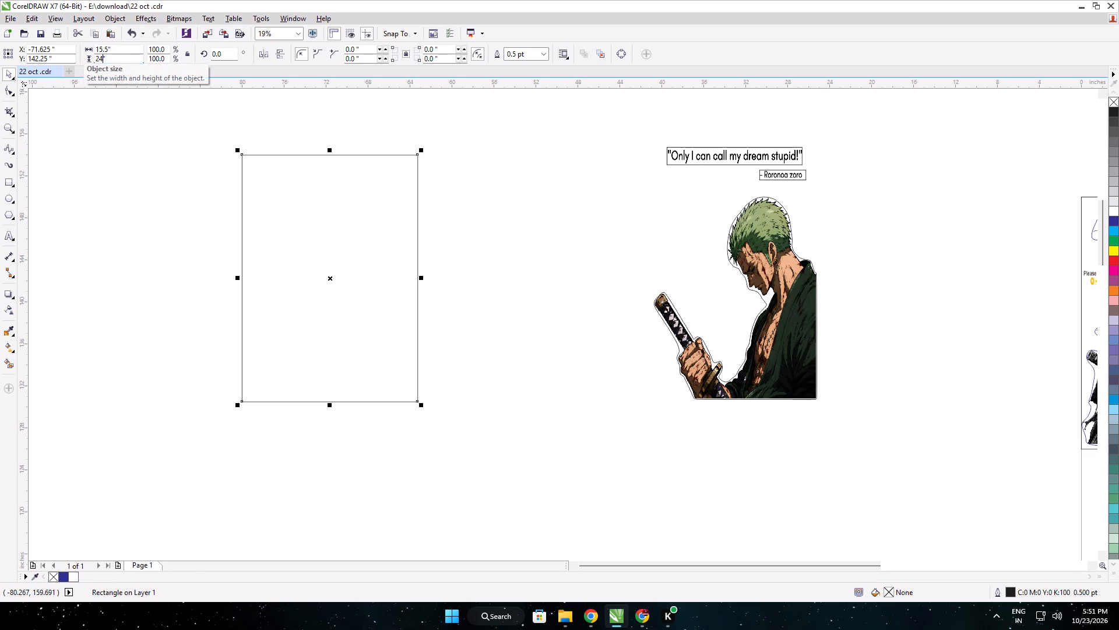
pyautogui.press('Return')
# Move the Zoro figure with its cut outline into the lower part of the 15.5 by 24 inch rectangle.
pyautogui.click(567, 239)
pyautogui.moveTo(893, 456); pyautogui.dragTo(630, 208)
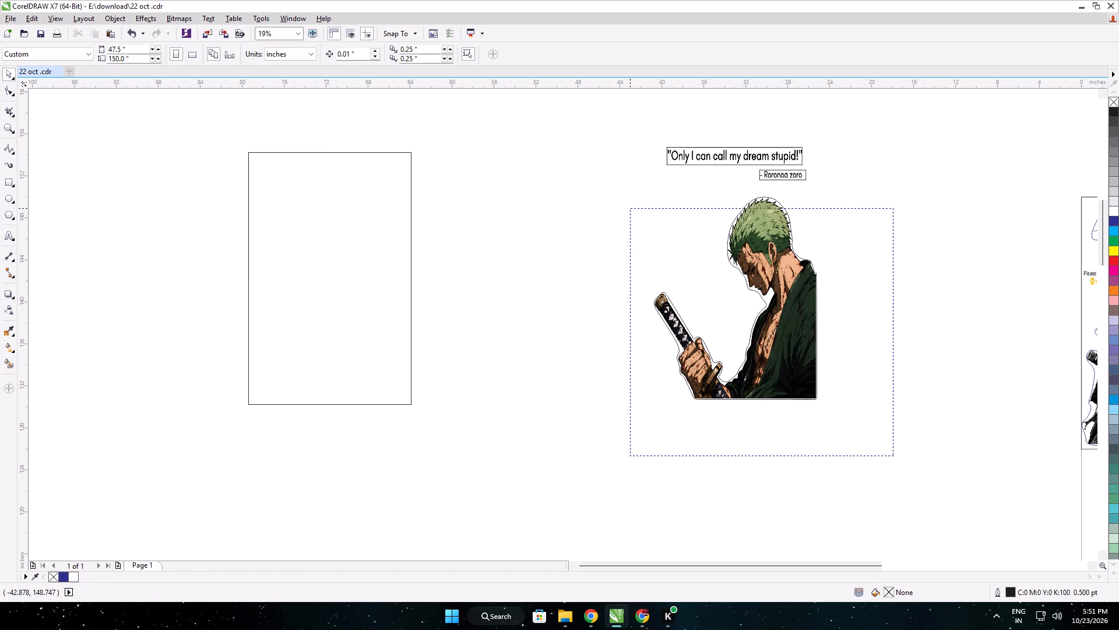
pyautogui.moveTo(630, 208); pyautogui.dragTo(620, 194)
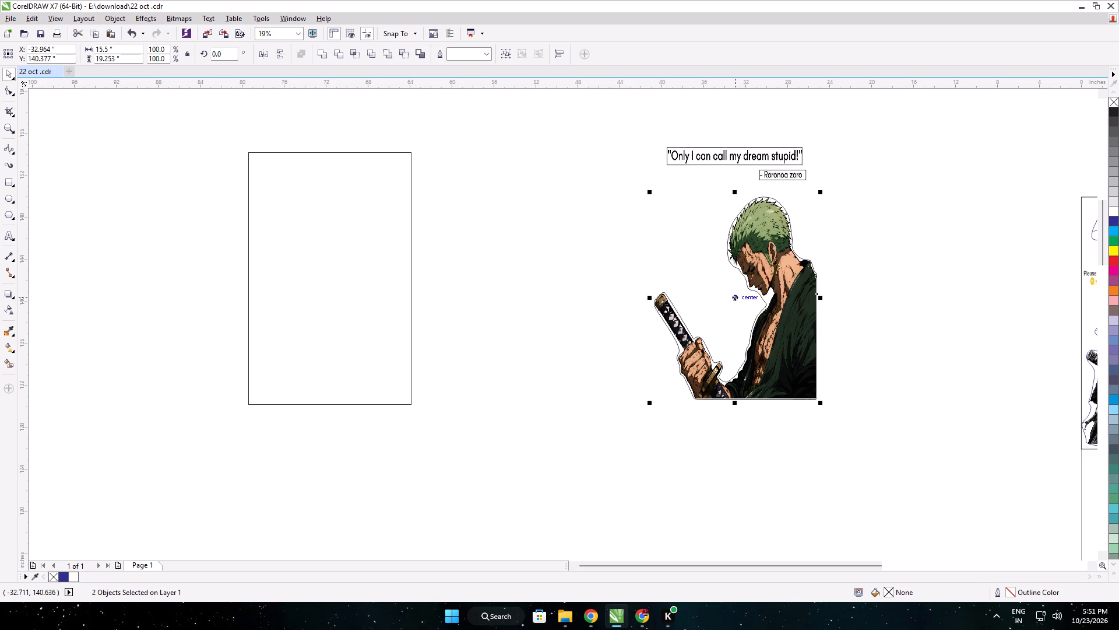
pyautogui.moveTo(738, 295); pyautogui.dragTo(324, 298)
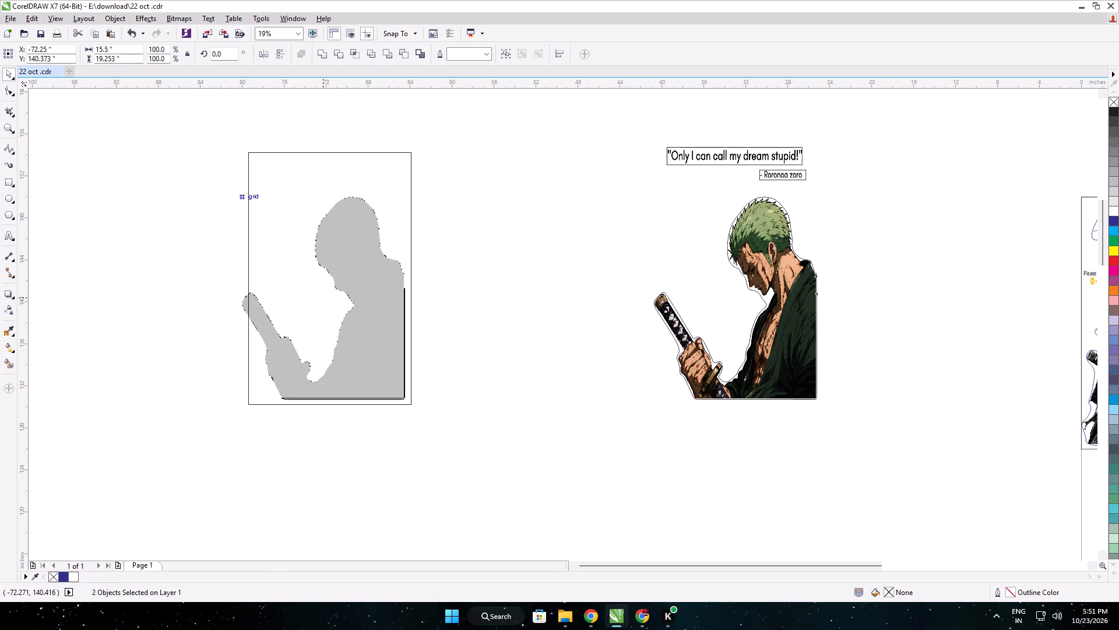
pyautogui.moveTo(324, 298); pyautogui.dragTo(325, 299)
# Nudge the Zoro figure and its outline sideways until they line up between the rectangle's vertical edges.
pyautogui.scroll(1, 326, 299)
pyautogui.moveTo(328, 299); pyautogui.dragTo(429, 317, button='middle')
pyautogui.press('Right')
pyautogui.press('Right')
pyautogui.press('Right')
pyautogui.press('Right')
pyautogui.press('Right')
pyautogui.press('Right')
pyautogui.press('Right')
pyautogui.press('Right')
pyautogui.press('Right')
pyautogui.press('Right')
pyautogui.press('Right')
pyautogui.press('Right')
pyautogui.press('Right')
pyautogui.press('Right')
pyautogui.press('Right')
pyautogui.press('Right')
pyautogui.press('Right')
pyautogui.press('Right')
pyautogui.press('Right')
pyautogui.press('Right')
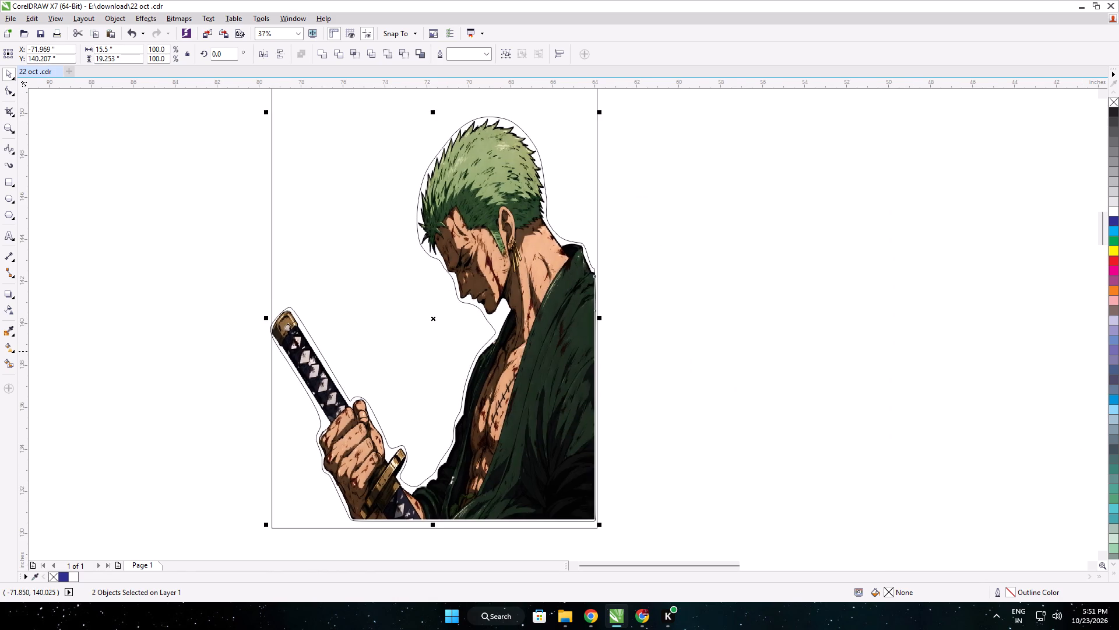
# Narrow the Zoro figure and its outline from the sword side to about 15.12 inches wide, keeping the height.
pyautogui.scroll(1, 613, 354)
pyautogui.scroll(-1, 509, 344)
pyautogui.moveTo(452, 331); pyautogui.dragTo(614, 325, button='middle')
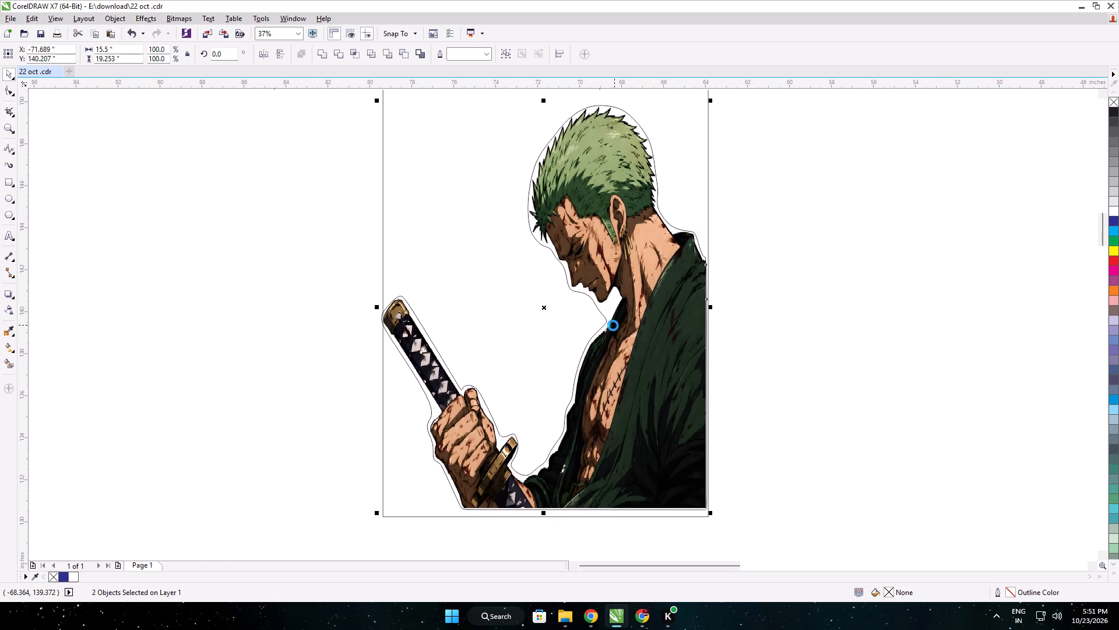
pyautogui.moveTo(375, 306); pyautogui.dragTo(382, 306)
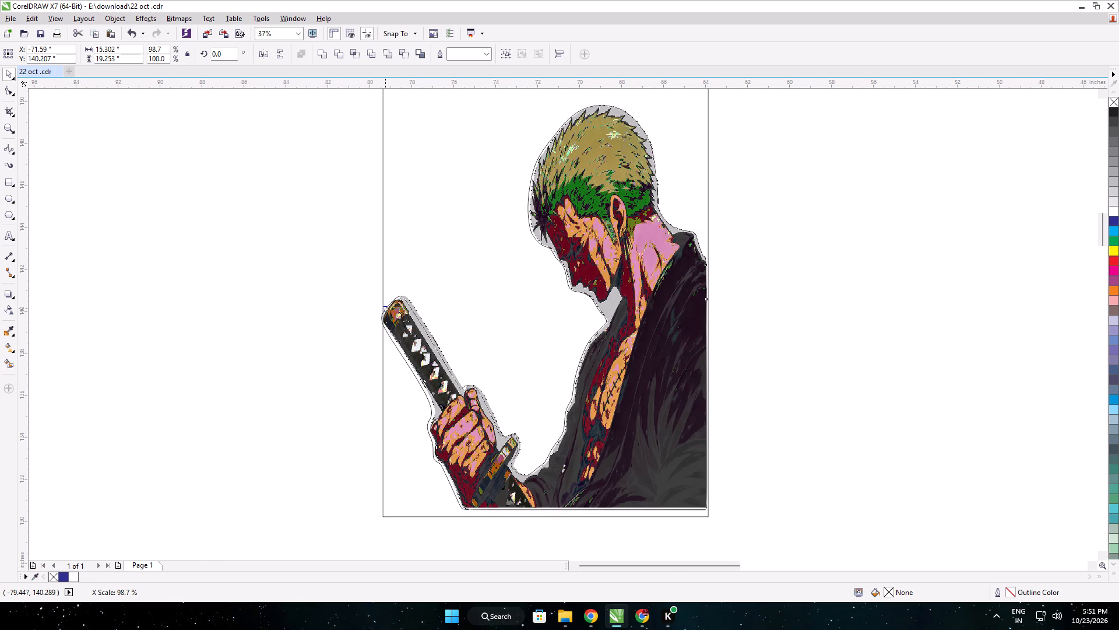
pyautogui.moveTo(382, 306); pyautogui.dragTo(386, 304)
pyautogui.moveTo(754, 247); pyautogui.dragTo(616, 351, button='middle')
pyautogui.scroll(-1, 643, 334)
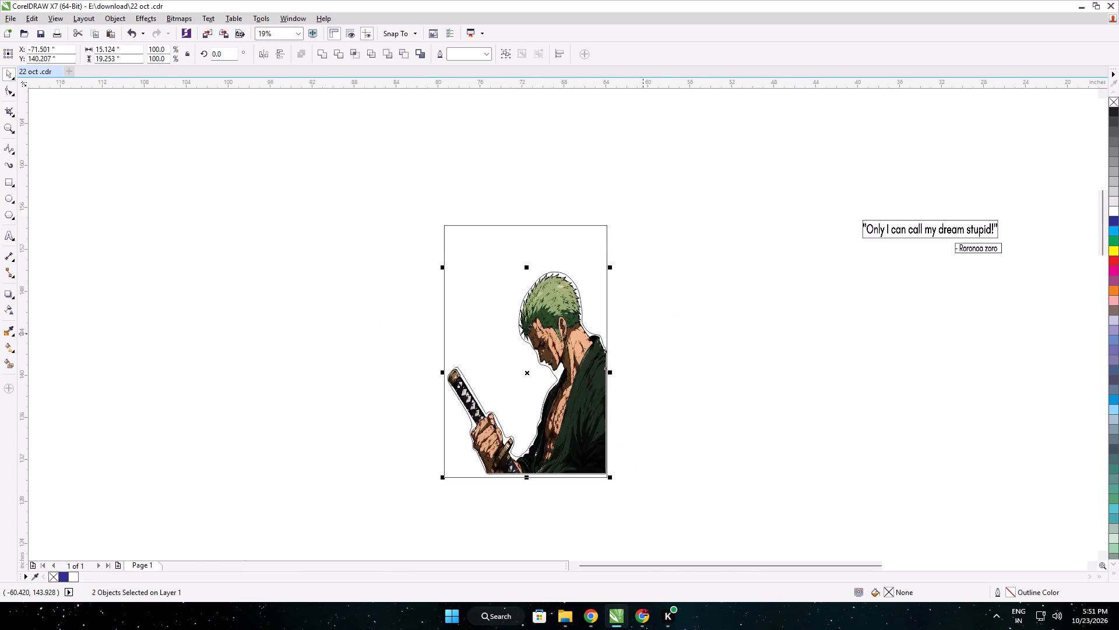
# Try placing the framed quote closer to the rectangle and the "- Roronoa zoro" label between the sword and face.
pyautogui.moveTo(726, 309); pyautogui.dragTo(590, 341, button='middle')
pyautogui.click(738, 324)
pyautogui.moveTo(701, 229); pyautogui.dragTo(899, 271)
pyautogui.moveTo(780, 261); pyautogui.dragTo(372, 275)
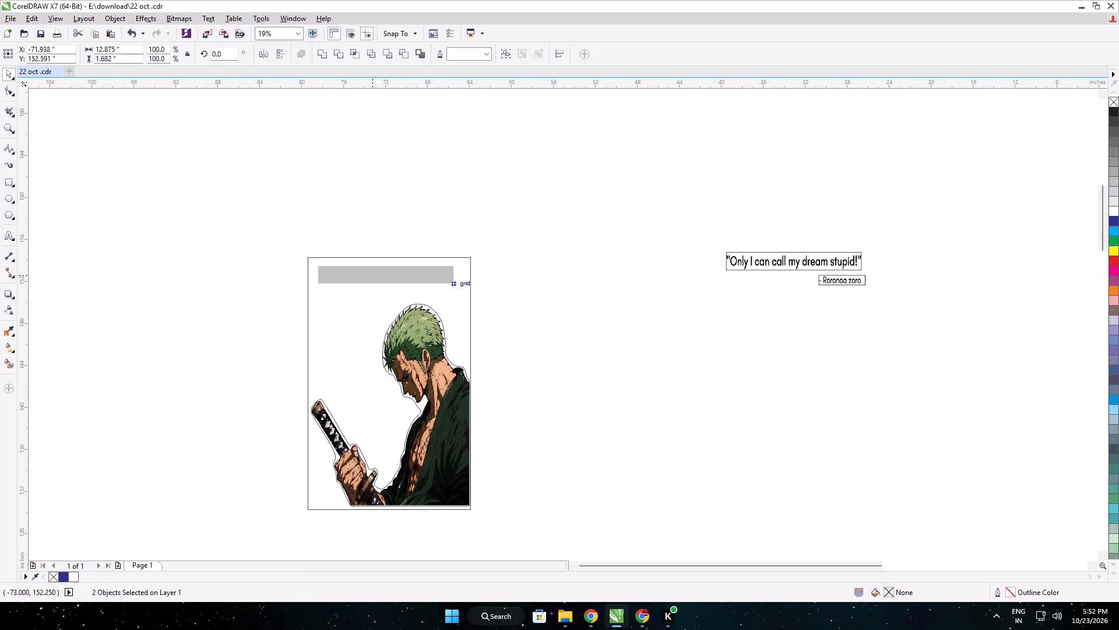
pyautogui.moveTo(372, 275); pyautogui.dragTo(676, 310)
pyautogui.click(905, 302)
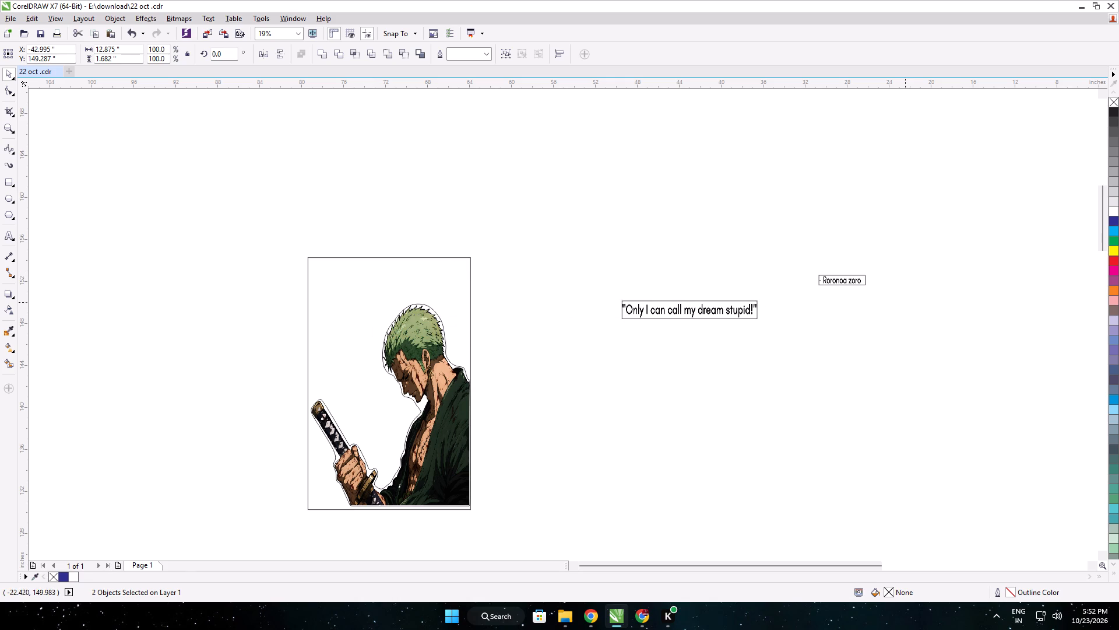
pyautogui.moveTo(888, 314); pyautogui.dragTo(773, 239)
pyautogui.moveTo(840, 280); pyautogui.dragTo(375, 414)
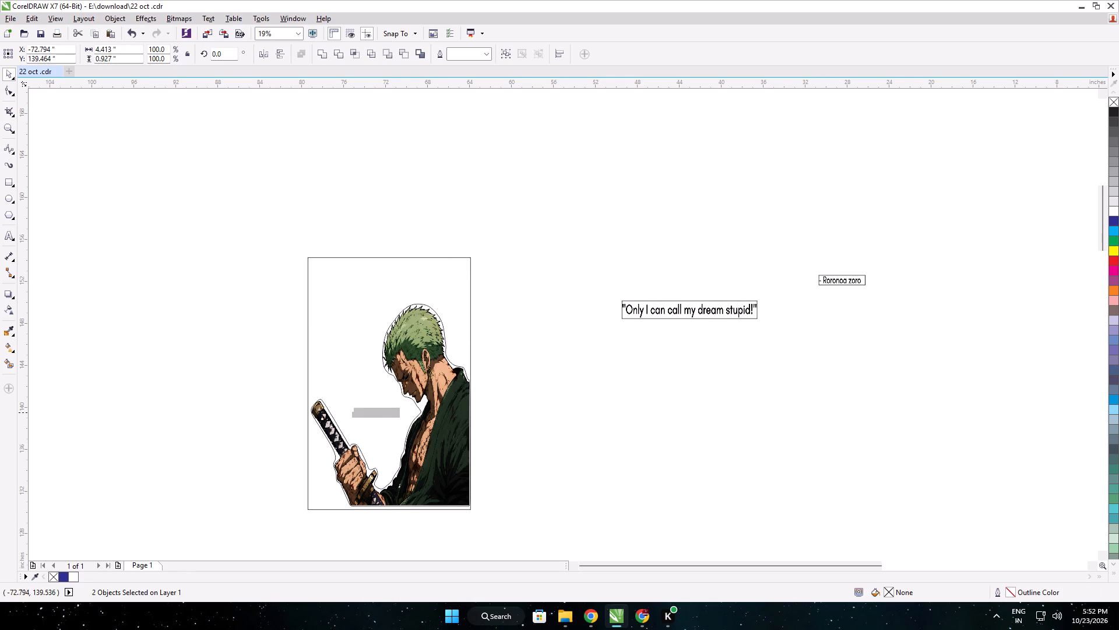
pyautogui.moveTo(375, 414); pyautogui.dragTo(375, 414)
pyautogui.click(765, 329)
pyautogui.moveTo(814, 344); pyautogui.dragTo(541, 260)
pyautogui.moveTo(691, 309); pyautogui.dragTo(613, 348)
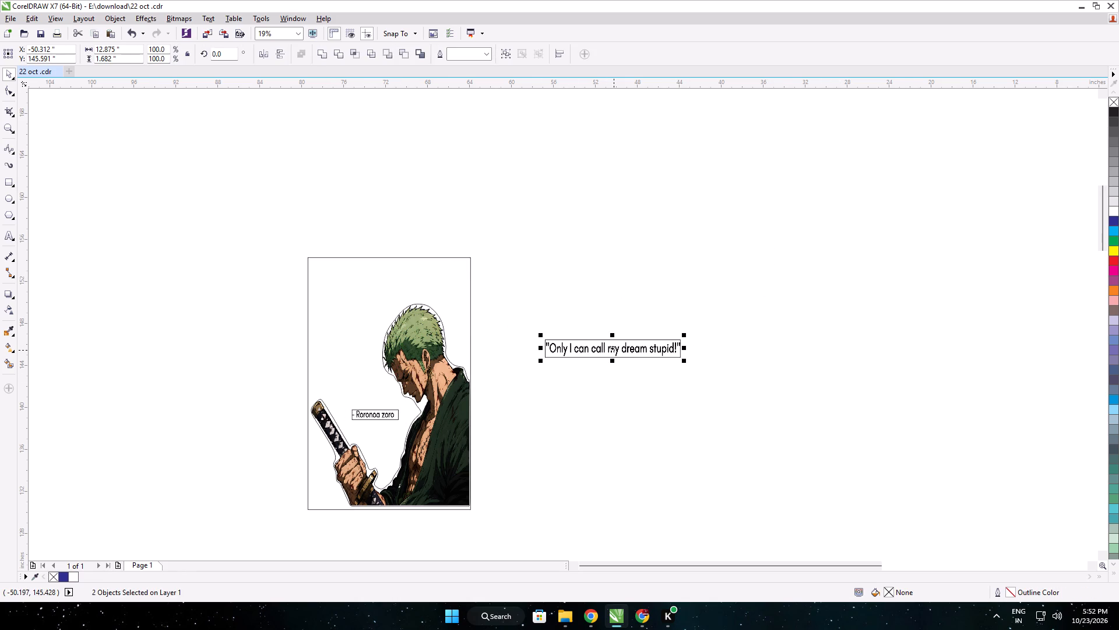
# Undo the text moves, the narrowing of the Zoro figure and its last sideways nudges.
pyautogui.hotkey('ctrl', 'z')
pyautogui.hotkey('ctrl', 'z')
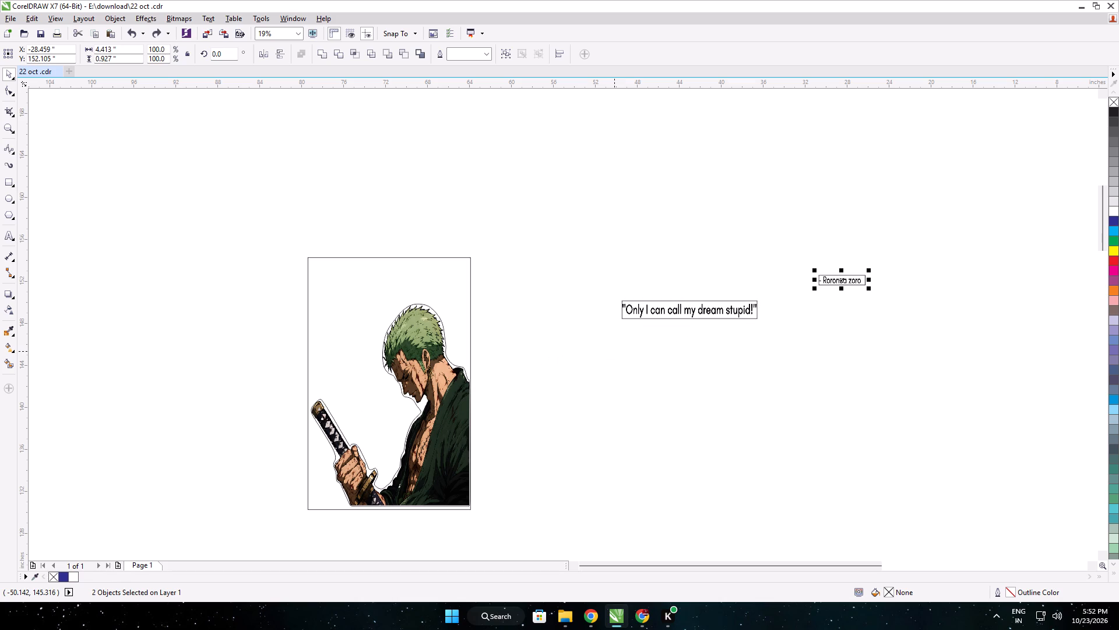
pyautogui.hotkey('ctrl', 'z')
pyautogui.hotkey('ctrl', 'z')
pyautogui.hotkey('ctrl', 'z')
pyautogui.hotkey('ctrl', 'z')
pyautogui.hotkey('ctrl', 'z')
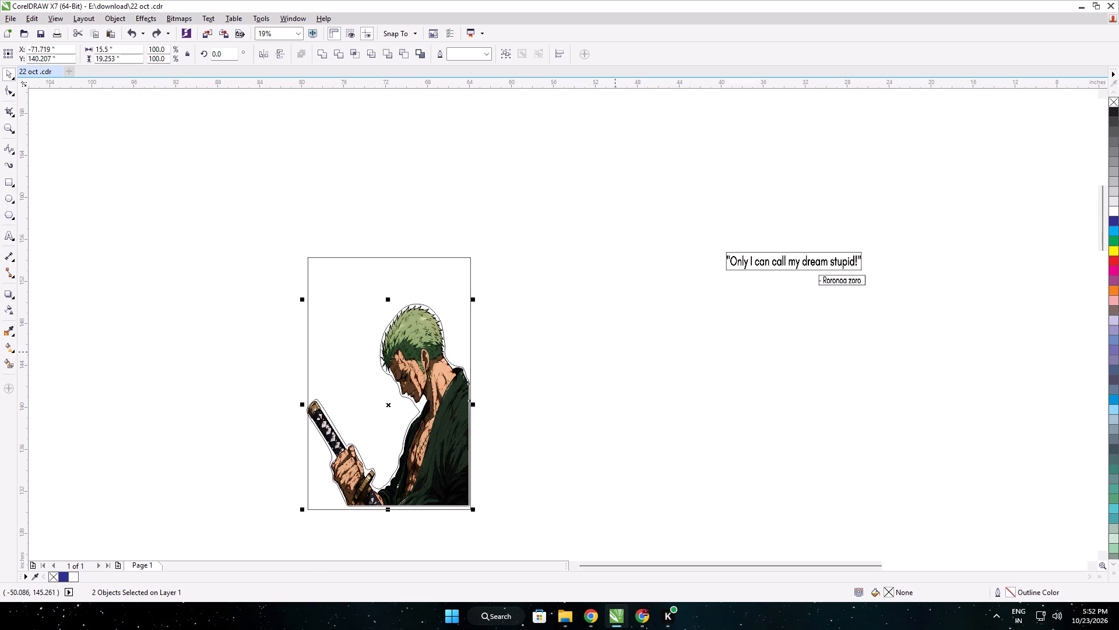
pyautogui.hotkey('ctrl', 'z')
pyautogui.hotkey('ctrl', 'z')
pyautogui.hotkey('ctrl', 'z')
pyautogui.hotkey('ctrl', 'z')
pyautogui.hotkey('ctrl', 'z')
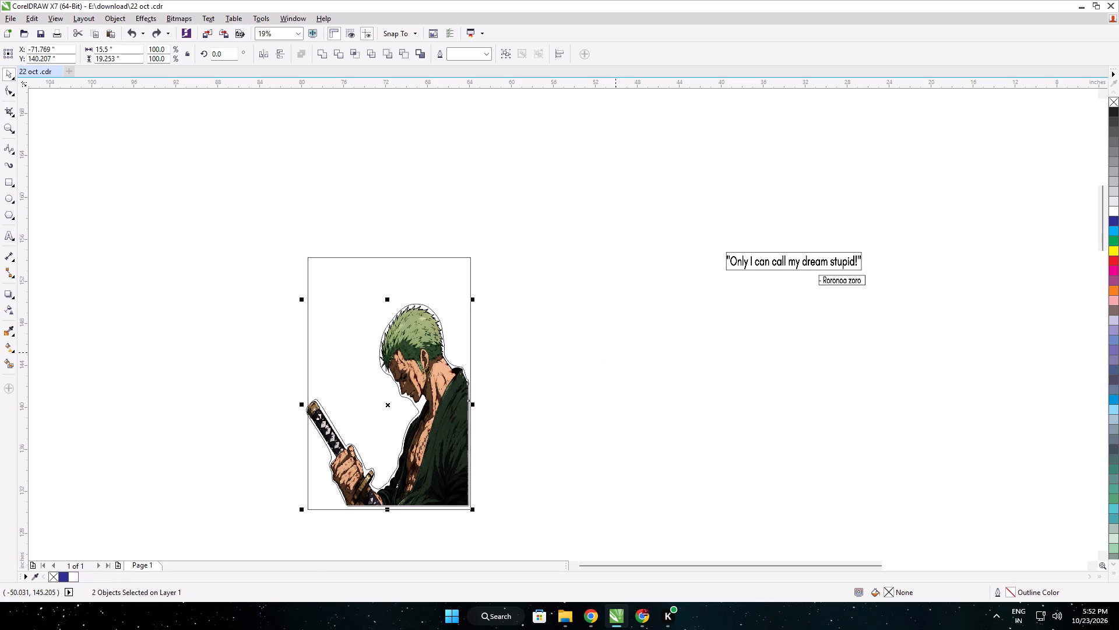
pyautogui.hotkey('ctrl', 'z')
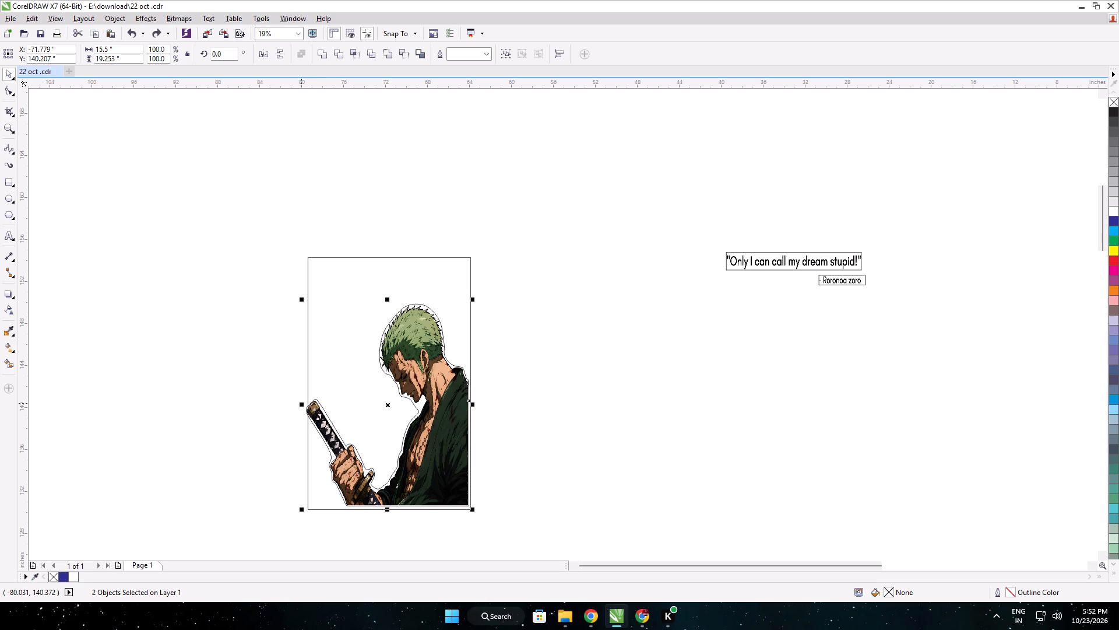
# Nudge the Zoro figure and its outline sideways toward the rectangle's coat-side edge.
pyautogui.press('Right')
pyautogui.press('Right')
pyautogui.scroll(2, 394, 422)
pyautogui.press('Right')
pyautogui.press('Right')
pyautogui.press('Right')
pyautogui.press('Right')
pyautogui.press('Right')
pyautogui.press('Right')
pyautogui.press('Right')
pyautogui.press('Right')
pyautogui.press('Right')
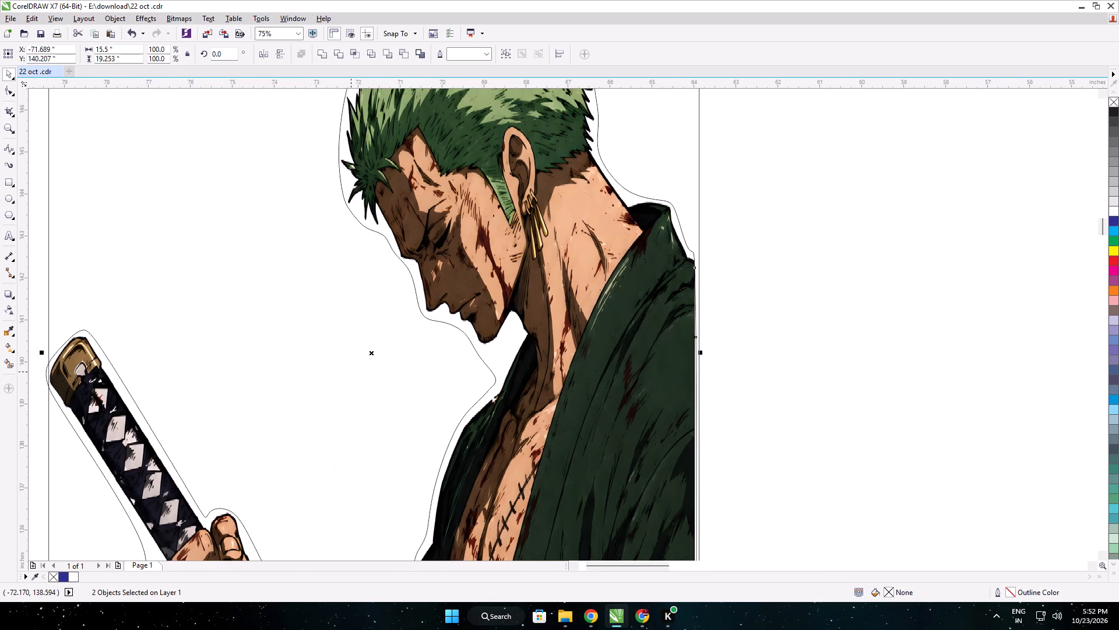
pyautogui.press('Right')
# Narrow the Zoro figure and outline from the sword side to about 15.3 inches and shorten it from above to about 18.17 inches.
pyautogui.moveTo(314, 377); pyautogui.dragTo(528, 356, button='middle')
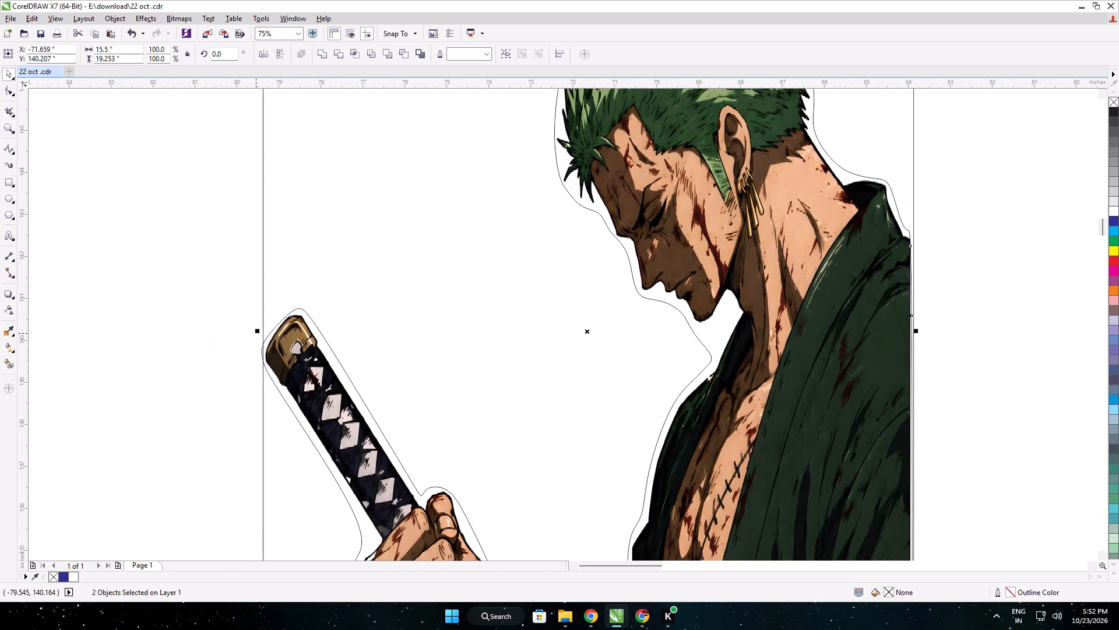
pyautogui.moveTo(256, 331); pyautogui.dragTo(264, 332)
pyautogui.moveTo(473, 265); pyautogui.dragTo(292, 464, button='middle')
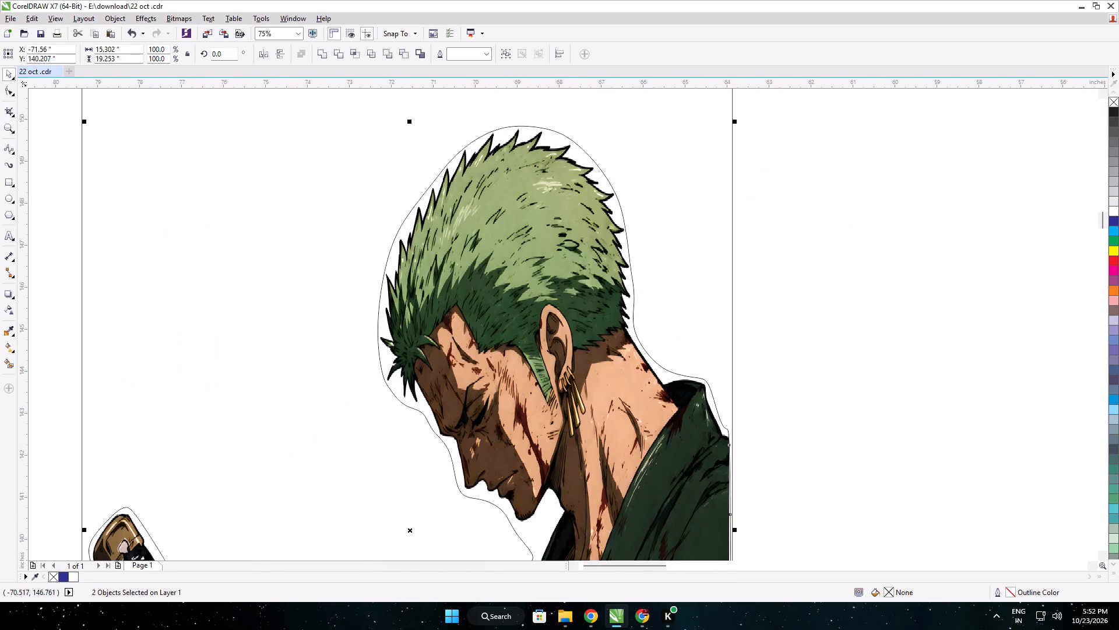
pyautogui.moveTo(407, 119); pyautogui.dragTo(402, 169)
# Nudge the Zoro figure and outline down toward the rectangle's bottom edge and slightly toward the sword side.
pyautogui.scroll(-1, 446, 239)
pyautogui.moveTo(448, 242); pyautogui.dragTo(440, 178, button='middle')
pyautogui.moveTo(471, 192); pyautogui.dragTo(466, 229, button='middle')
pyautogui.moveTo(463, 258); pyautogui.dragTo(475, 158, button='middle')
pyautogui.press('Down')
pyautogui.press('Down')
pyautogui.press('Down')
pyautogui.press('Down')
pyautogui.press('Down')
pyautogui.press('Down')
pyautogui.press('Down')
pyautogui.press('Down')
pyautogui.press('Down')
pyautogui.press('Down')
pyautogui.press('Down')
pyautogui.press('Down')
pyautogui.press('Down')
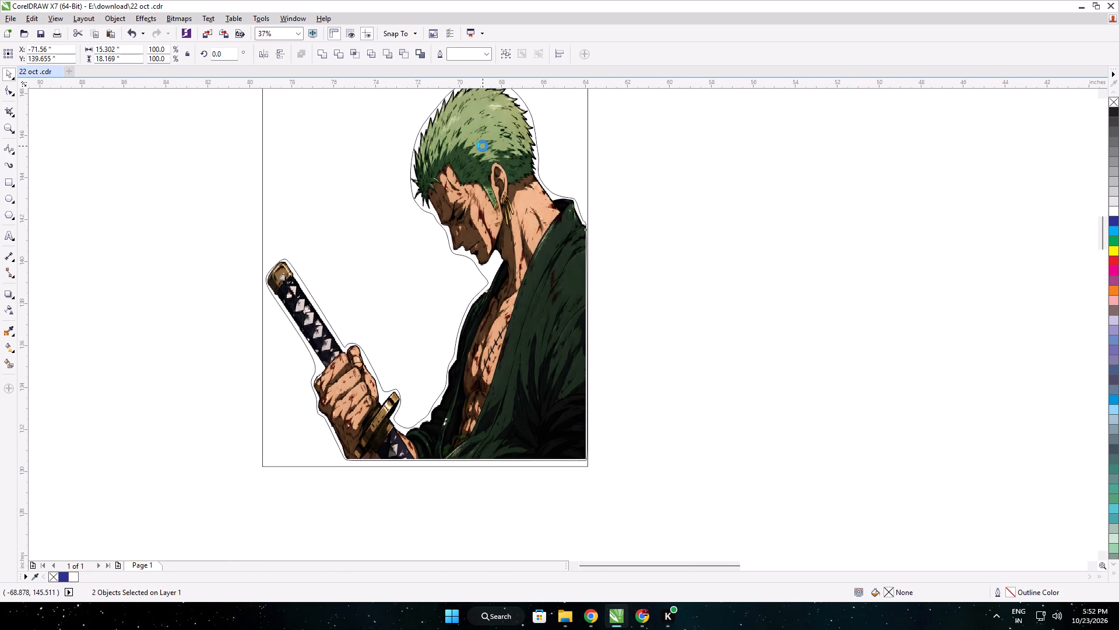
pyautogui.press('Down')
pyautogui.press('Down')
pyautogui.scroll(1, 766, 440)
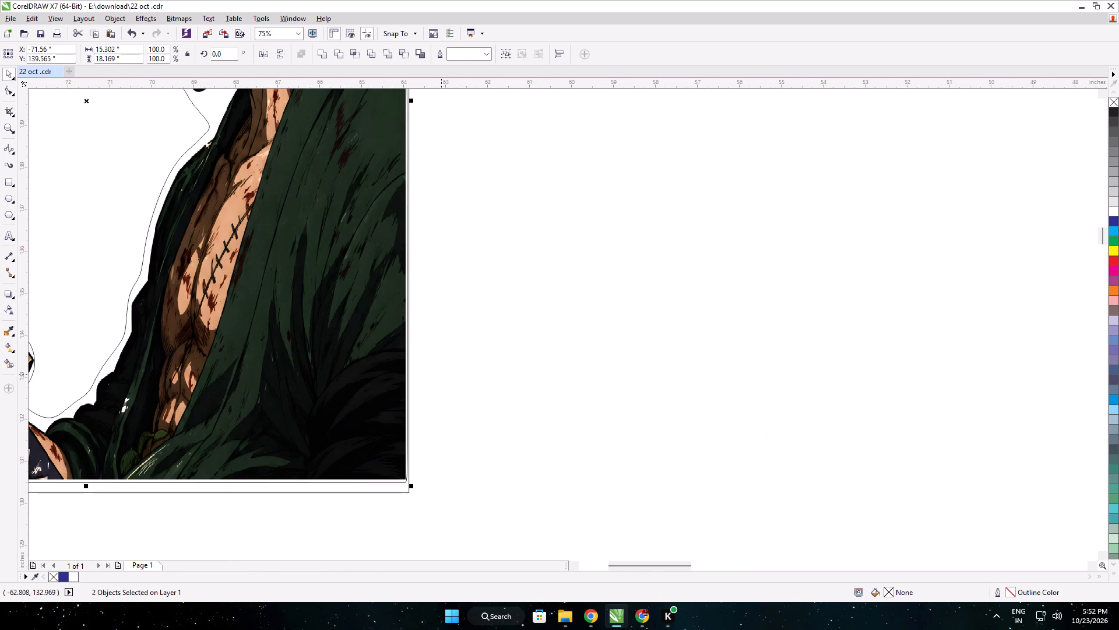
pyautogui.scroll(2, 439, 373)
pyautogui.press('Left')
pyautogui.press('Left')
pyautogui.press('Down')
pyautogui.scroll(-2, 402, 305)
pyautogui.moveTo(404, 301); pyautogui.dragTo(705, 370, button='middle')
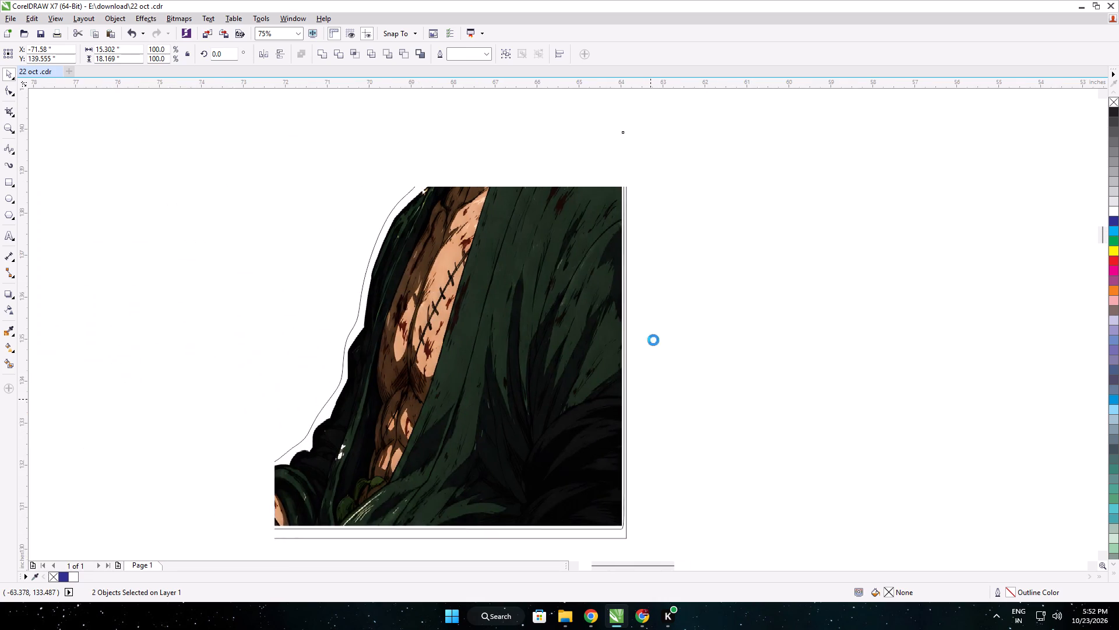
pyautogui.moveTo(509, 311); pyautogui.dragTo(768, 325, button='middle')
pyautogui.moveTo(779, 327); pyautogui.dragTo(623, 272, button='middle')
pyautogui.scroll(-2, 585, 184)
pyautogui.moveTo(585, 184); pyautogui.dragTo(537, 328, button='middle')
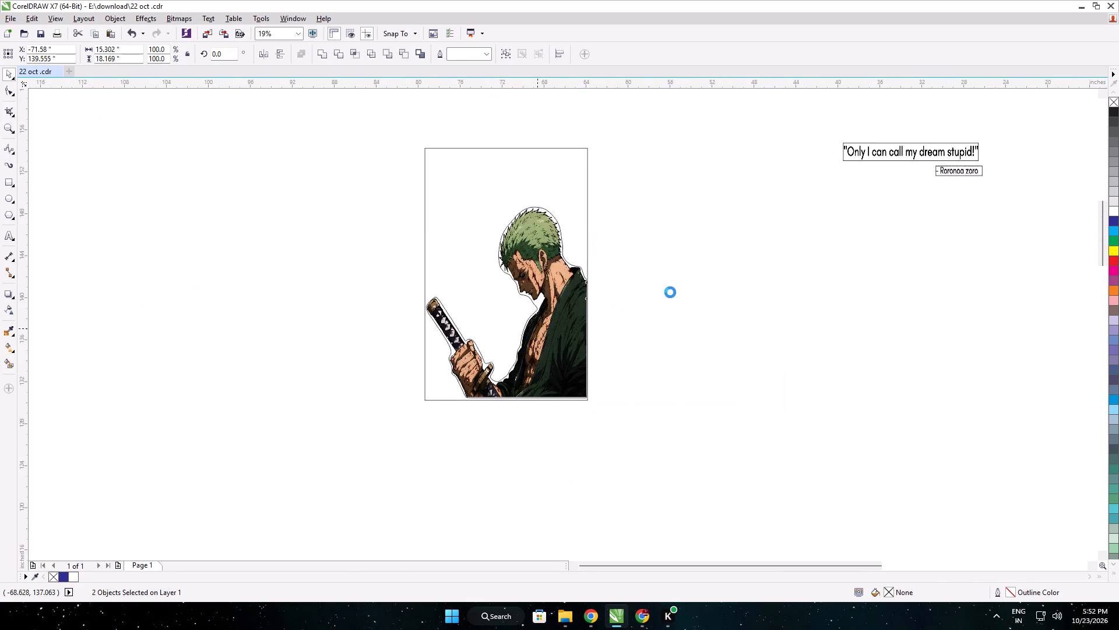
pyautogui.middleClick(730, 362)
pyautogui.click(700, 216)
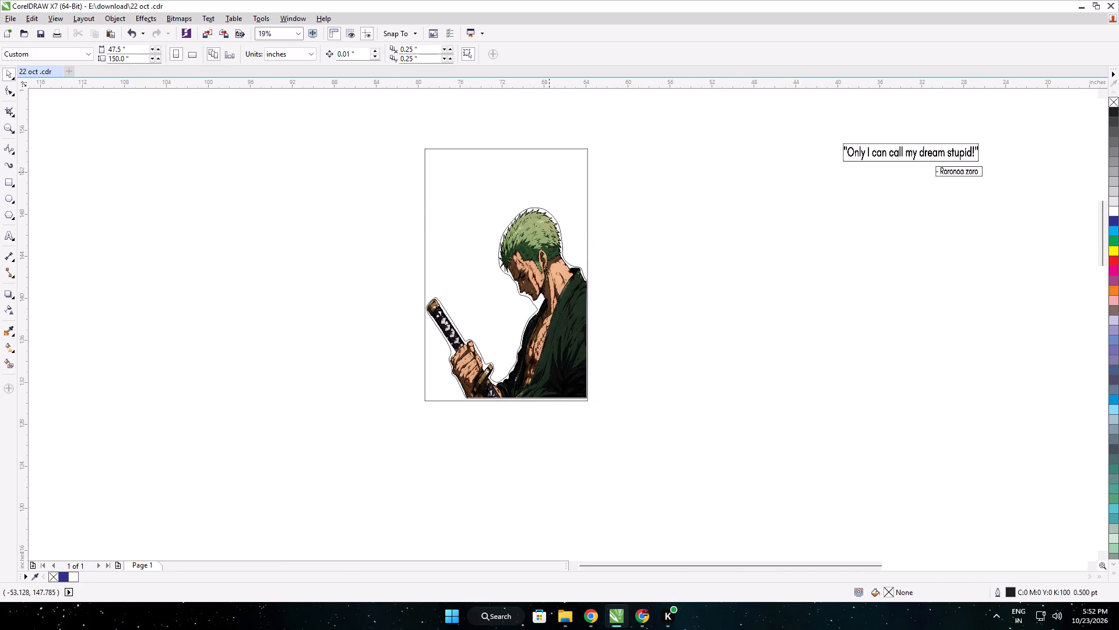
# Shorten the rectangle from its top edge to 18.5 inches high so it ends just above the Zoro outline.
pyautogui.click(549, 172)
pyautogui.moveTo(505, 146); pyautogui.dragTo(506, 204)
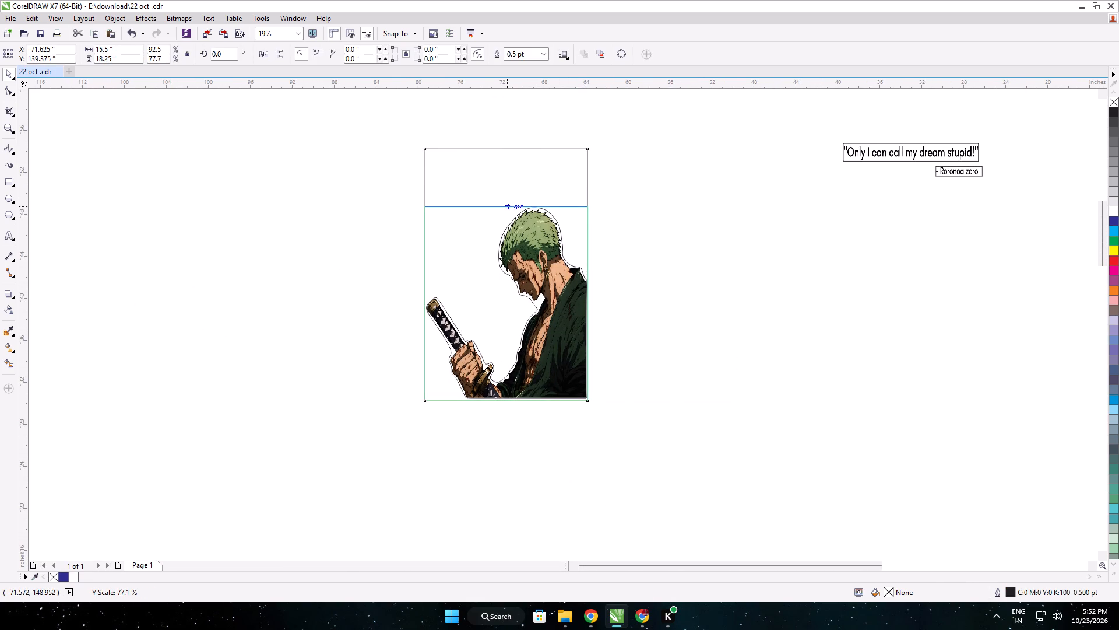
pyautogui.moveTo(506, 204); pyautogui.dragTo(507, 203)
pyautogui.moveTo(726, 206); pyautogui.dragTo(636, 232, button='middle')
pyautogui.click(705, 223)
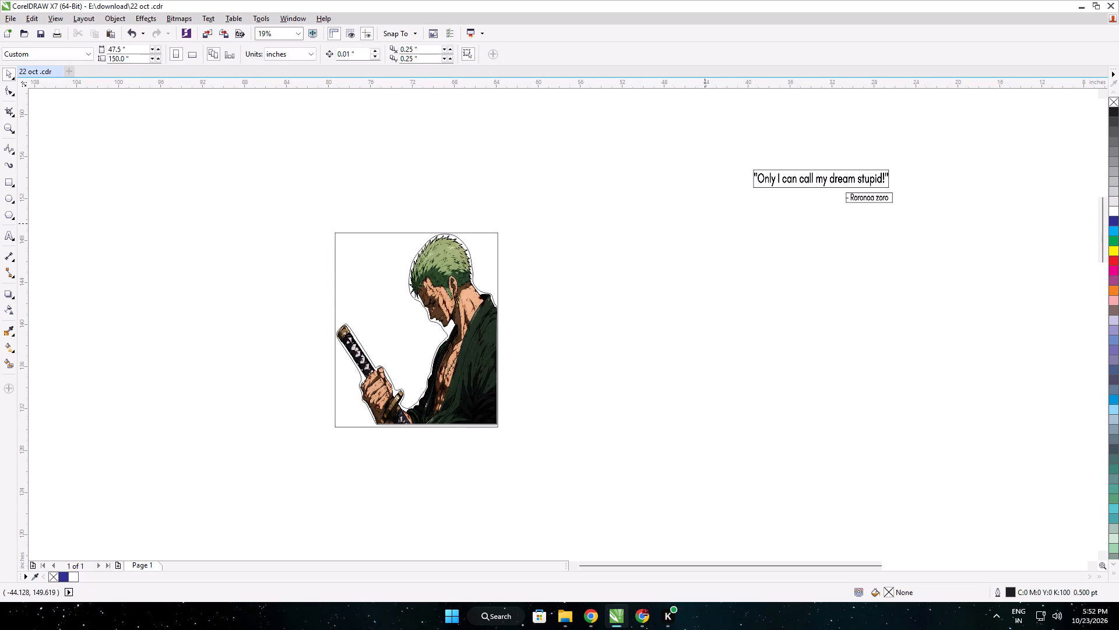
# Move the framed "Only I can call my dream stupid!" quote nearer the rectangle and rotate it to about 302 degrees.
pyautogui.moveTo(723, 152); pyautogui.dragTo(928, 191)
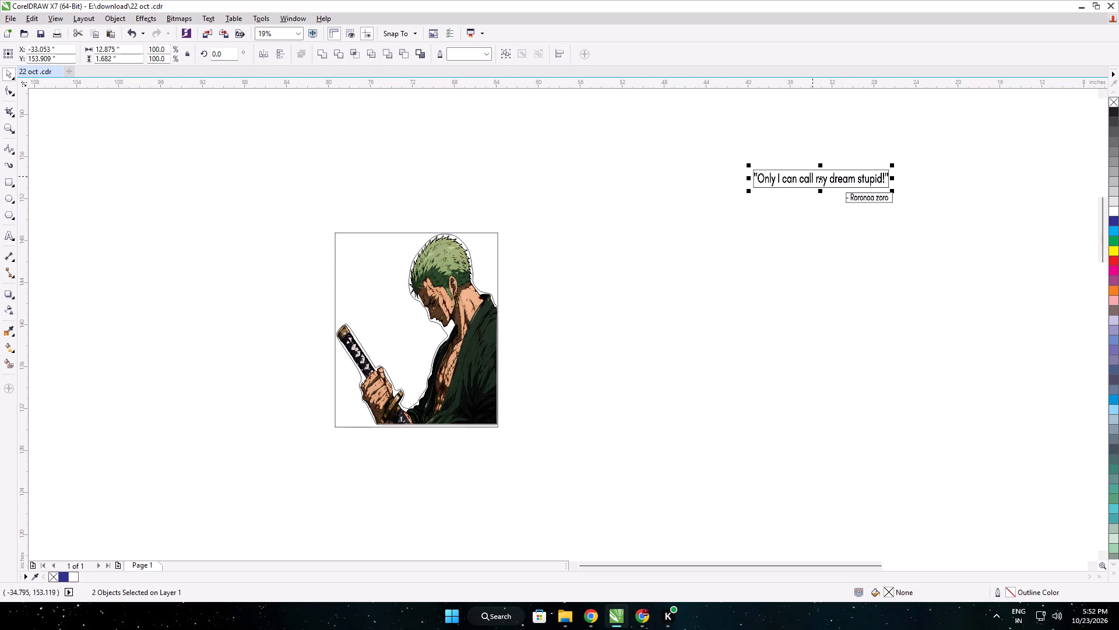
pyautogui.moveTo(822, 179); pyautogui.dragTo(649, 263)
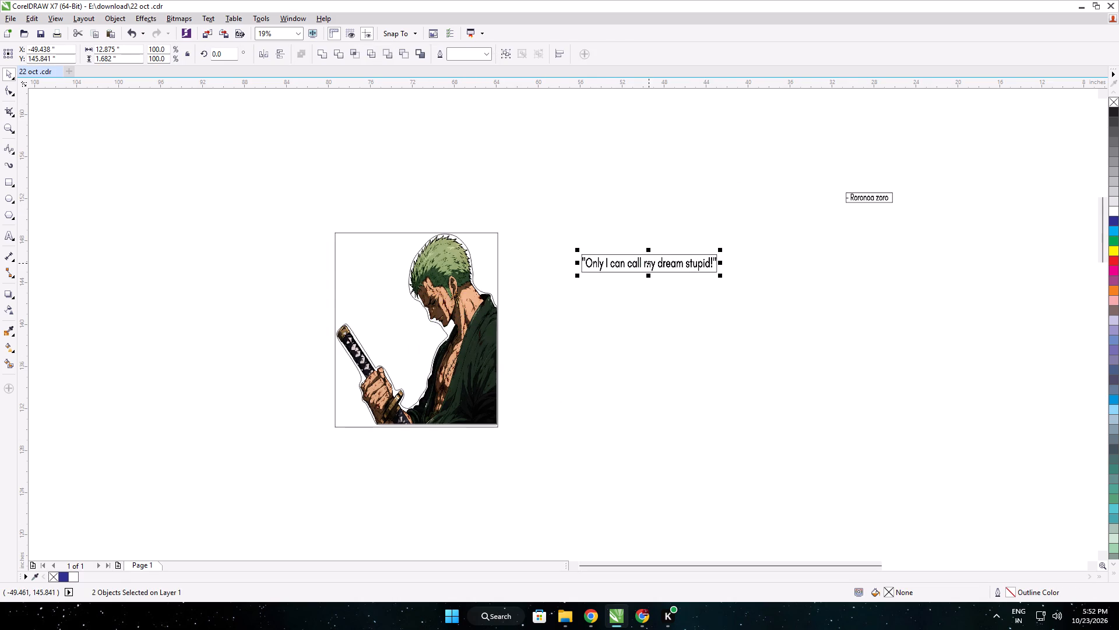
pyautogui.click(649, 263)
pyautogui.moveTo(717, 277); pyautogui.dragTo(668, 314)
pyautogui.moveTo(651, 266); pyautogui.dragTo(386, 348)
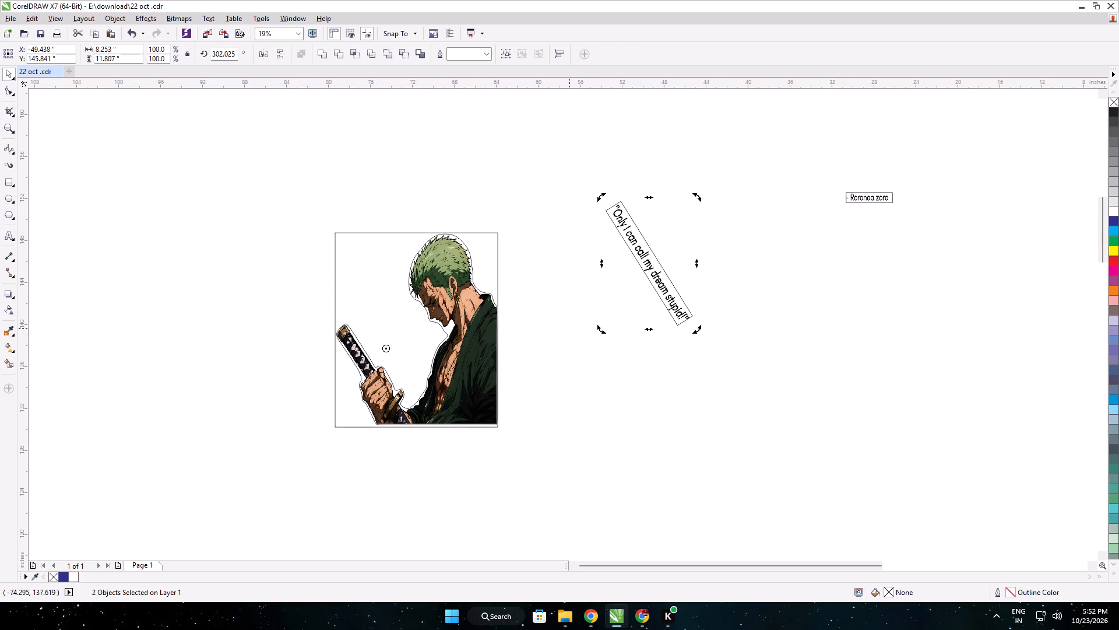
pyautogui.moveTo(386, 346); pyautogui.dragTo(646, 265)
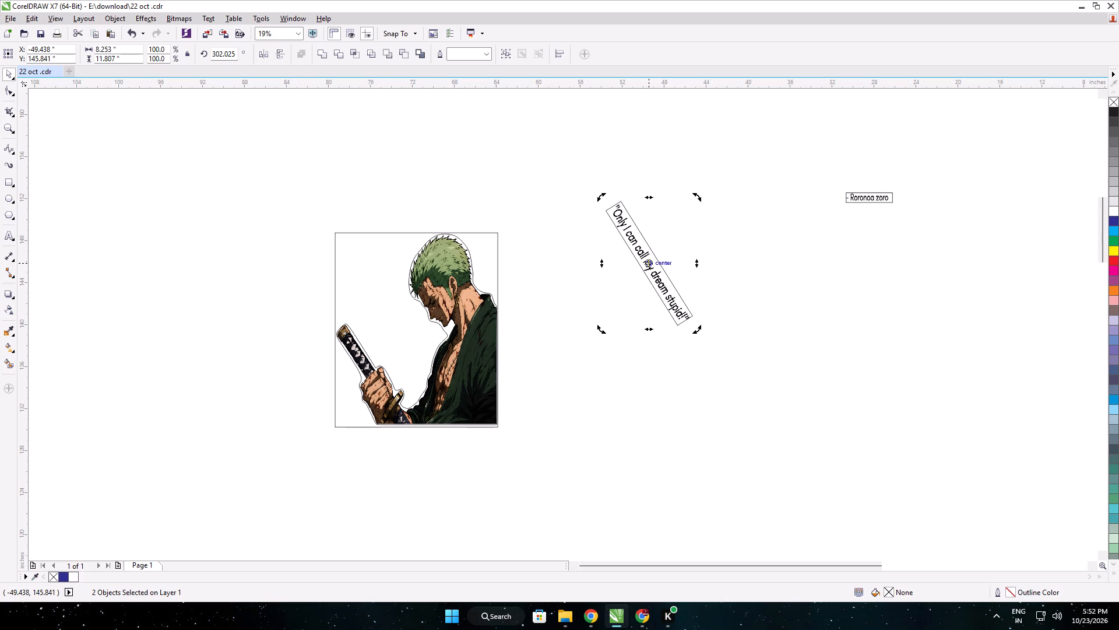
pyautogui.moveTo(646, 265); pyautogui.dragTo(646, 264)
# Place the rotated quote inside the rectangle, in the diagonal gap between the sword and Zoro's face.
pyautogui.click(646, 264)
pyautogui.click(643, 255)
pyautogui.moveTo(653, 265); pyautogui.dragTo(390, 300)
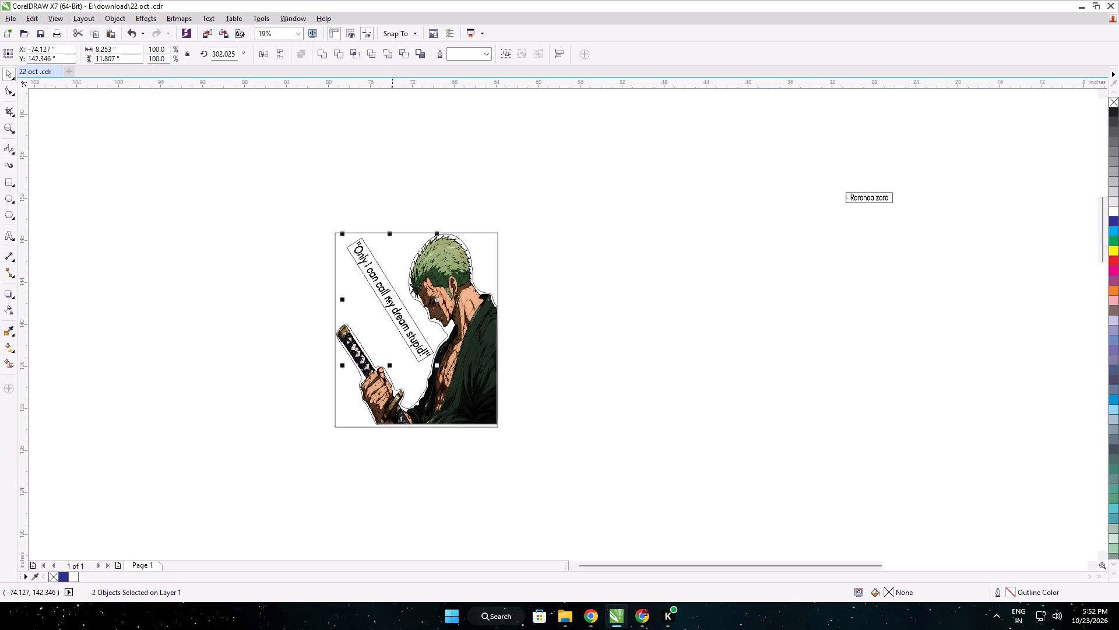
pyautogui.click(765, 297)
# Move the framed "- Roronoa zoro" label into the rectangle, just above the sword hilt beside the quote.
pyautogui.moveTo(934, 257); pyautogui.dragTo(834, 161)
pyautogui.moveTo(865, 197); pyautogui.dragTo(865, 197)
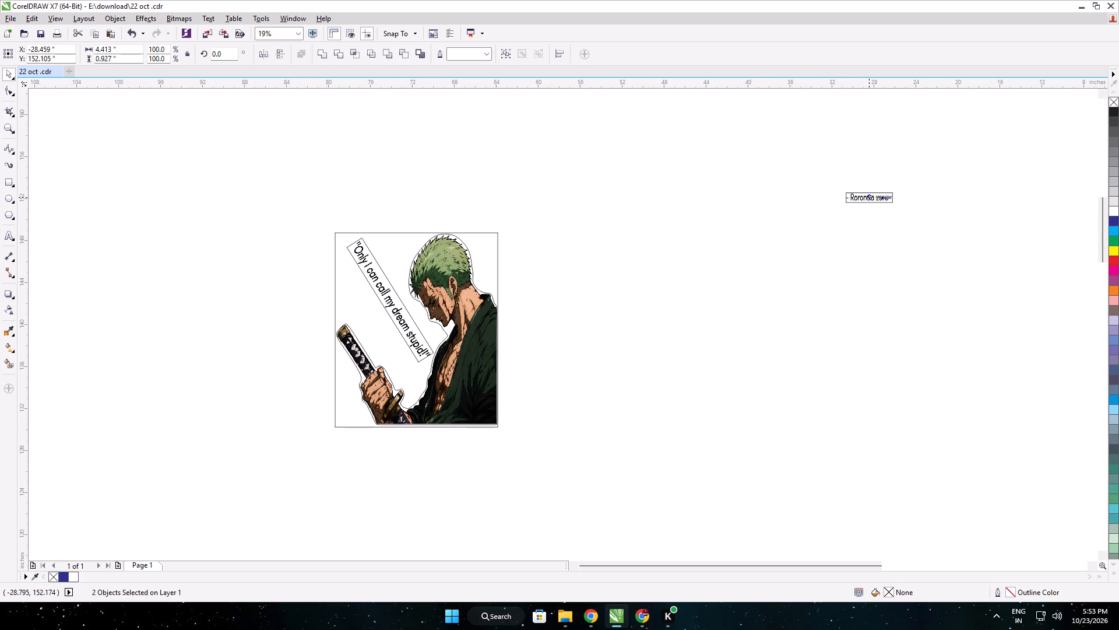
pyautogui.moveTo(865, 197); pyautogui.dragTo(375, 324)
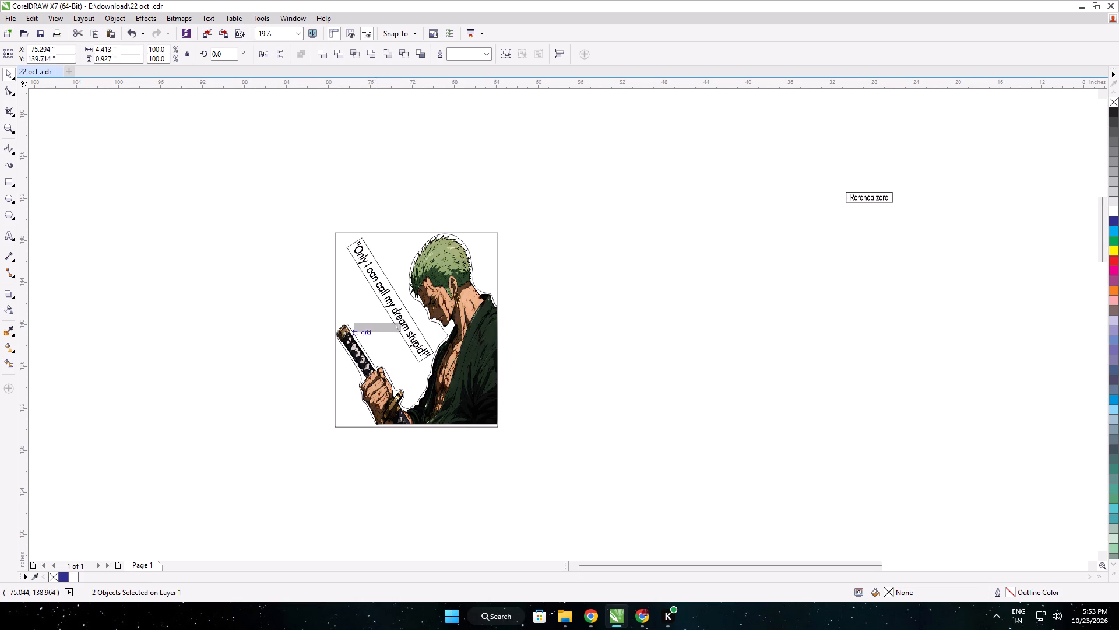
pyautogui.moveTo(375, 324); pyautogui.dragTo(374, 323)
# Rotate the "- Roronoa zoro" label to slant nearly parallel to the quote and the sword.
pyautogui.click(360, 322)
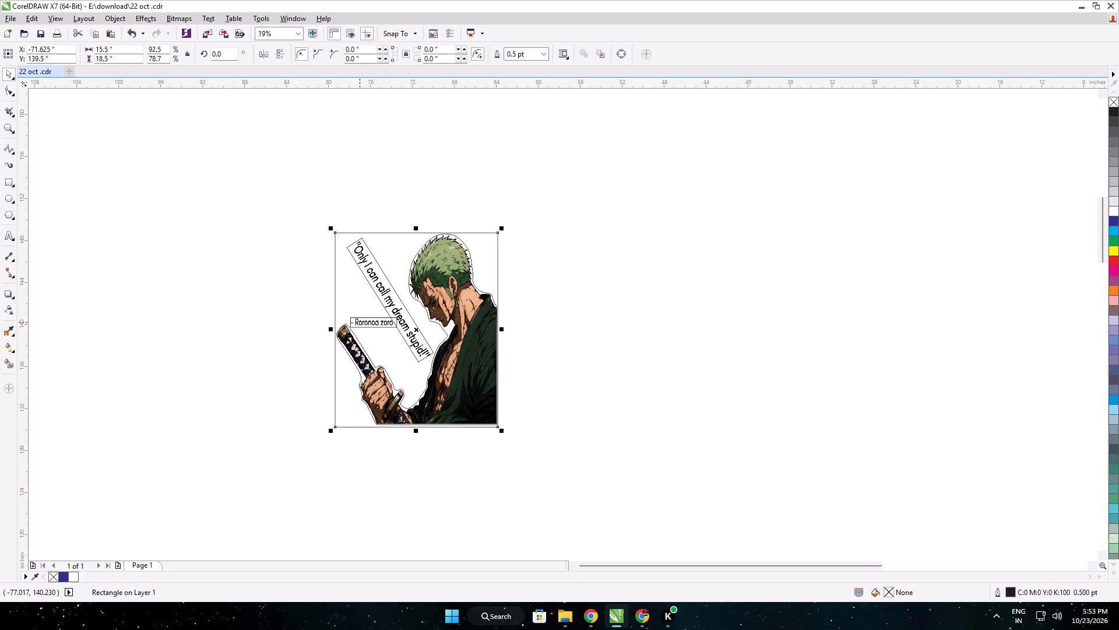
pyautogui.click(599, 331)
pyautogui.click(376, 322)
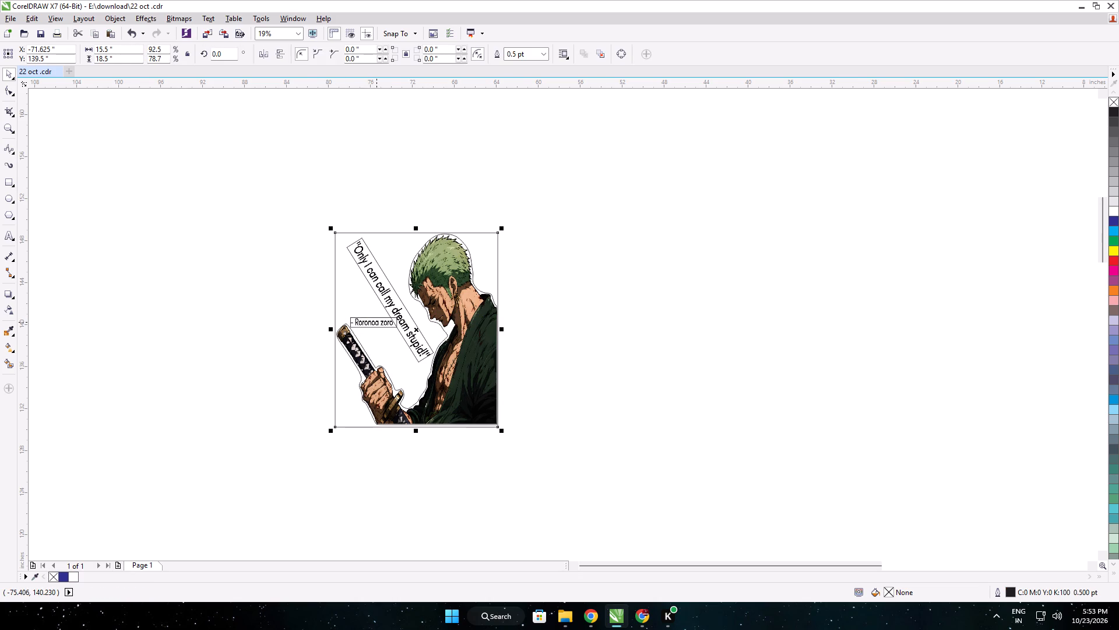
pyautogui.click(376, 322)
pyautogui.click(302, 328)
pyautogui.moveTo(309, 307); pyautogui.dragTo(417, 338)
pyautogui.click(372, 325)
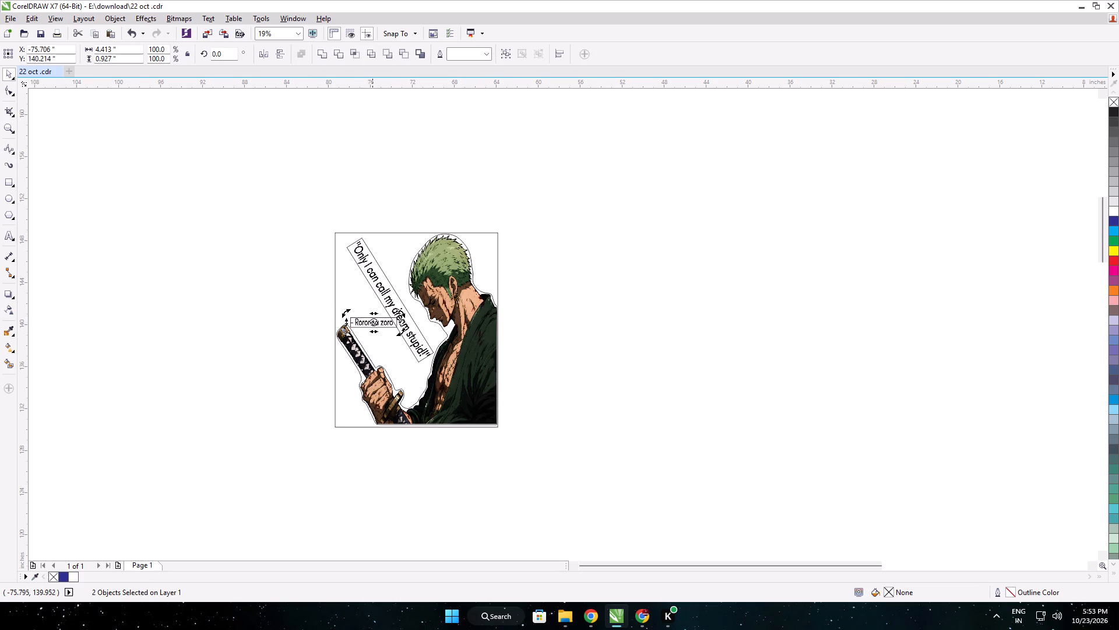
pyautogui.moveTo(347, 313); pyautogui.dragTo(368, 303)
pyautogui.click(302, 321)
# Resize the rectangle with all the Zoro artwork and text together to 15.5 by 24 inches.
pyautogui.scroll(1, 372, 331)
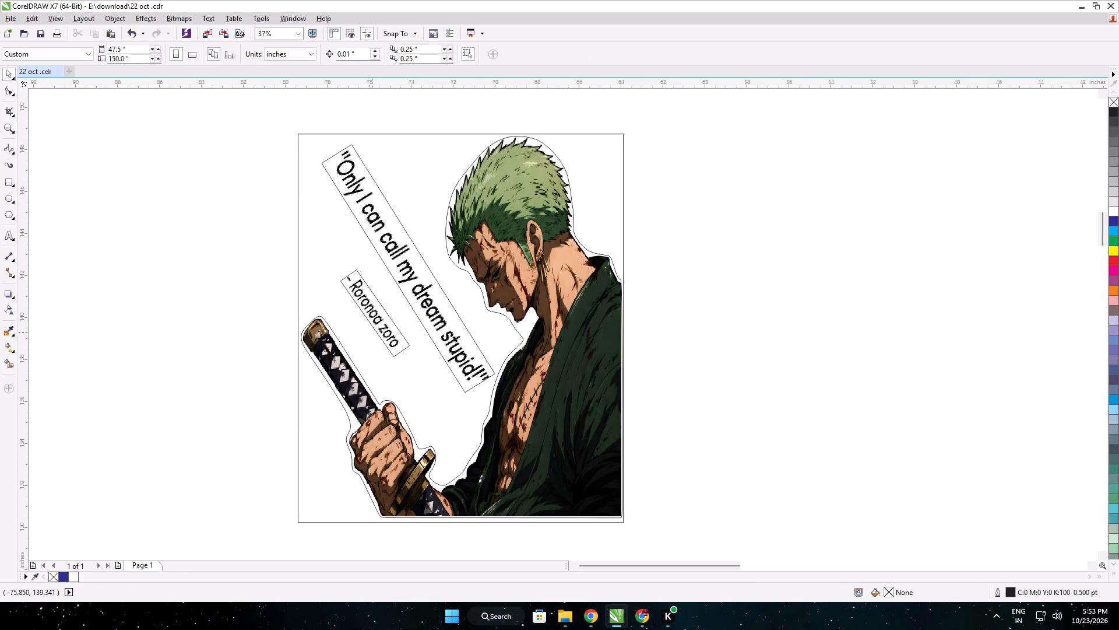
pyautogui.scroll(2, 424, 324)
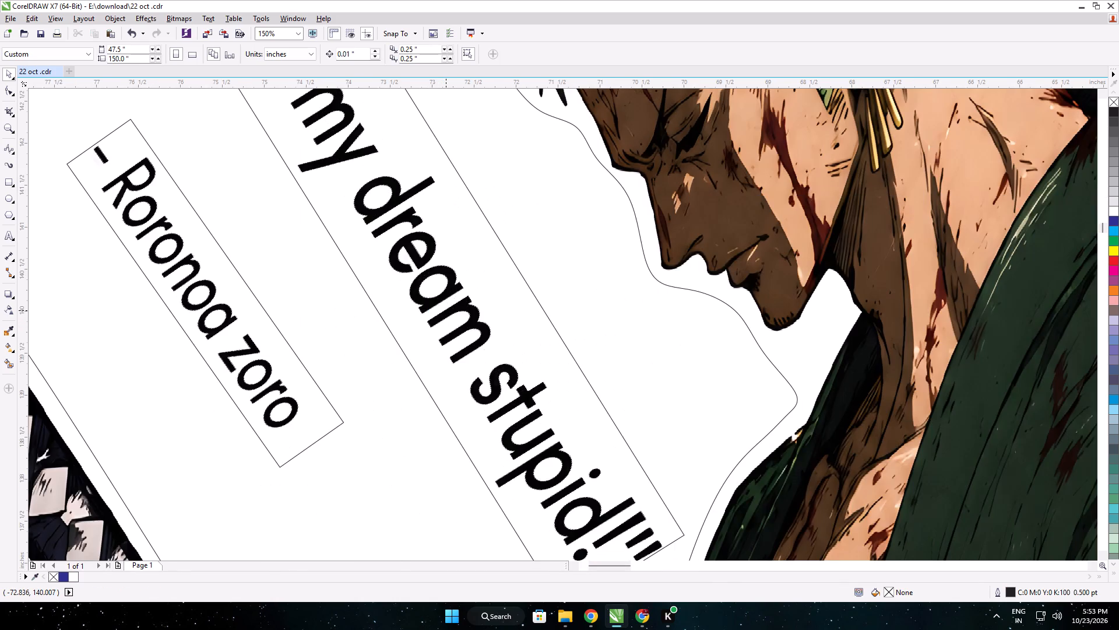
pyautogui.scroll(-3, 446, 310)
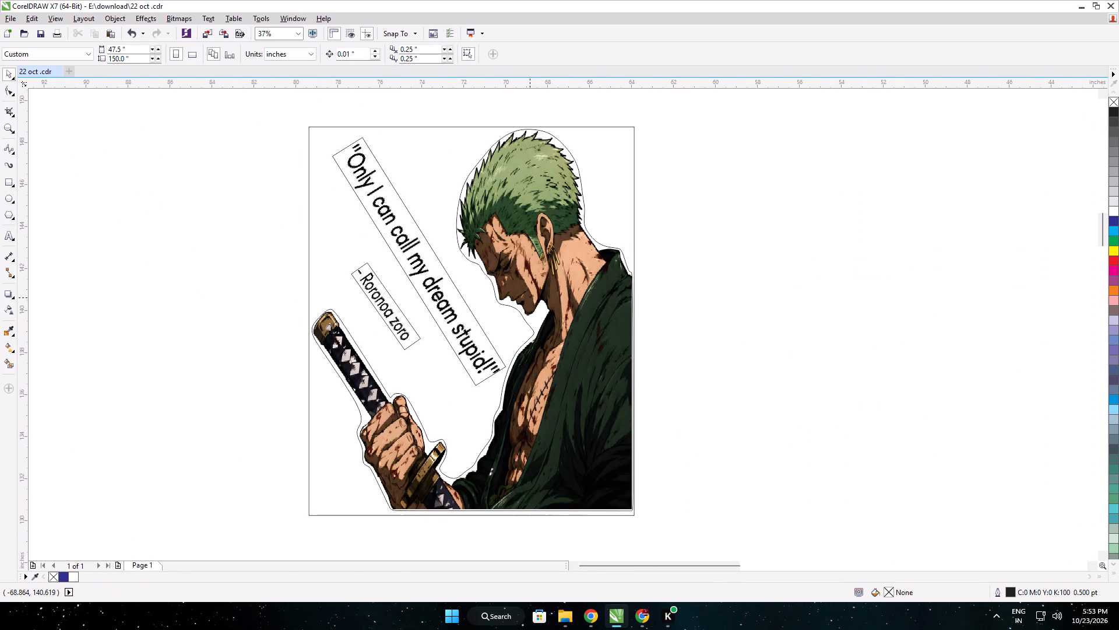
pyautogui.scroll(-1, 530, 298)
pyautogui.moveTo(621, 434); pyautogui.dragTo(349, 148)
pyautogui.doubleClick(104, 45)
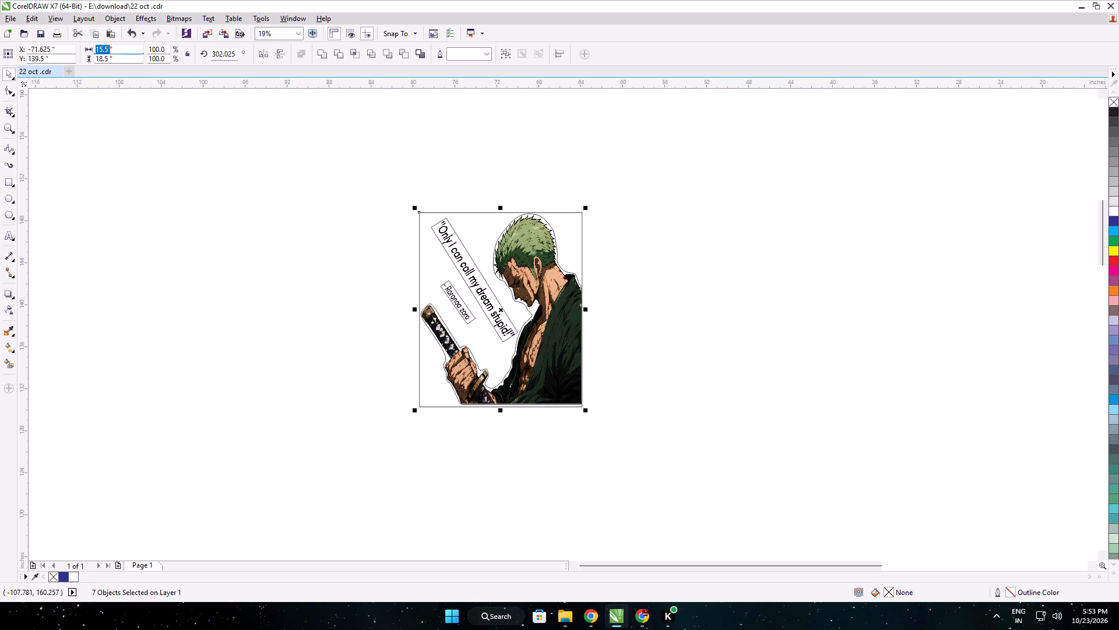
pyautogui.write('15')
pyautogui.press('.')
pyautogui.press('5')
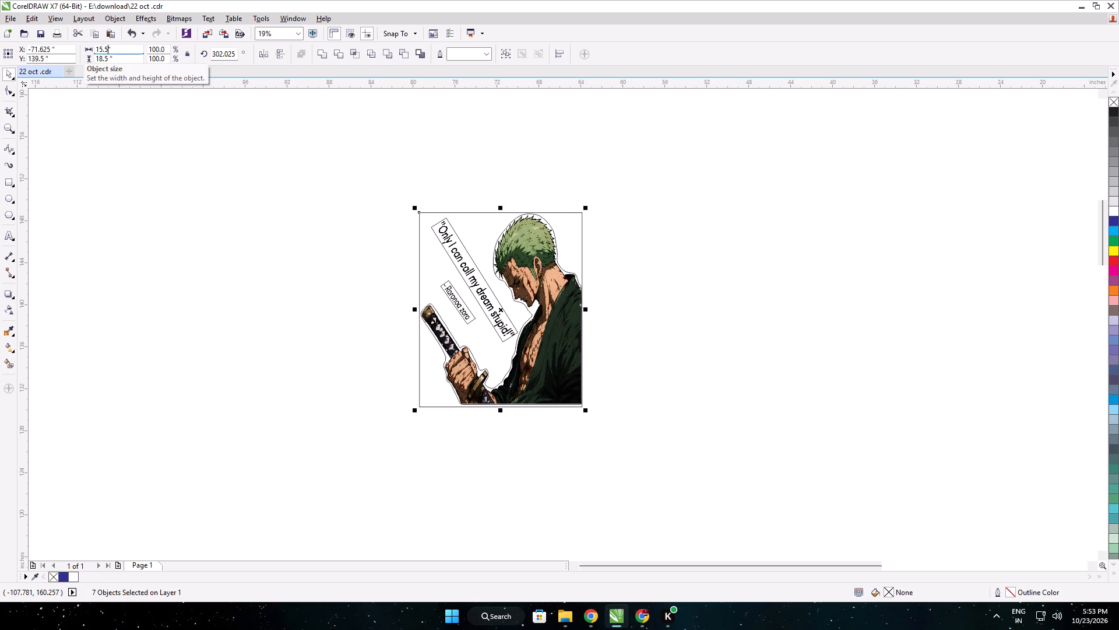
pyautogui.doubleClick(104, 59)
pyautogui.write('24')
pyautogui.press('Return')
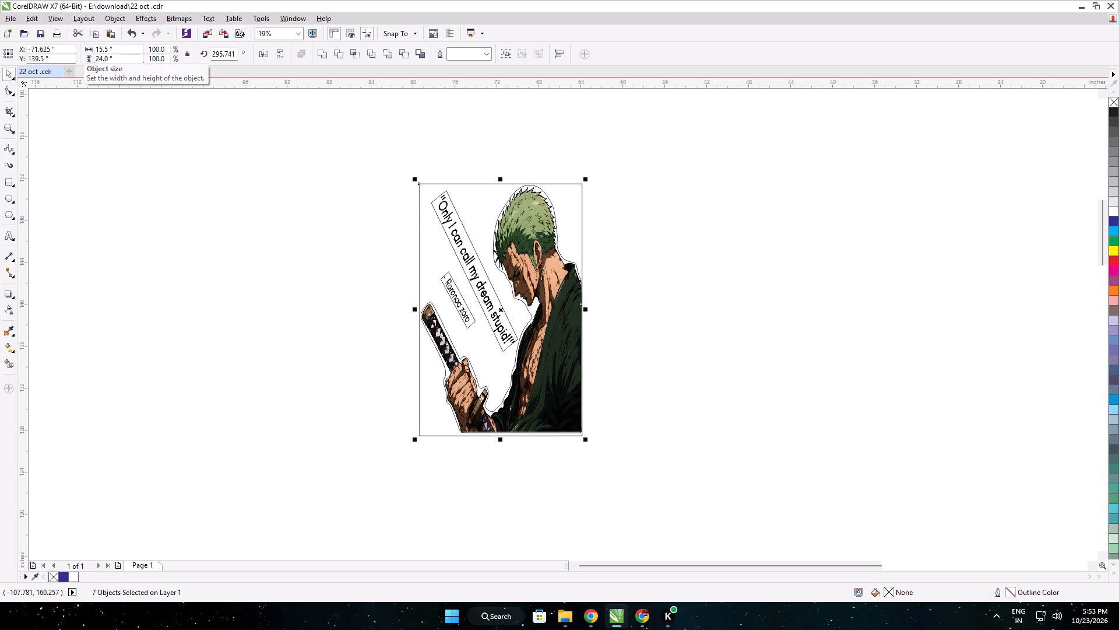
# Sample the dark blue cut-line colour from the samurai design and apply it to the outline contour around Zoro.
pyautogui.click(356, 262)
pyautogui.scroll(1, 459, 304)
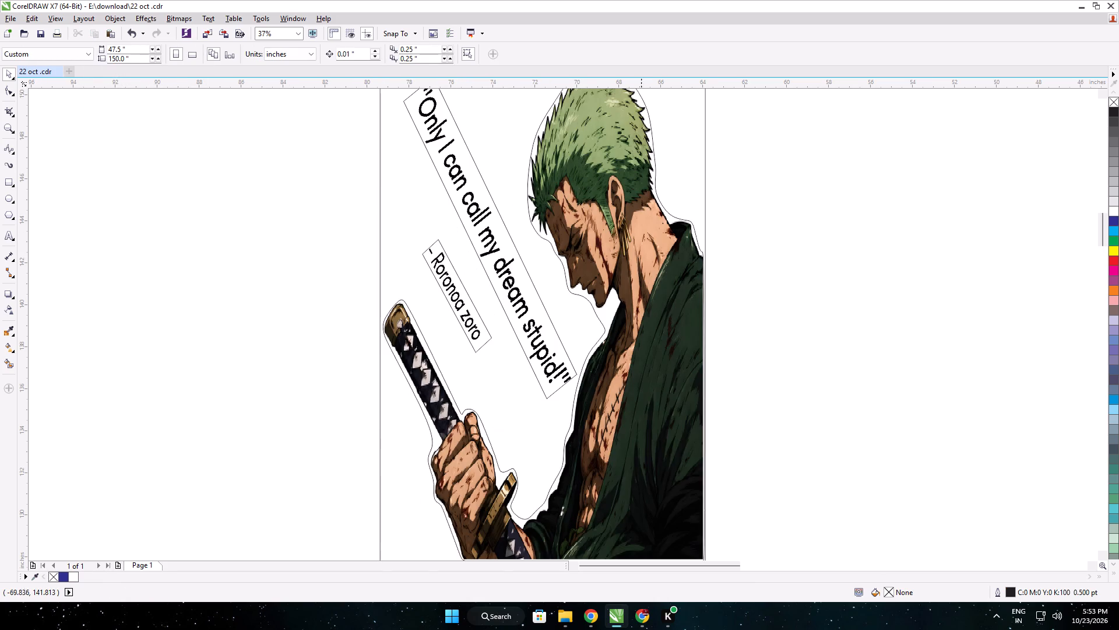
pyautogui.moveTo(629, 201); pyautogui.dragTo(625, 299, button='middle')
pyautogui.scroll(-1, 611, 286)
pyautogui.moveTo(387, 310); pyautogui.dragTo(492, 332, button='middle')
pyautogui.scroll(-1, 509, 330)
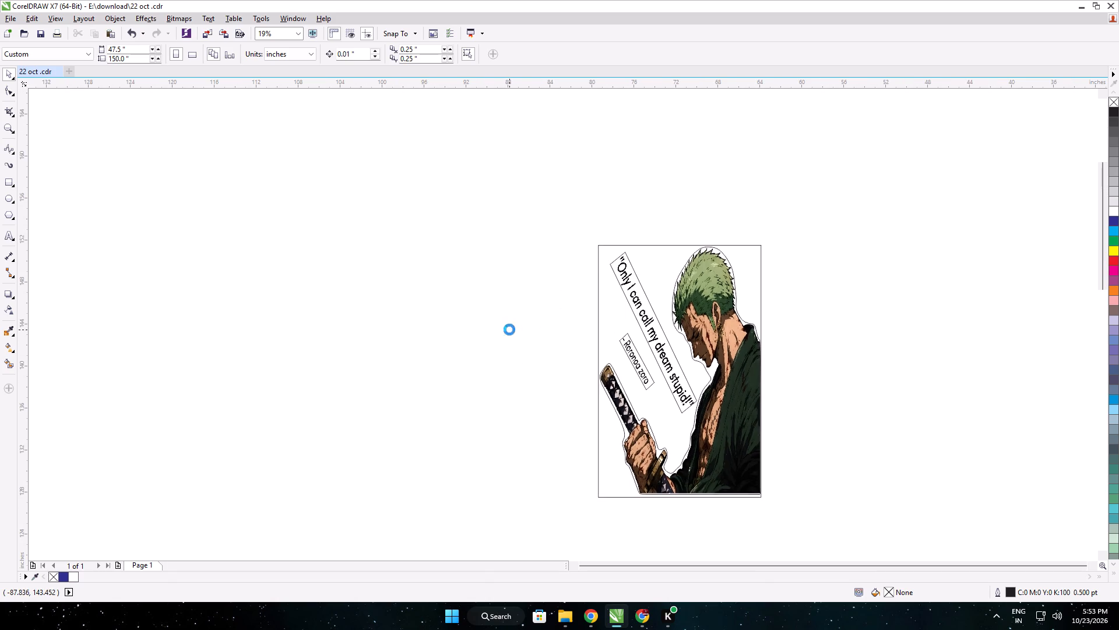
pyautogui.moveTo(665, 429); pyautogui.dragTo(623, 439)
pyautogui.click(6, 331)
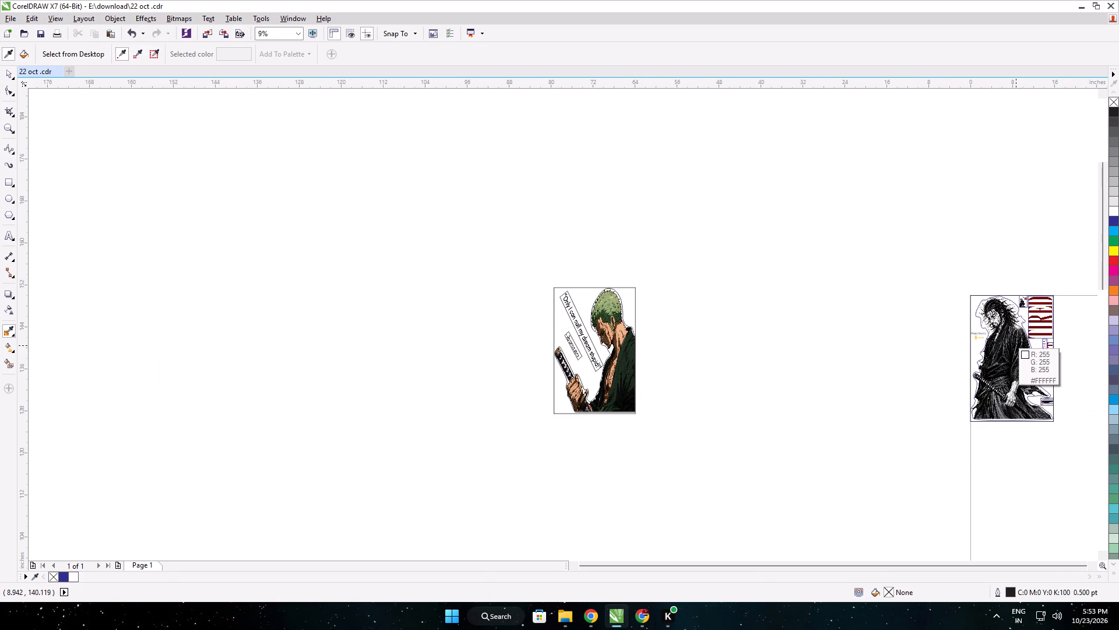
pyautogui.click(1030, 343)
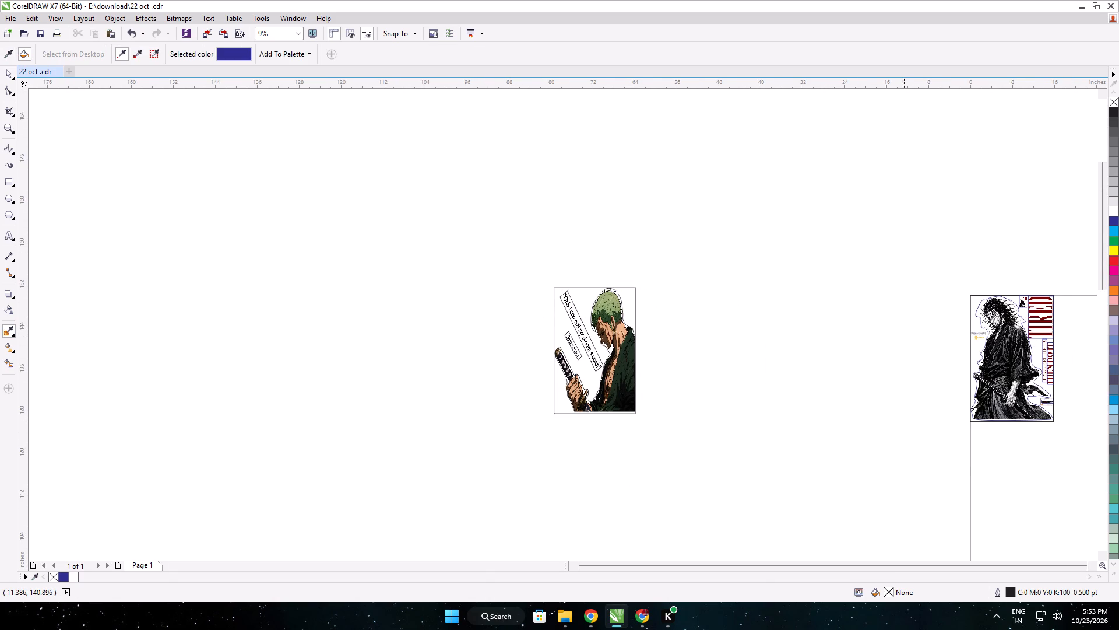
pyautogui.scroll(6, 624, 314)
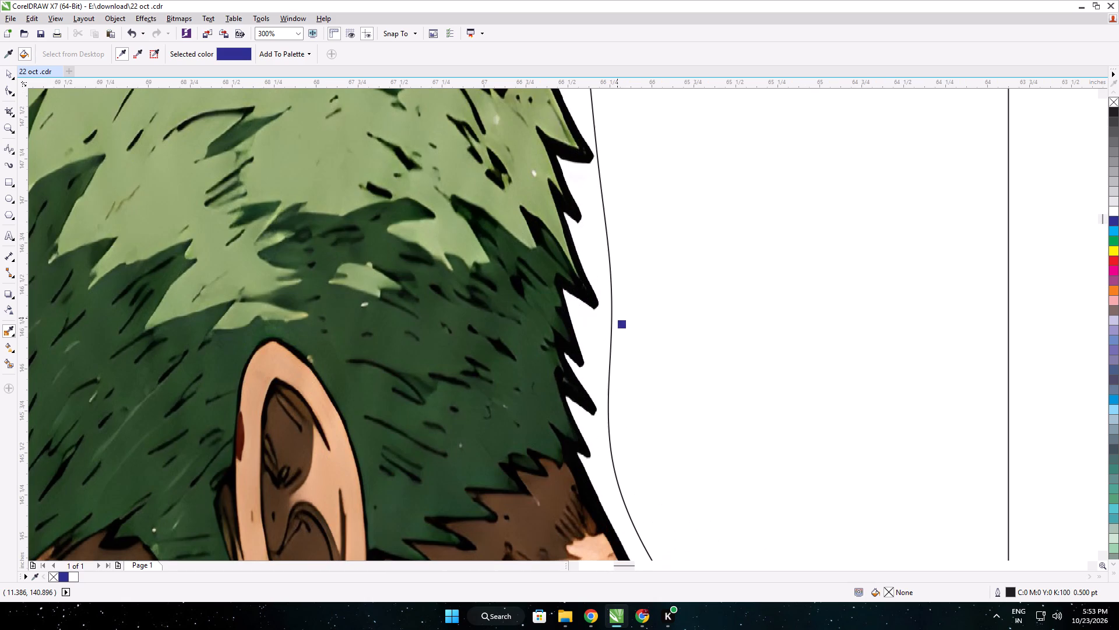
pyautogui.click(613, 317)
# Apply the sampled dark blue to the frame outlines of the quote and the "- Roronoa zoro" label.
pyautogui.scroll(-3, 611, 317)
pyautogui.moveTo(283, 294); pyautogui.dragTo(724, 262, button='middle')
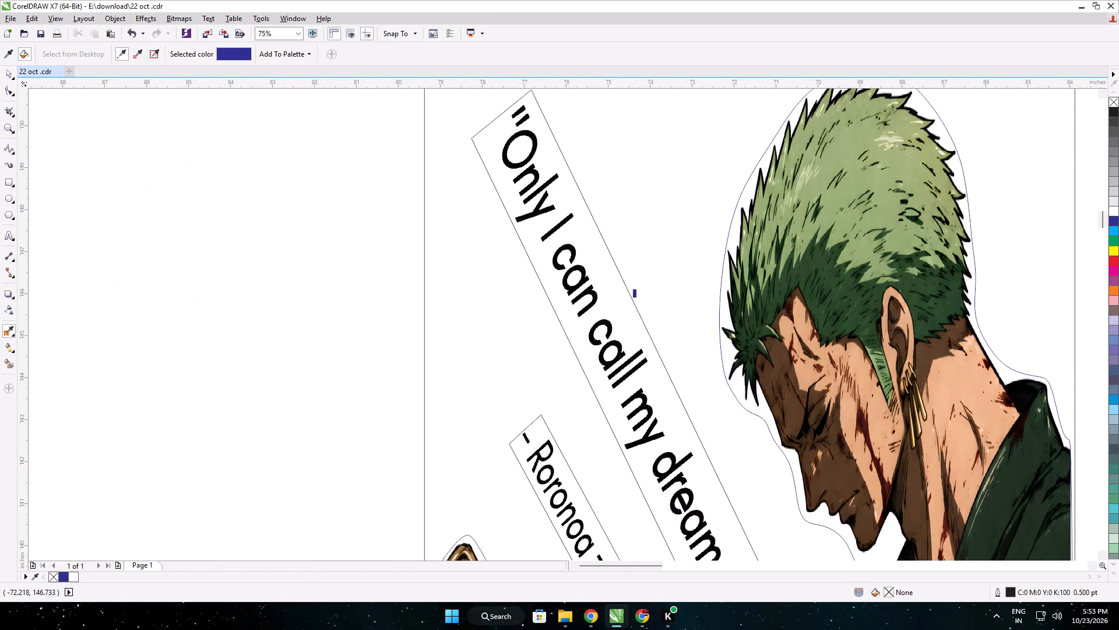
pyautogui.scroll(2, 621, 287)
pyautogui.click(629, 264)
pyautogui.moveTo(505, 377); pyautogui.dragTo(515, 331, button='middle')
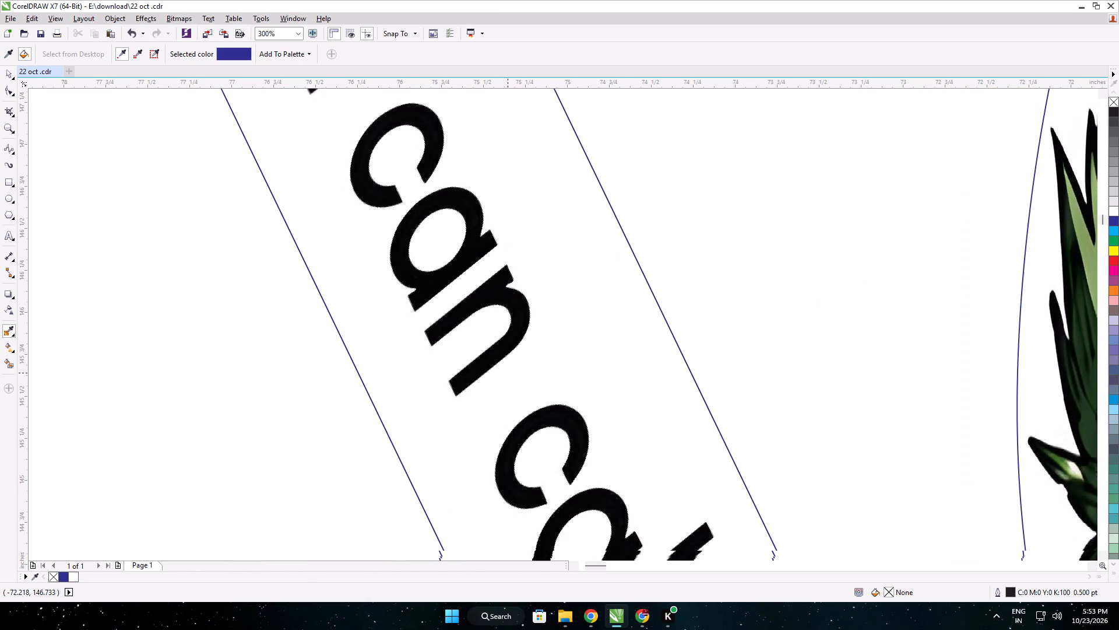
pyautogui.moveTo(515, 331); pyautogui.dragTo(551, 134, button='middle')
pyautogui.scroll(-1, 532, 343)
pyautogui.moveTo(540, 359); pyautogui.dragTo(526, 155, button='middle')
pyautogui.scroll(1, 462, 330)
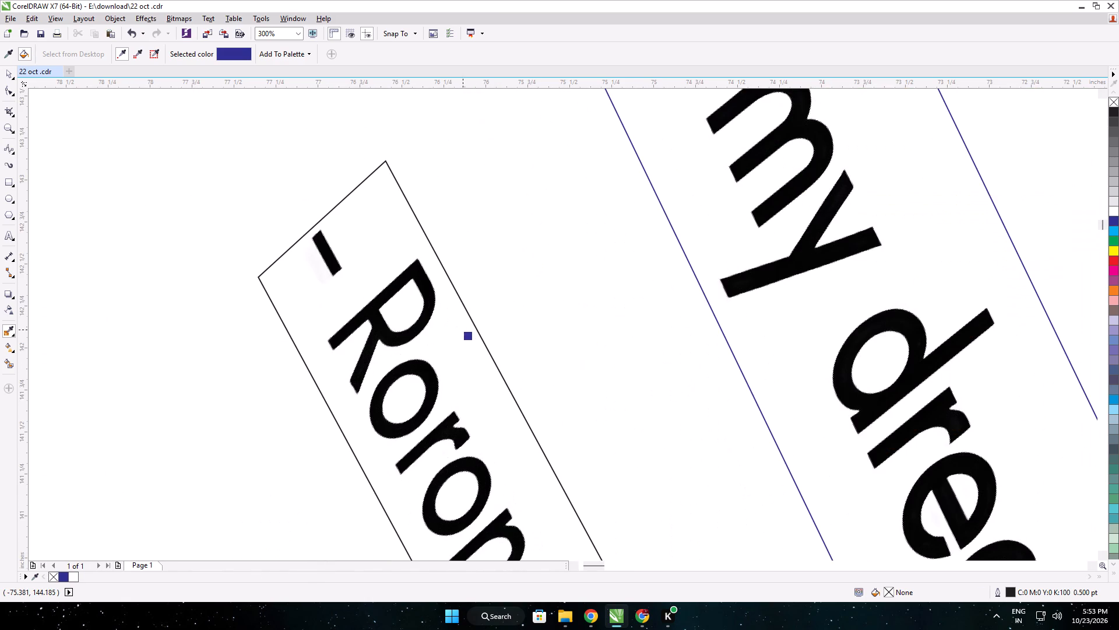
pyautogui.click(469, 318)
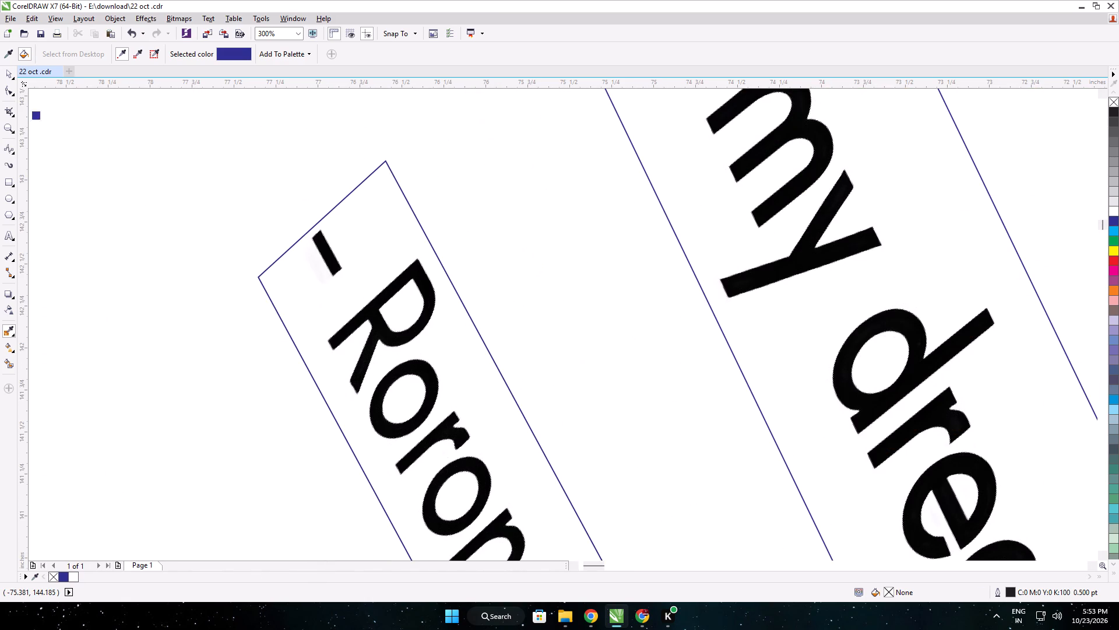
pyautogui.click(2, 75)
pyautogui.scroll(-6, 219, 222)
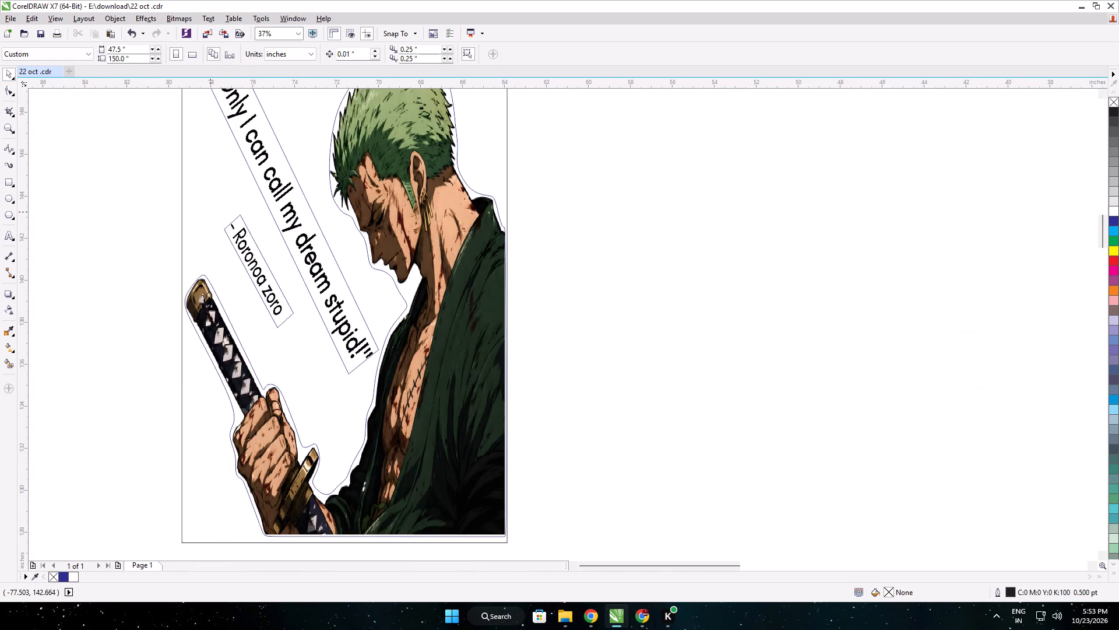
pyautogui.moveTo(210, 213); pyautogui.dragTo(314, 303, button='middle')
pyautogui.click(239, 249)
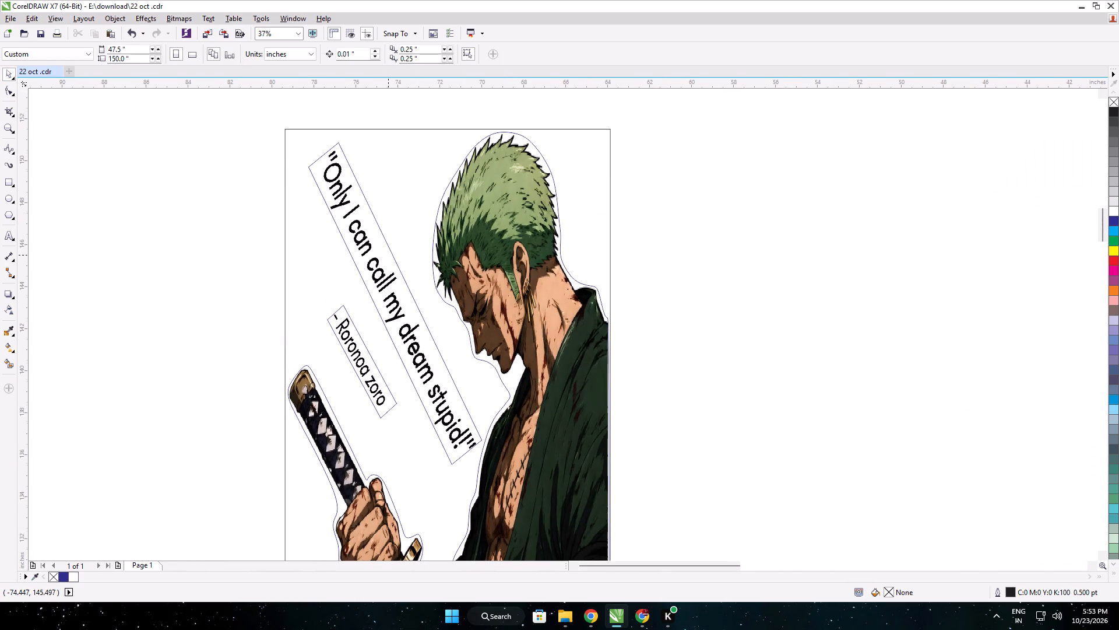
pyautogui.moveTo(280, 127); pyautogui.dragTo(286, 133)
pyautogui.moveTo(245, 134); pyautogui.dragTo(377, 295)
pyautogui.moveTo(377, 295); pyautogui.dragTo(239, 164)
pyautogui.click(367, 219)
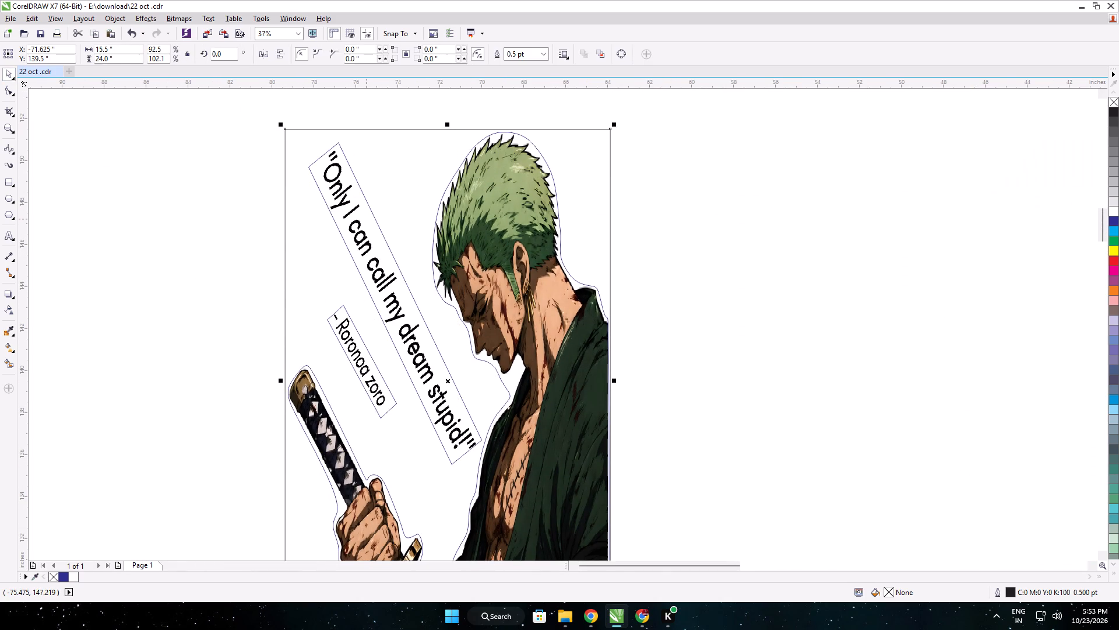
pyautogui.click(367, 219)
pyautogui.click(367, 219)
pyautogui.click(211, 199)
# Move the complete Zoro layout onto the page, right of and lower than the samurai design, centred about X 38.5, Y 124.5 inches.
pyautogui.scroll(-1, 419, 295)
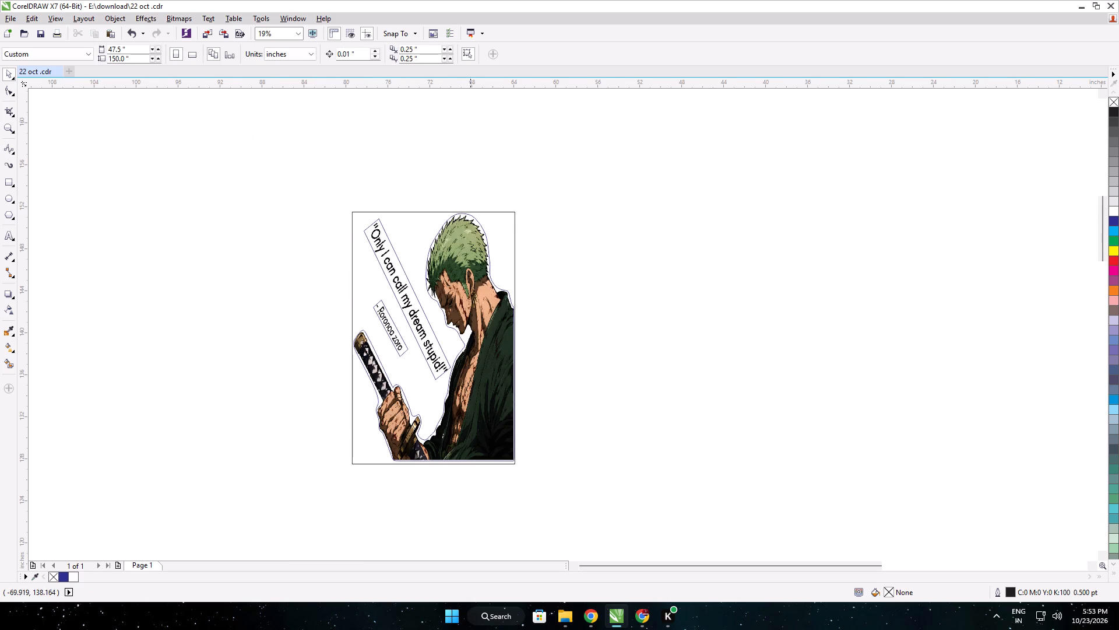
pyautogui.moveTo(554, 492); pyautogui.dragTo(215, 145)
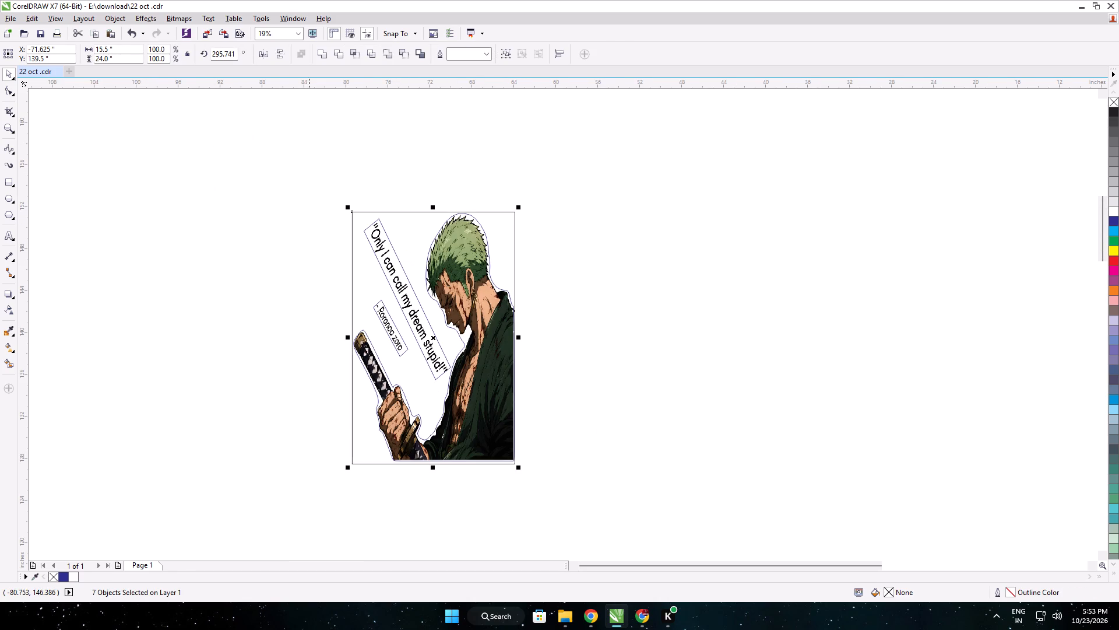
pyautogui.click(279, 256)
pyautogui.scroll(-1, 529, 314)
pyautogui.moveTo(615, 306); pyautogui.dragTo(488, 264, button='middle')
pyautogui.moveTo(441, 407); pyautogui.dragTo(228, 171)
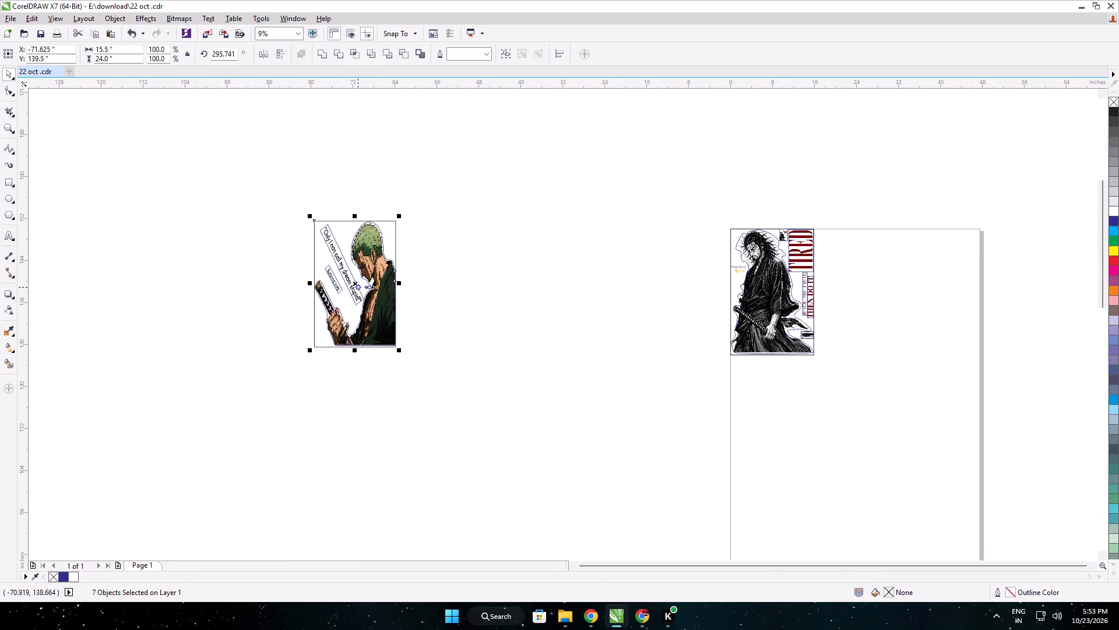
pyautogui.moveTo(353, 279); pyautogui.dragTo(632, 360)
pyautogui.moveTo(632, 360); pyautogui.dragTo(453, 286, button='middle')
pyautogui.moveTo(456, 292); pyautogui.dragTo(754, 289)
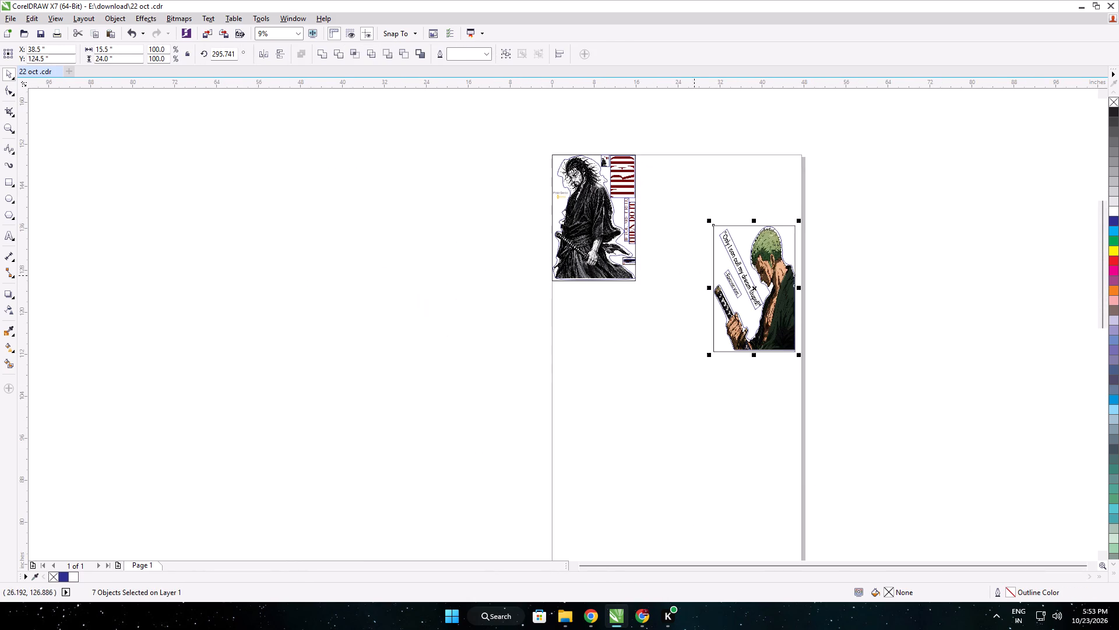
# Duplicate the small car label from the samurai design and place the copy in the bottom-left corner of Zoro's rectangle.
pyautogui.click(700, 279)
pyautogui.scroll(1, 668, 250)
pyautogui.moveTo(618, 289); pyautogui.dragTo(556, 247)
pyautogui.scroll(1, 592, 264)
pyautogui.scroll(1, 679, 269)
pyautogui.moveTo(679, 269); pyautogui.dragTo(480, 279, button='middle')
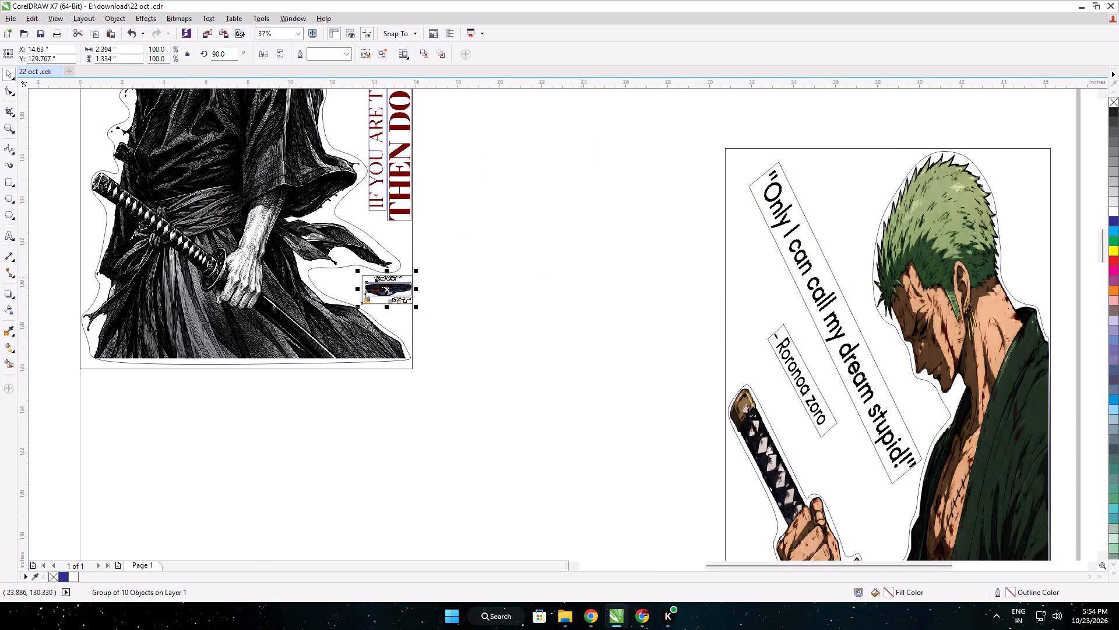
pyautogui.hotkey('ctrl', 'd')
pyautogui.moveTo(393, 283); pyautogui.dragTo(835, 231)
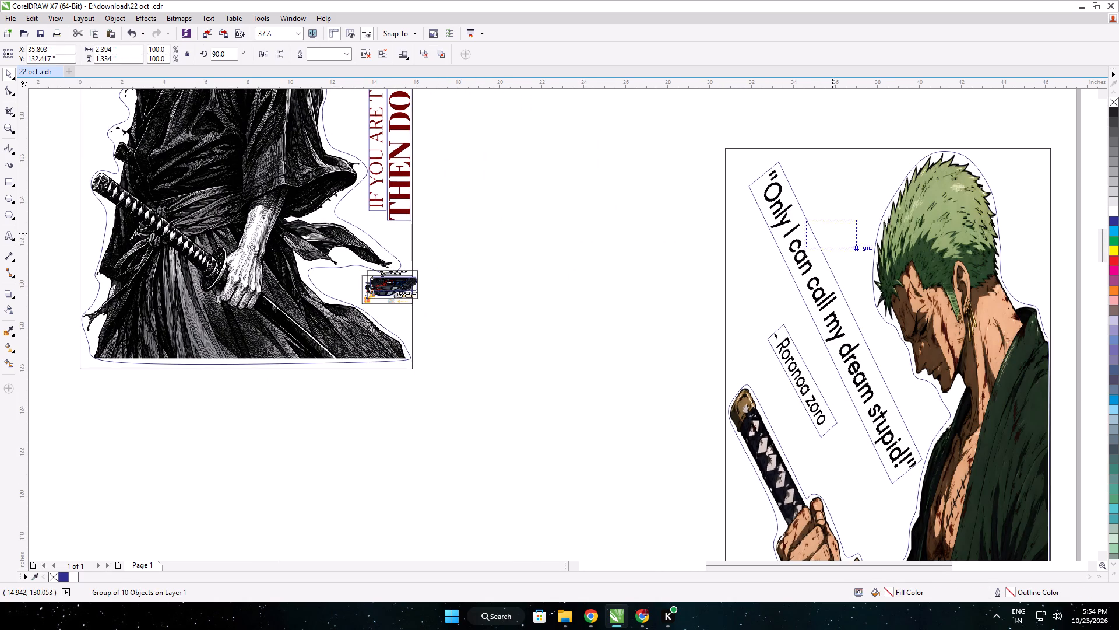
pyautogui.moveTo(835, 231); pyautogui.dragTo(667, 296)
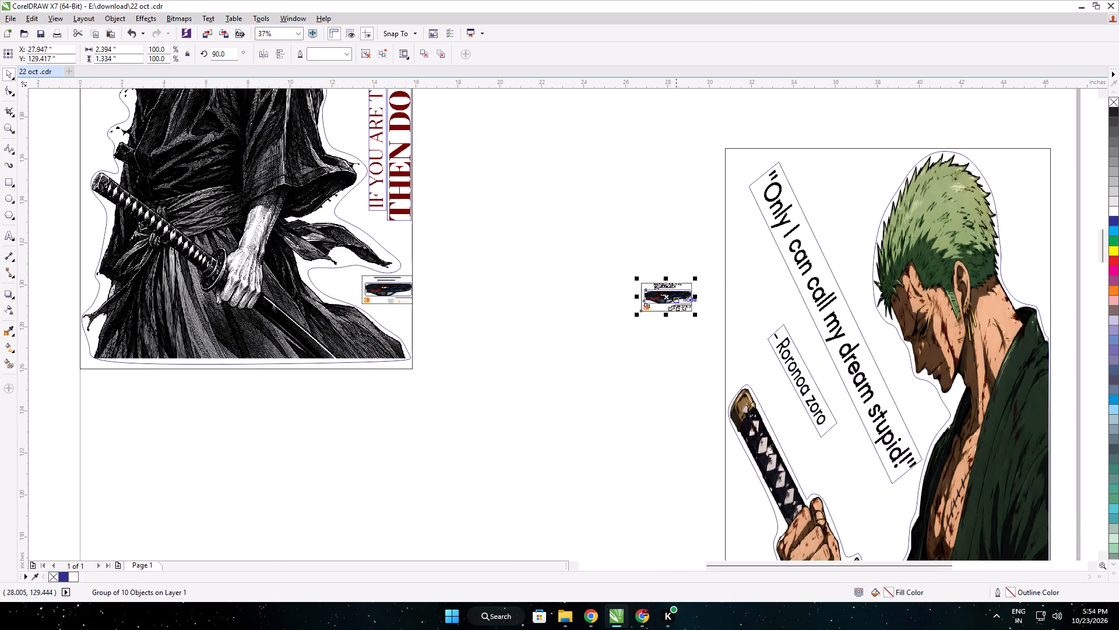
pyautogui.moveTo(675, 296); pyautogui.dragTo(663, 151, button='middle')
pyautogui.moveTo(654, 151); pyautogui.dragTo(727, 480)
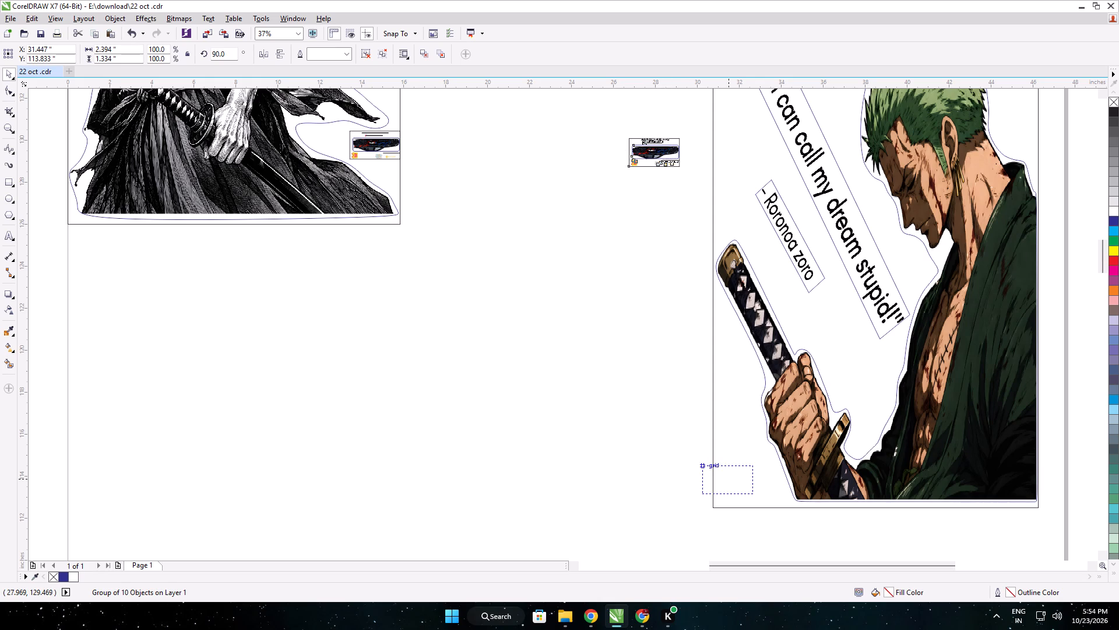
pyautogui.moveTo(727, 480); pyautogui.dragTo(740, 492)
# Enlarge the copied car label proportionally from its upper-right corner, keeping it in the rectangle's bottom-left corner.
pyautogui.scroll(1, 740, 492)
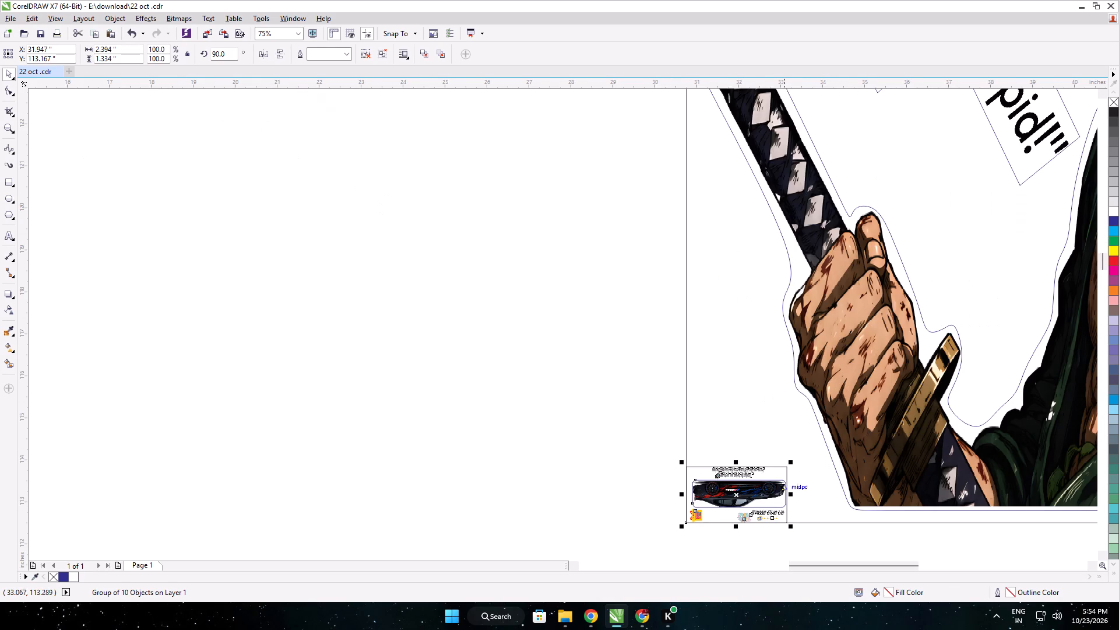
pyautogui.moveTo(792, 461); pyautogui.dragTo(832, 425)
pyautogui.click(591, 411)
# Move the whole Zoro layout with its car label beside the samurai design at the page top, about X 23.62, Y 137.91 inches.
pyautogui.scroll(-2, 745, 362)
pyautogui.moveTo(837, 300); pyautogui.dragTo(829, 306, button='middle')
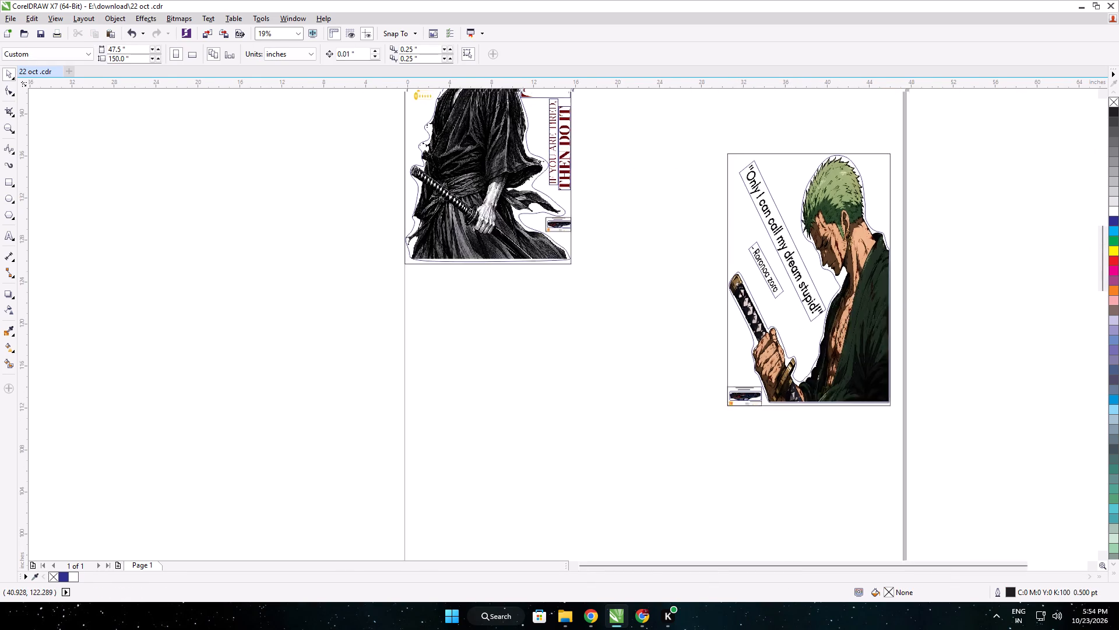
pyautogui.moveTo(829, 306); pyautogui.dragTo(715, 351, button='middle')
pyautogui.moveTo(516, 211); pyautogui.dragTo(515, 281, button='middle')
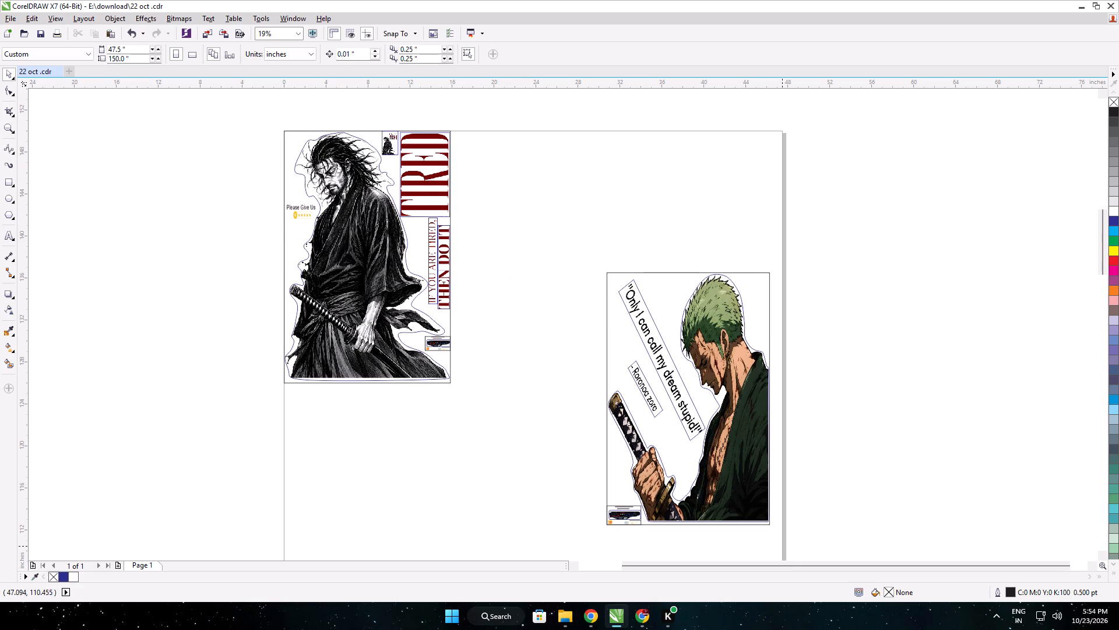
pyautogui.moveTo(782, 546); pyautogui.dragTo(572, 220)
pyautogui.moveTo(687, 383); pyautogui.dragTo(529, 244)
# Fine-position the Zoro layout flush with the samurai design's right edge and the page top, centred at X 23.585, Y 137.993 inches.
pyautogui.scroll(3, 437, 136)
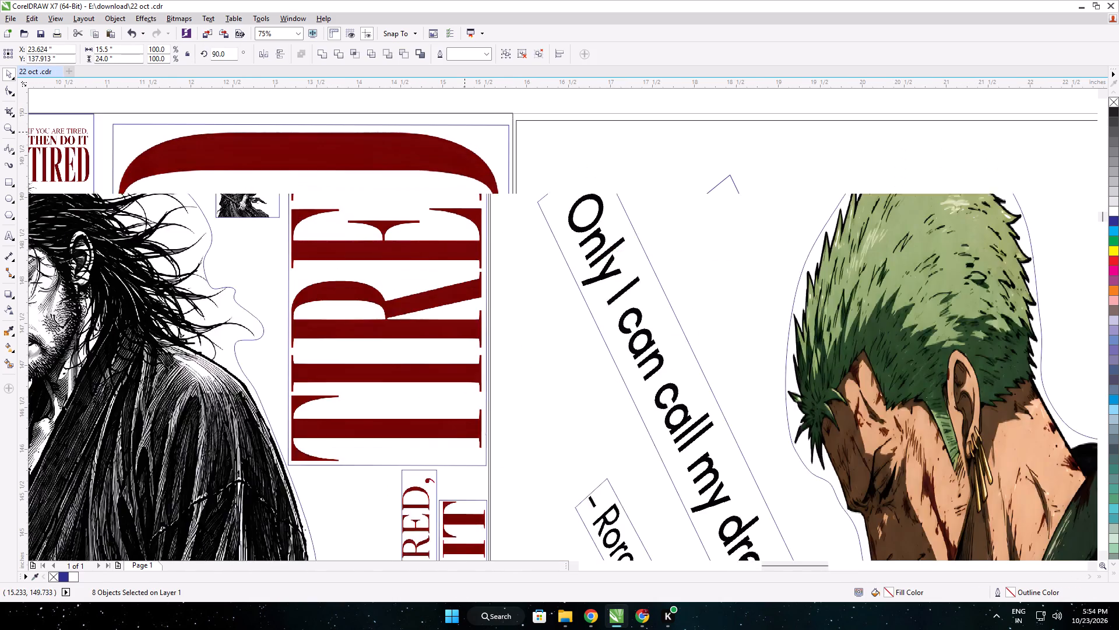
pyautogui.scroll(1, 508, 136)
pyautogui.moveTo(593, 176); pyautogui.dragTo(585, 162)
pyautogui.moveTo(582, 163); pyautogui.dragTo(601, 199, button='middle')
pyautogui.scroll(1, 554, 130)
pyautogui.press('Up')
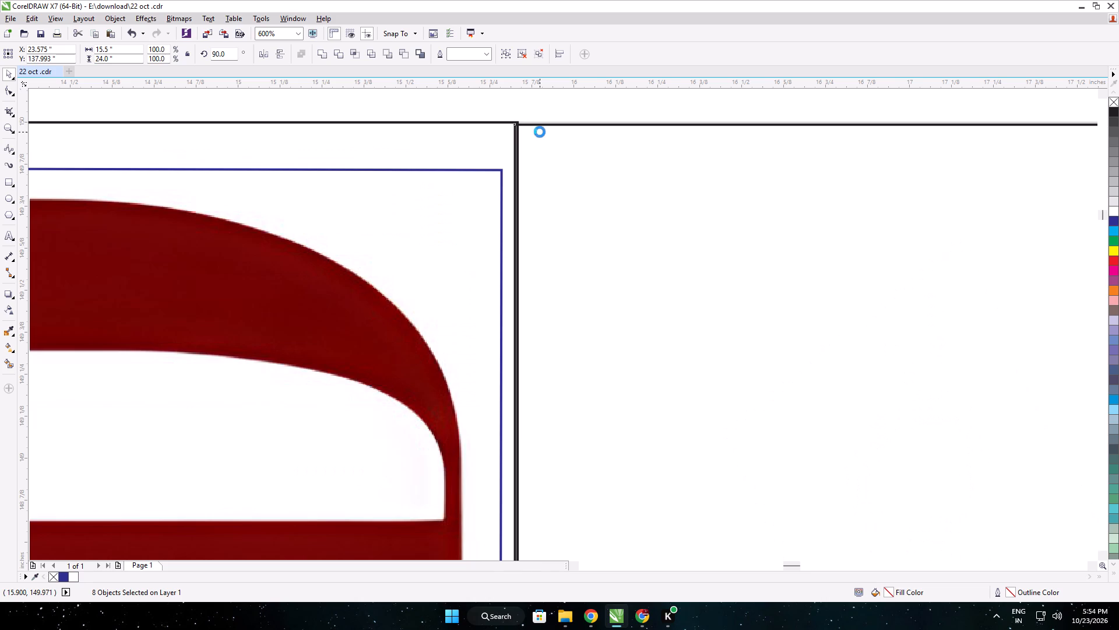
pyautogui.press('Right')
pyautogui.press('Down')
pyautogui.scroll(-8, 540, 132)
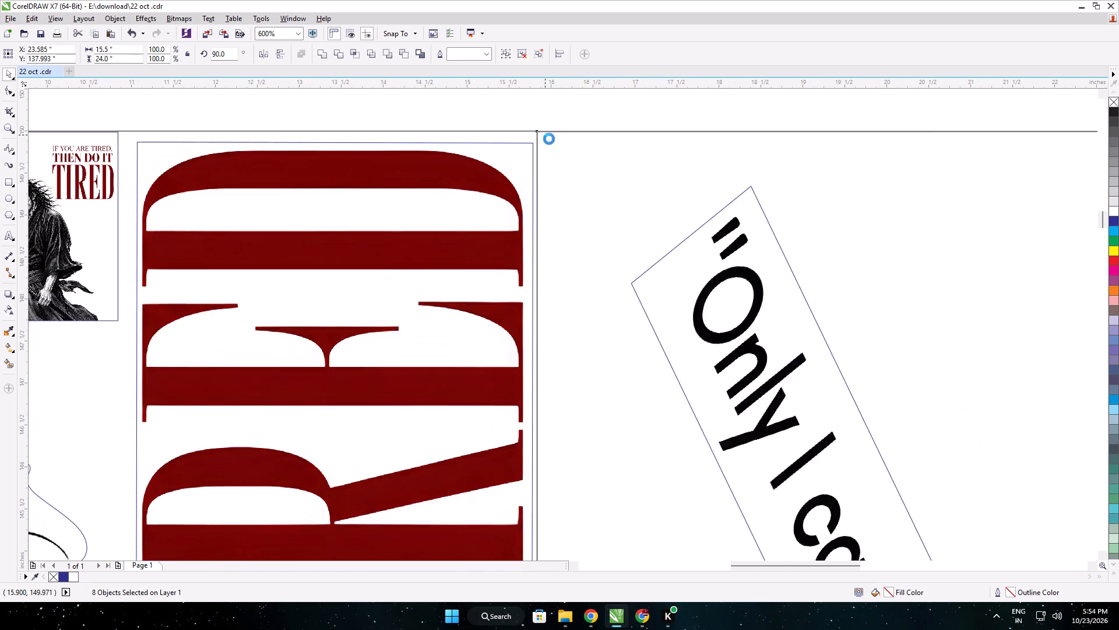
pyautogui.scroll(-2, 549, 139)
pyautogui.click(256, 182)
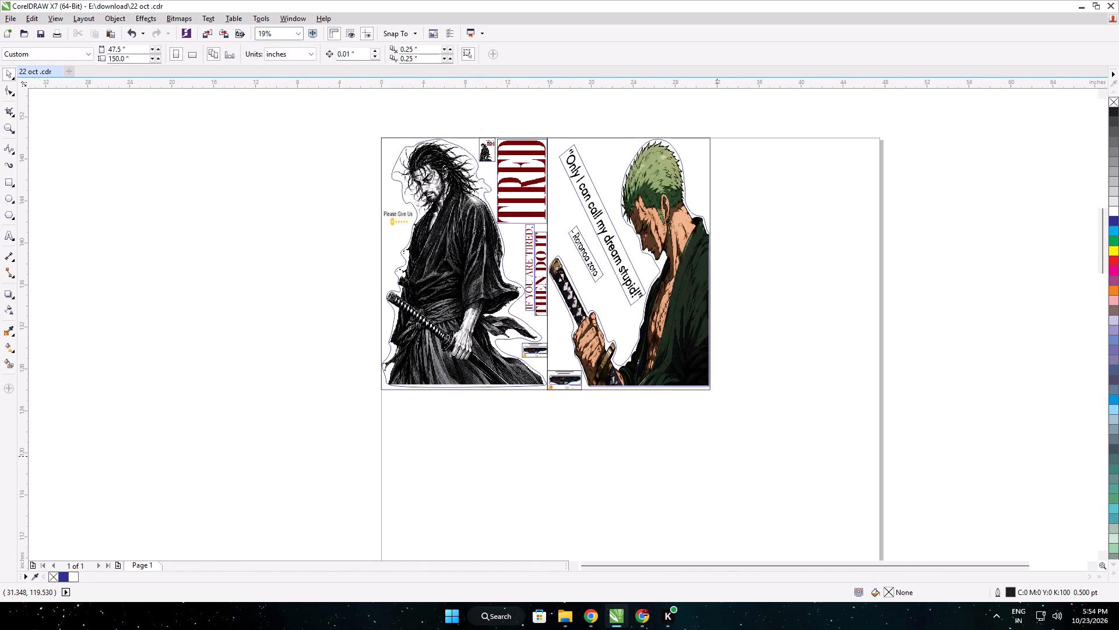
# Duplicate the whole Zoro layout and place the copy immediately right of the original, at about X 39, Y 138 inches.
pyautogui.moveTo(737, 400); pyautogui.dragTo(550, 130)
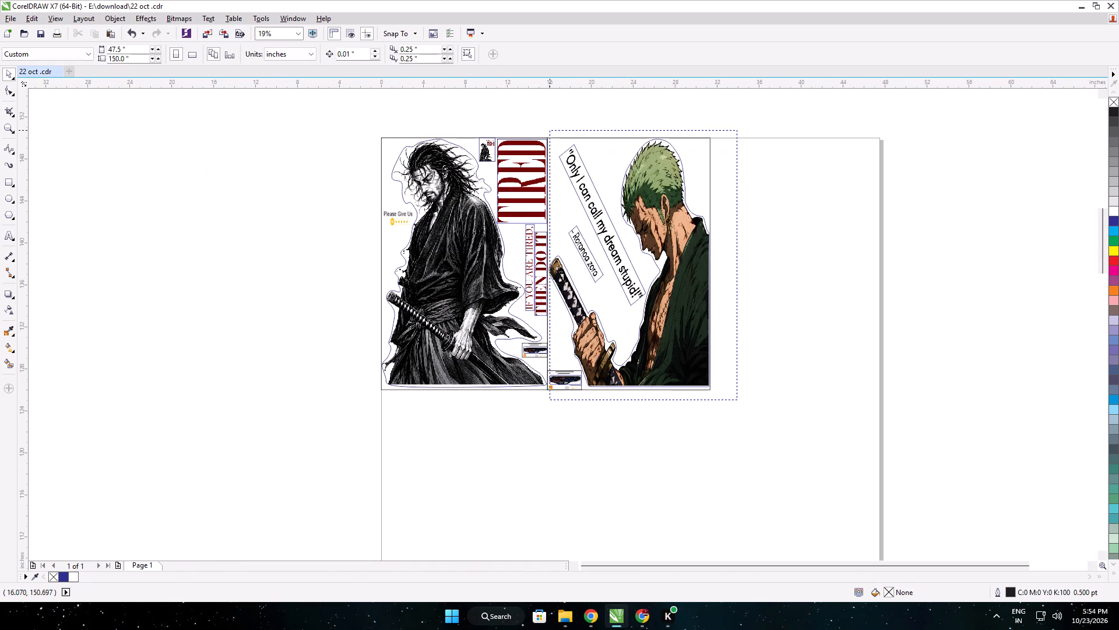
pyautogui.moveTo(550, 130); pyautogui.dragTo(546, 125)
pyautogui.hotkey('ctrl', 'd')
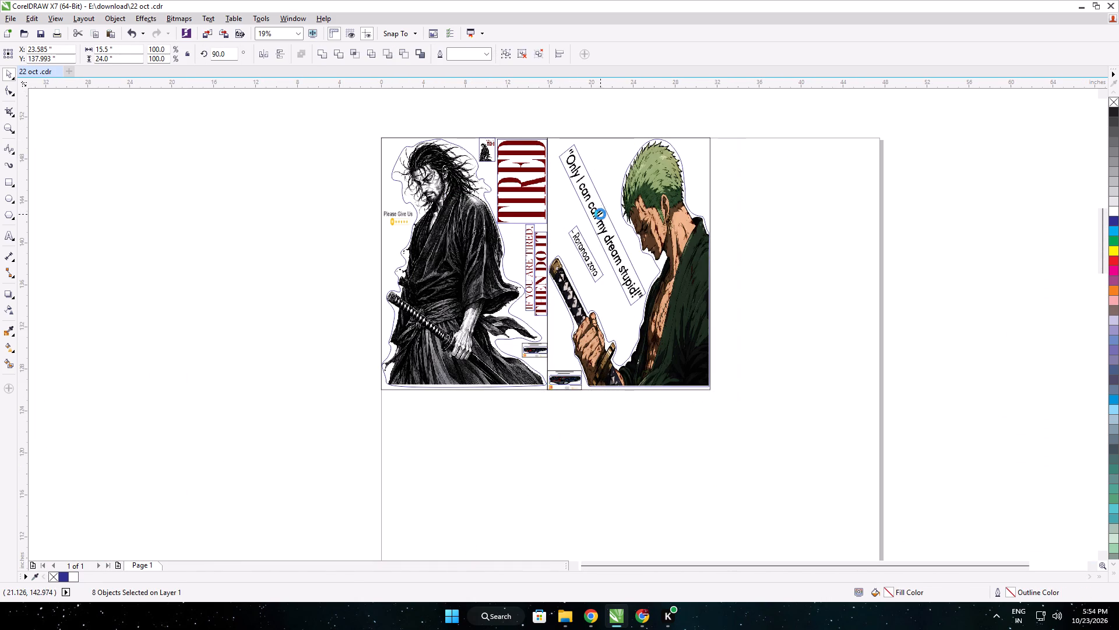
pyautogui.moveTo(601, 216); pyautogui.dragTo(762, 218)
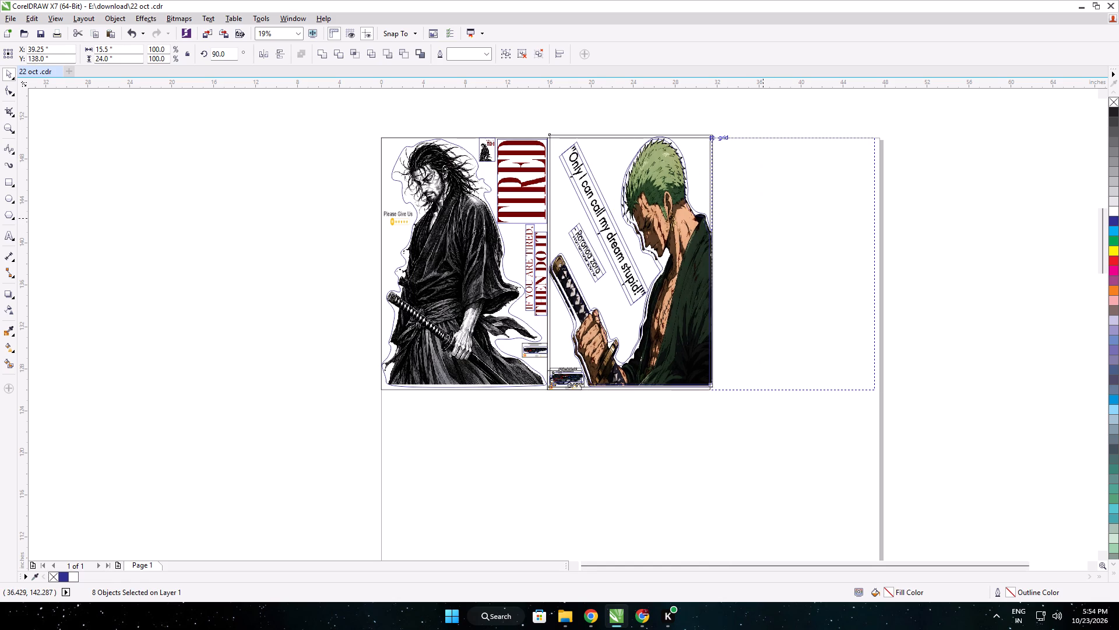
pyautogui.moveTo(762, 218); pyautogui.dragTo(761, 218)
# Nudge the copied Zoro layout rightward until its left edge meets the first layout's right edge, at X 39.09 inches.
pyautogui.scroll(3, 717, 144)
pyautogui.press('Right')
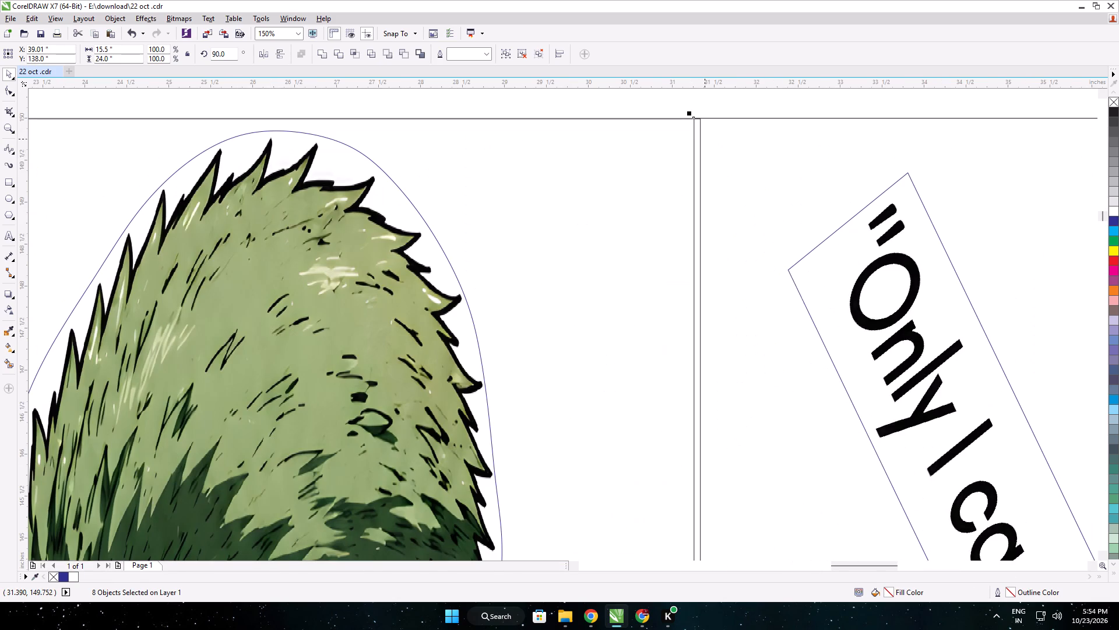
pyautogui.press('Right')
pyautogui.press('Right')
pyautogui.press('Right')
pyautogui.press('Right')
pyautogui.press('Right')
pyautogui.press('Right')
pyautogui.press('Right')
pyautogui.press('Right')
pyautogui.scroll(-3, 707, 141)
pyautogui.moveTo(798, 162); pyautogui.dragTo(609, 111, button='middle')
pyautogui.moveTo(649, 136); pyautogui.dragTo(678, 211, button='middle')
pyautogui.click(890, 159)
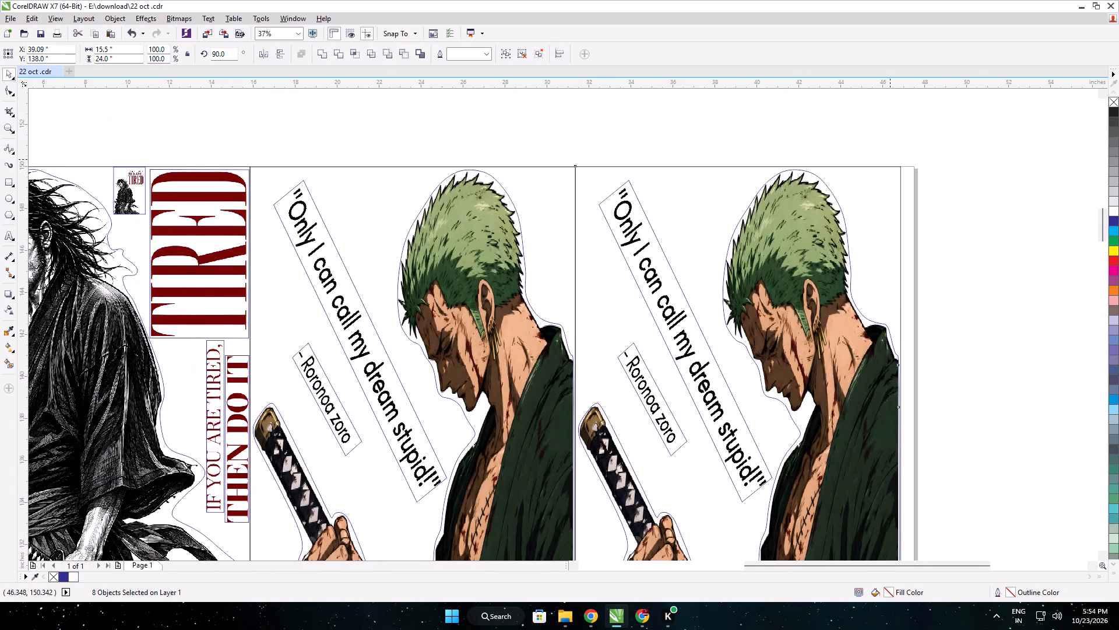
# Stretch both Zoro layouts together horizontally to the page's right edge, making each about 15.83 inches wide.
pyautogui.moveTo(931, 129); pyautogui.dragTo(240, 629)
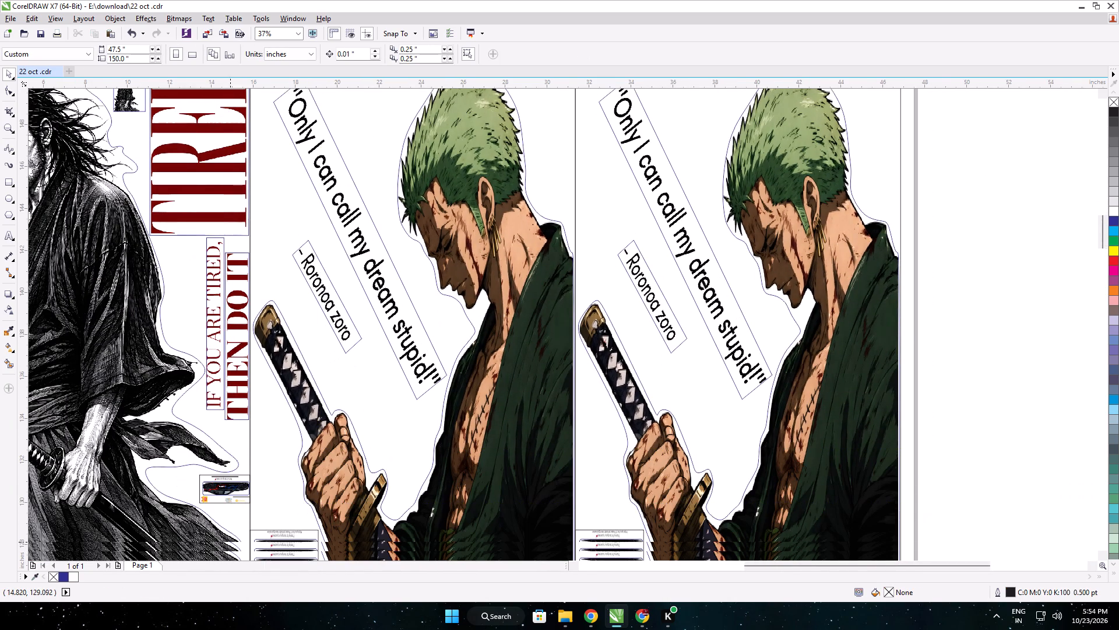
pyautogui.moveTo(240, 629); pyautogui.dragTo(245, 540)
pyautogui.moveTo(512, 372); pyautogui.dragTo(227, 537, button='middle')
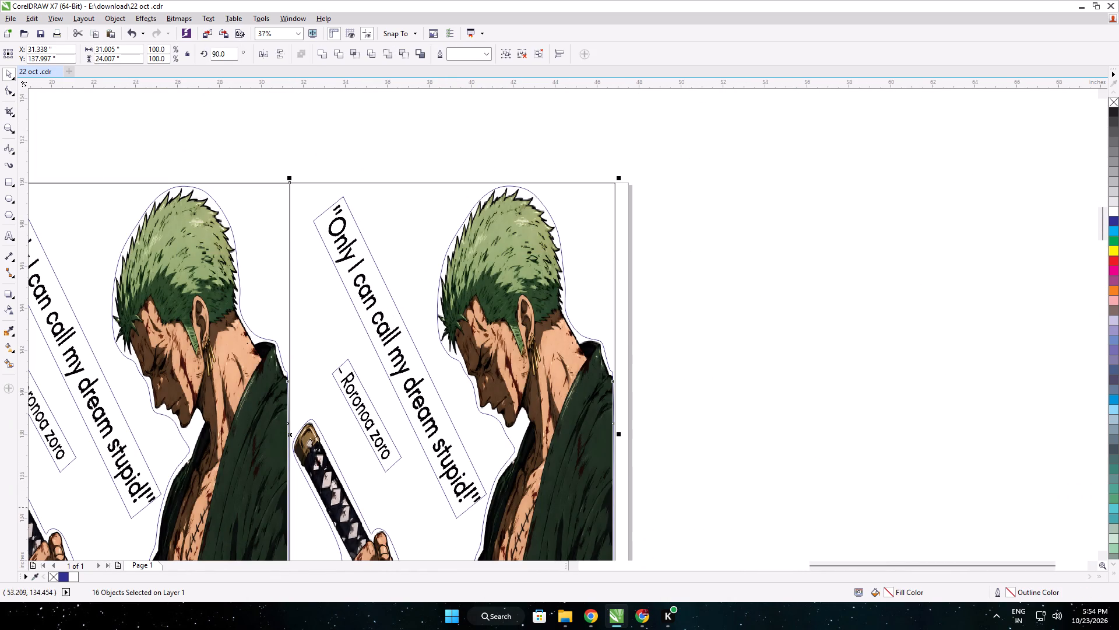
pyautogui.scroll(1, 639, 429)
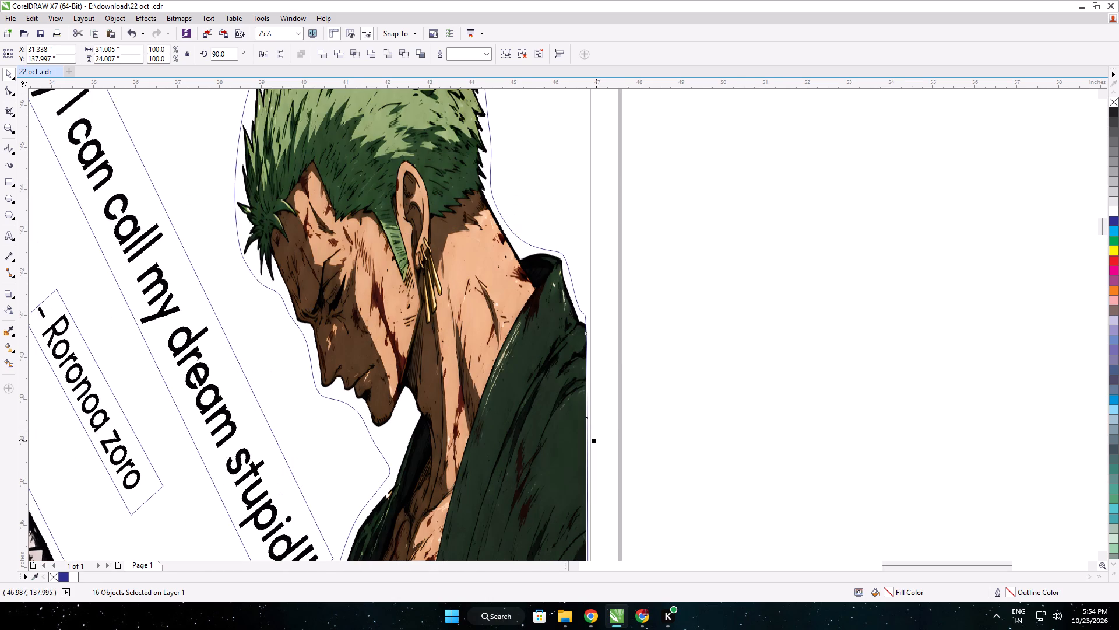
pyautogui.moveTo(596, 440); pyautogui.dragTo(620, 437)
pyautogui.click(669, 444)
pyautogui.scroll(-2, 626, 438)
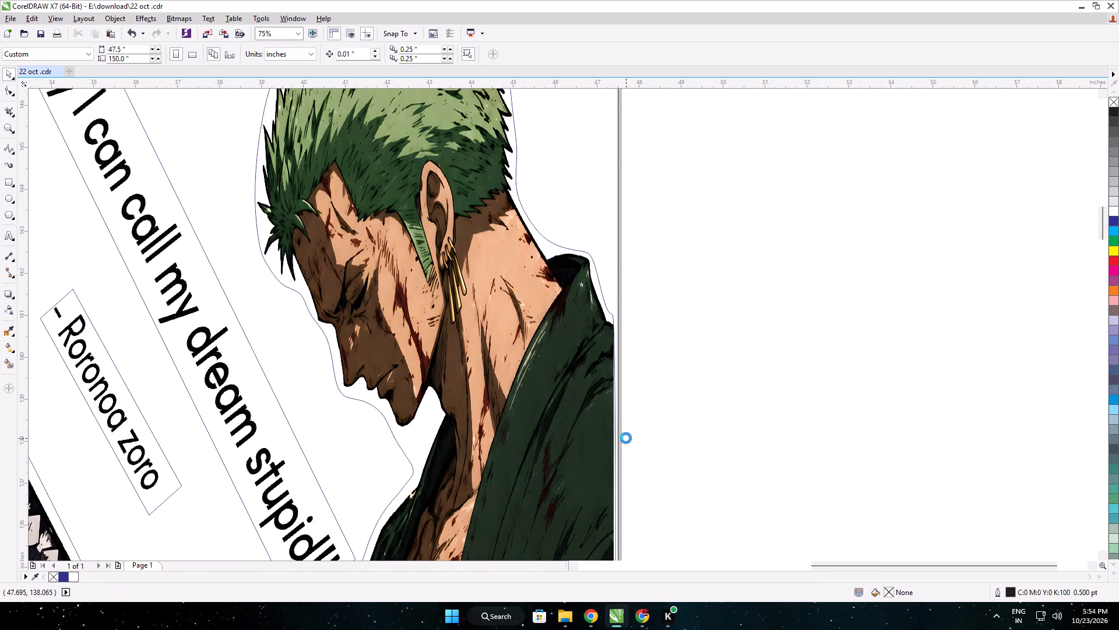
pyautogui.scroll(-2, 626, 438)
pyautogui.moveTo(621, 439); pyautogui.dragTo(631, 352, button='middle')
pyautogui.moveTo(661, 443); pyautogui.dragTo(543, 260)
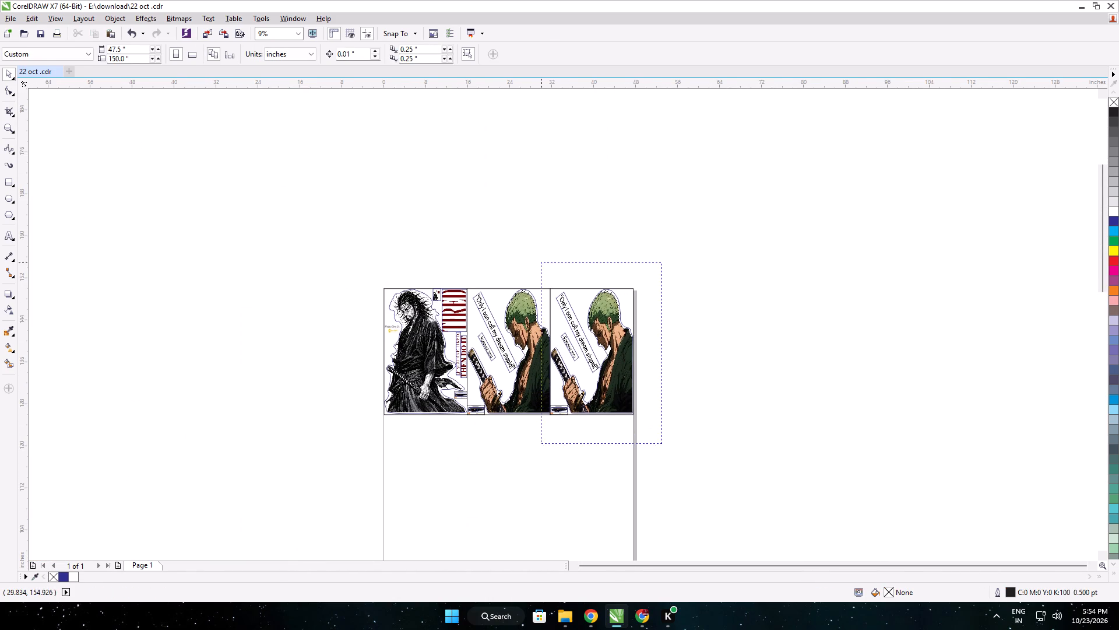
pyautogui.moveTo(543, 260); pyautogui.dragTo(544, 260)
pyautogui.click(526, 244)
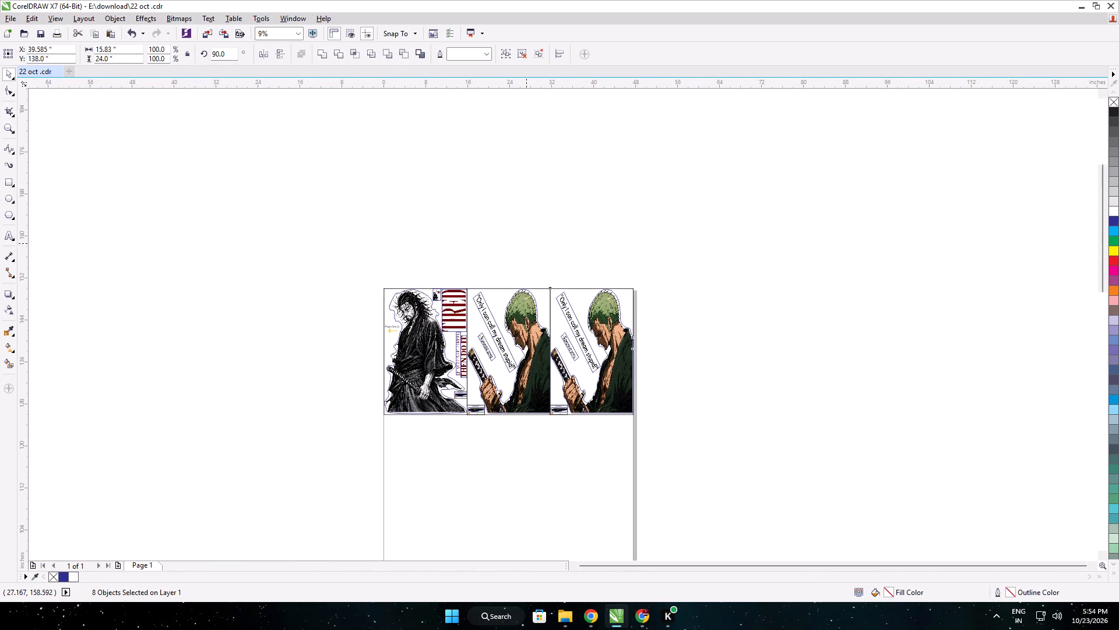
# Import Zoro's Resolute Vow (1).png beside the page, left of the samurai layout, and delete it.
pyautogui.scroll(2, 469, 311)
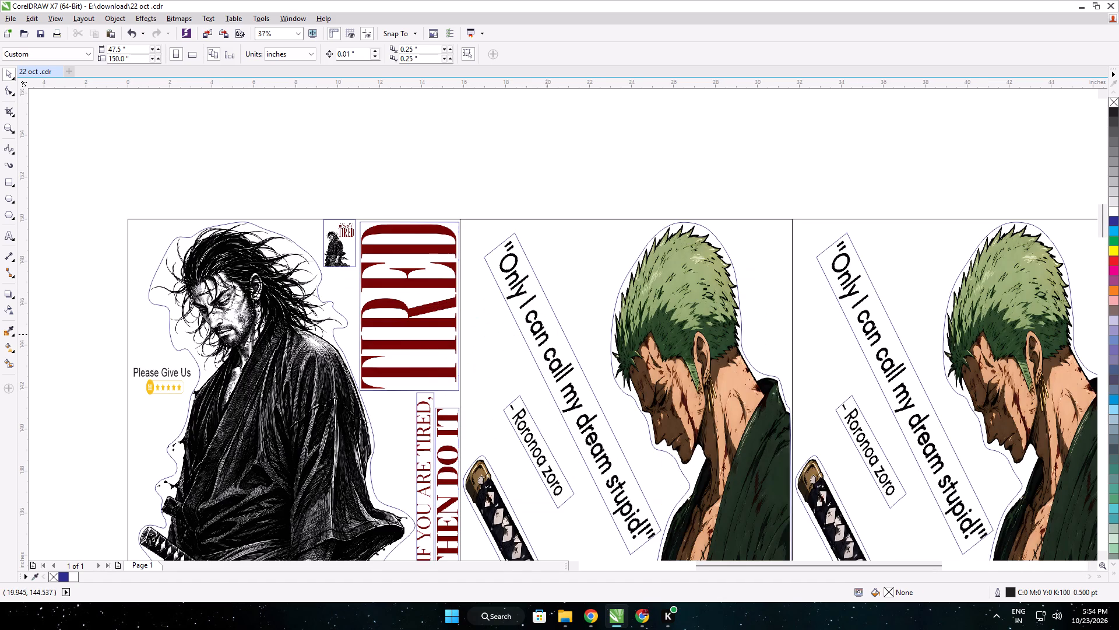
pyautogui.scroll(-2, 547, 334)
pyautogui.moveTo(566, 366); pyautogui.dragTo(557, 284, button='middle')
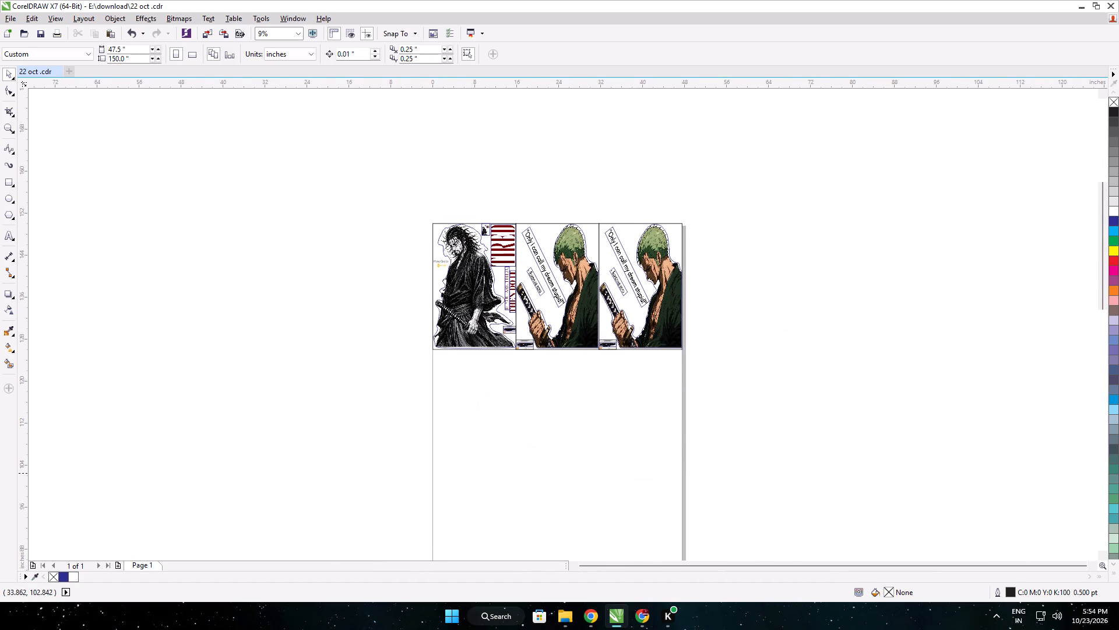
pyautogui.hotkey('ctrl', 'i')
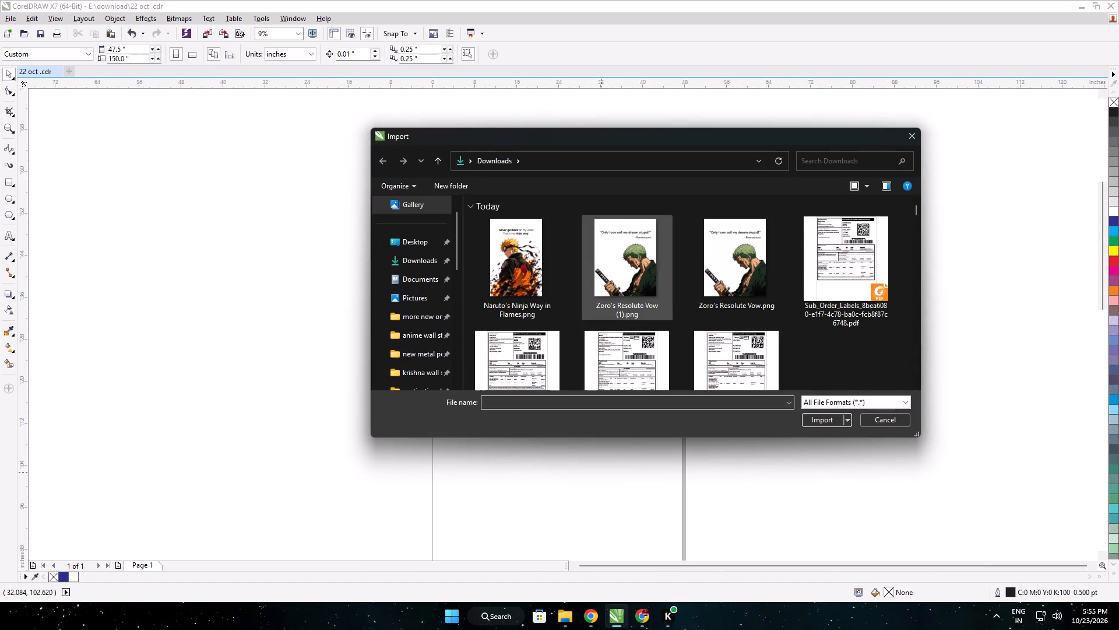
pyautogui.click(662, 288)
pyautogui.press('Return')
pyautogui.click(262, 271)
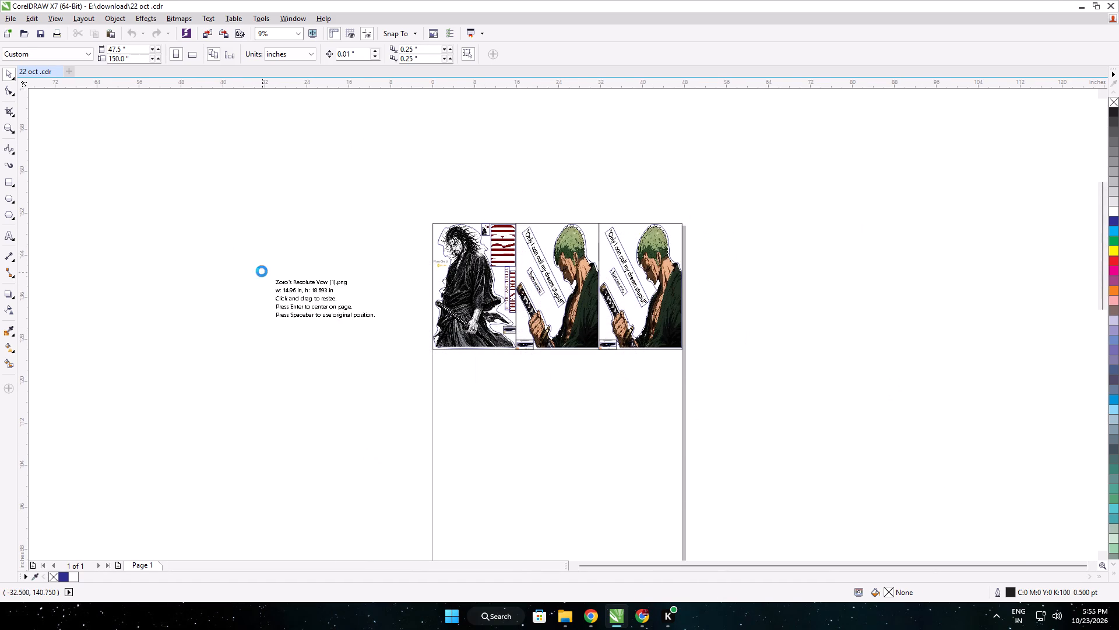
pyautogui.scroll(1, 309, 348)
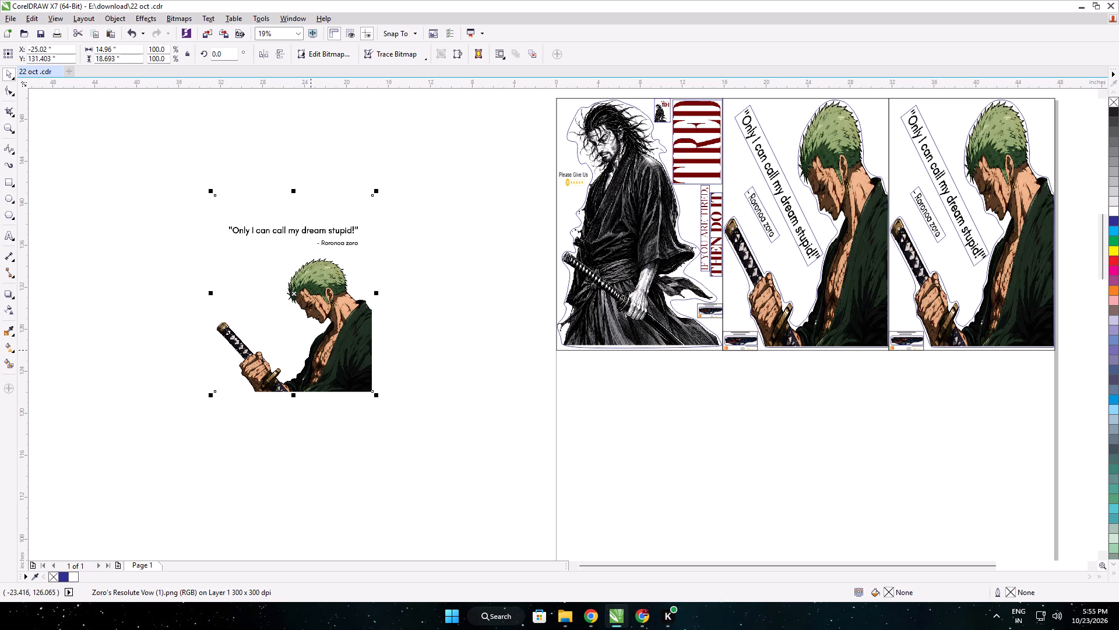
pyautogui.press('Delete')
# Duplicate the samurai layout's Please Give Us star-rating note into the first Zoro layout, at about X 21.8, Y 148.2 inches.
pyautogui.moveTo(419, 318); pyautogui.dragTo(330, 375, button='middle')
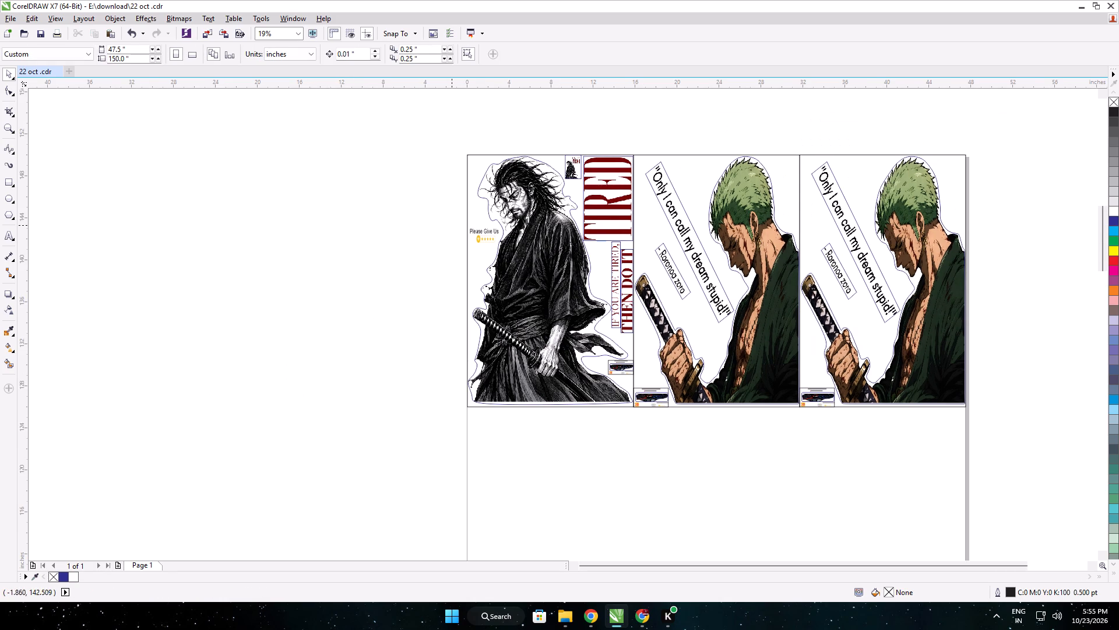
pyautogui.moveTo(452, 223); pyautogui.dragTo(506, 245)
pyautogui.hotkey('ctrl', 'd')
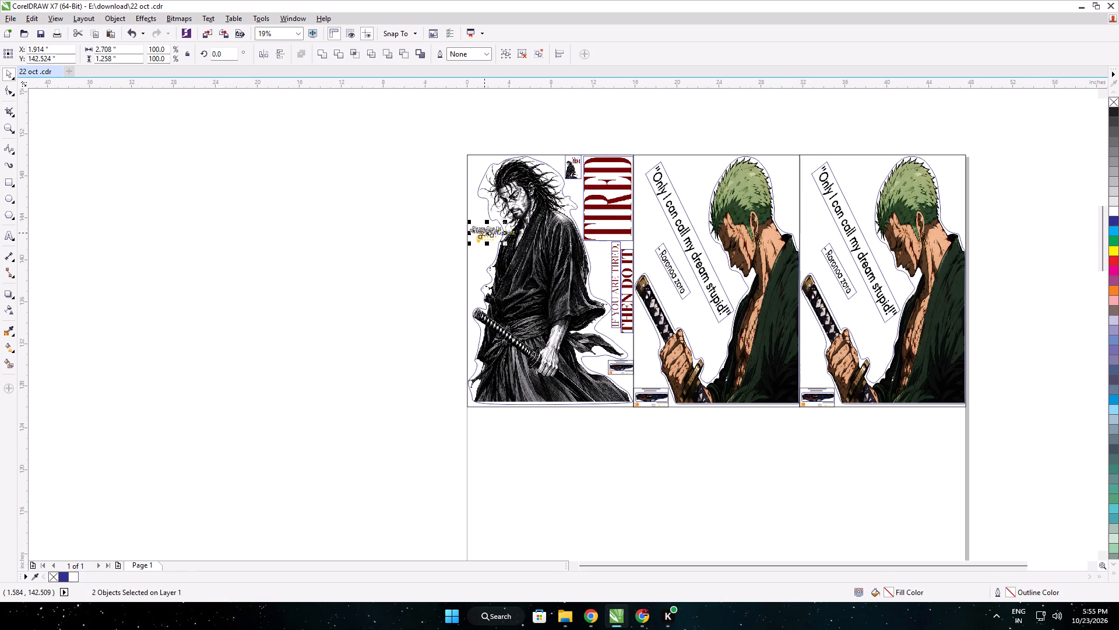
pyautogui.moveTo(487, 233); pyautogui.dragTo(696, 173)
# Duplicate the star-rating note again into the second Zoro layout, between the quote and head, at about X 37.6, Y 148 inches.
pyautogui.moveTo(771, 174); pyautogui.dragTo(625, 218, button='middle')
pyautogui.hotkey('ctrl', 'd')
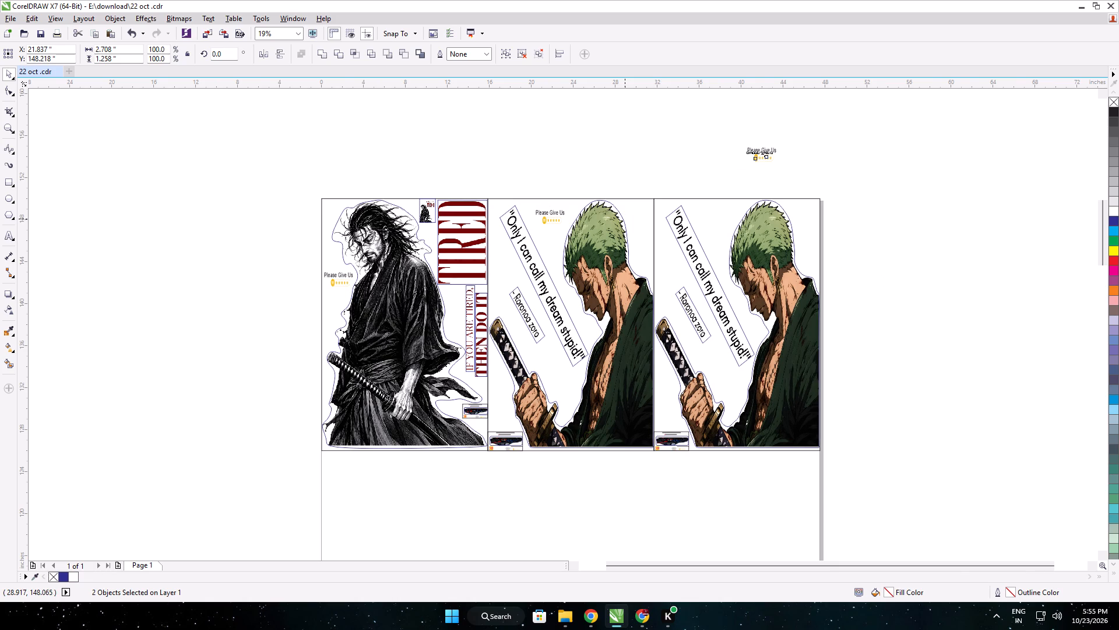
pyautogui.moveTo(758, 153); pyautogui.dragTo(713, 221)
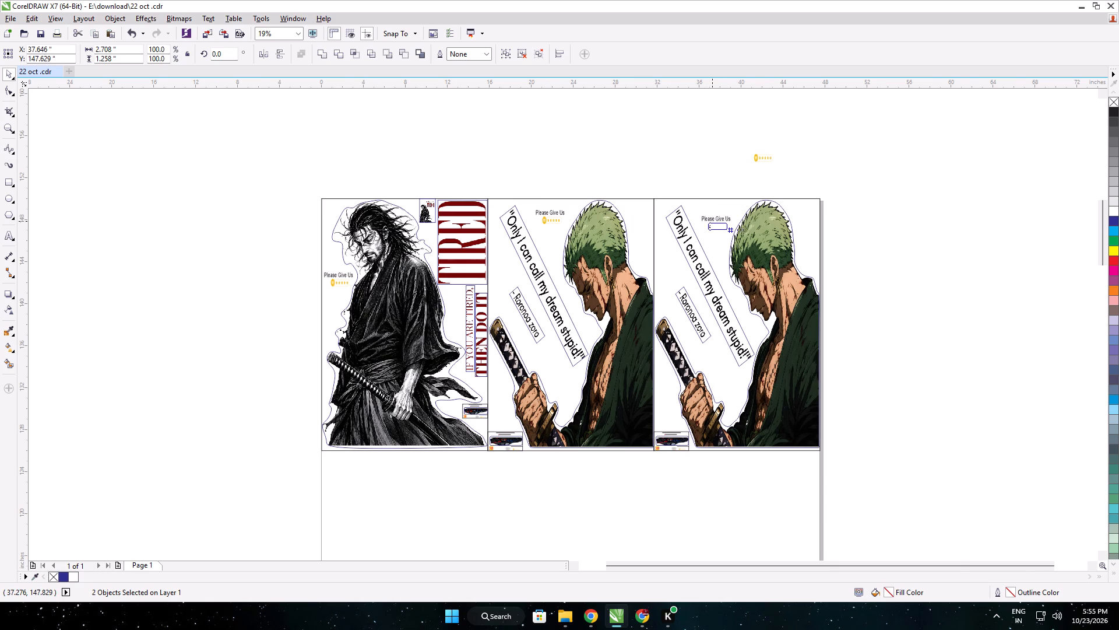
pyautogui.moveTo(713, 221); pyautogui.dragTo(713, 215)
pyautogui.click(923, 263)
pyautogui.scroll(-1, 659, 286)
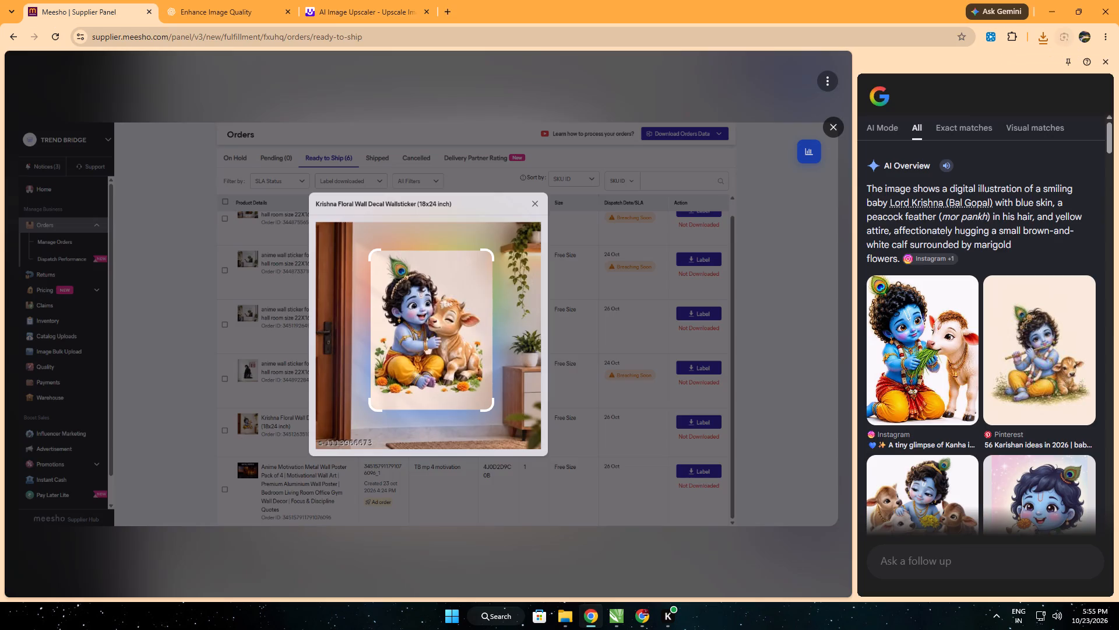
pyautogui.click(1107, 59)
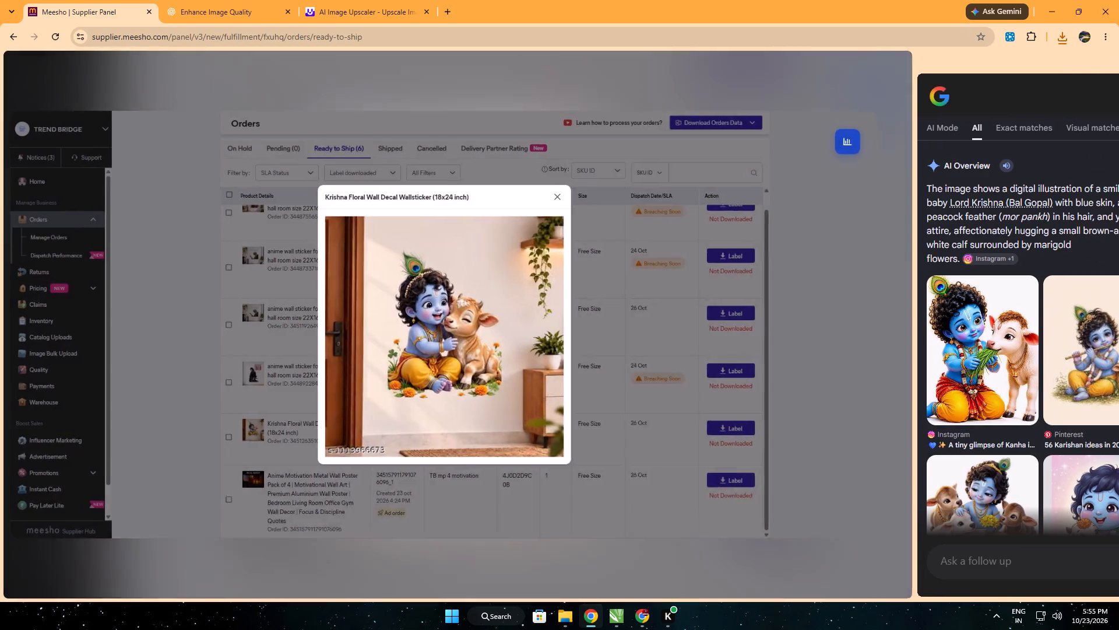
# Replace the Naruto image in Img.Upscaler with Baby Krishna and Calf Among Flowers.png and start its upscale.
pyautogui.click(336, 0)
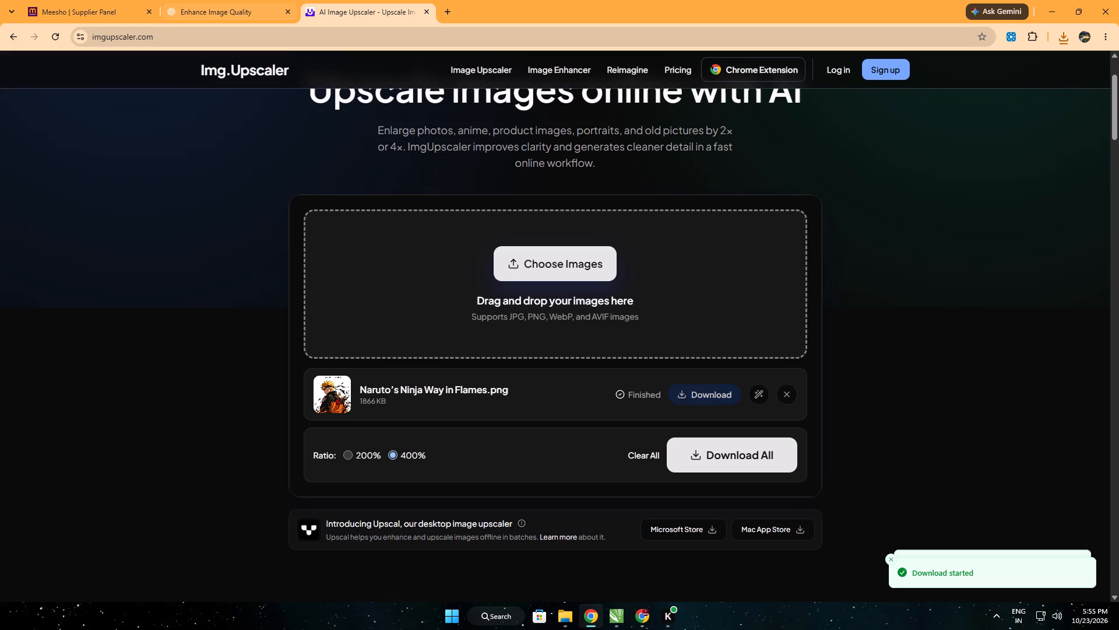
pyautogui.click(786, 395)
pyautogui.click(557, 231)
pyautogui.click(562, 261)
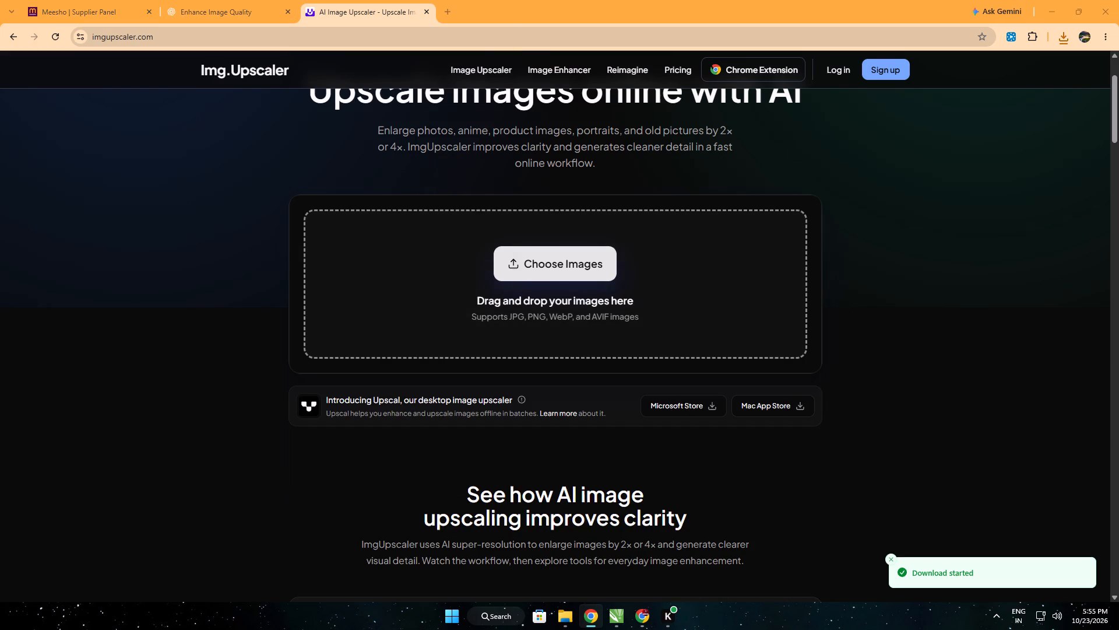
pyautogui.click(266, 151)
pyautogui.click(473, 291)
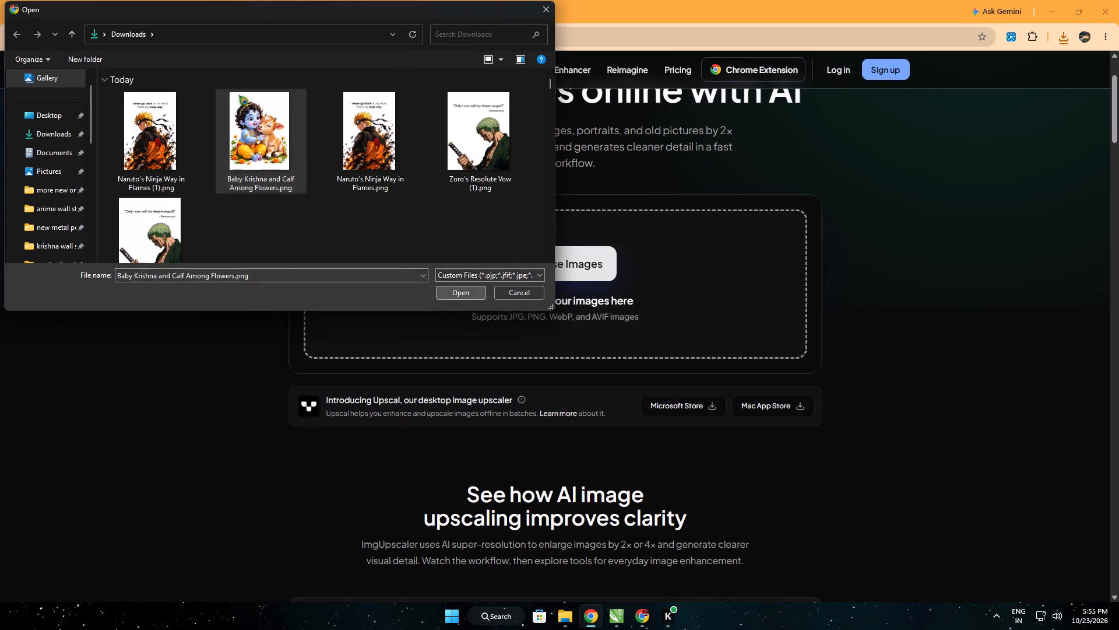
pyautogui.click(674, 463)
# Close the Krishna product photo on Meesho and review the Ready to Ship orders for the remaining artwork.
pyautogui.click(205, 0)
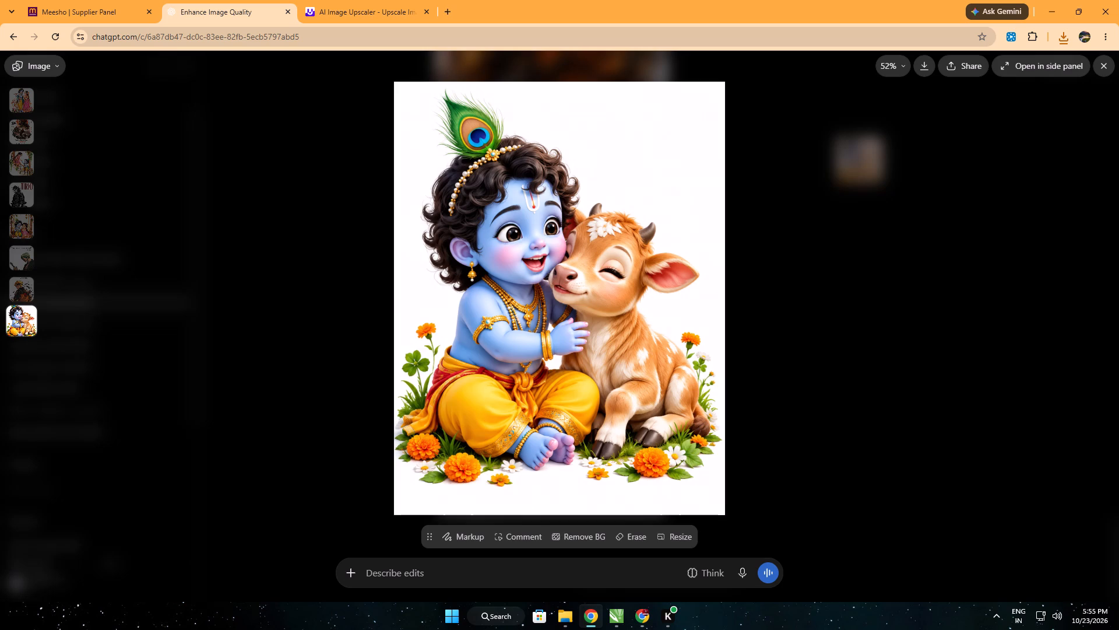
pyautogui.click(79, 0)
pyautogui.click(705, 160)
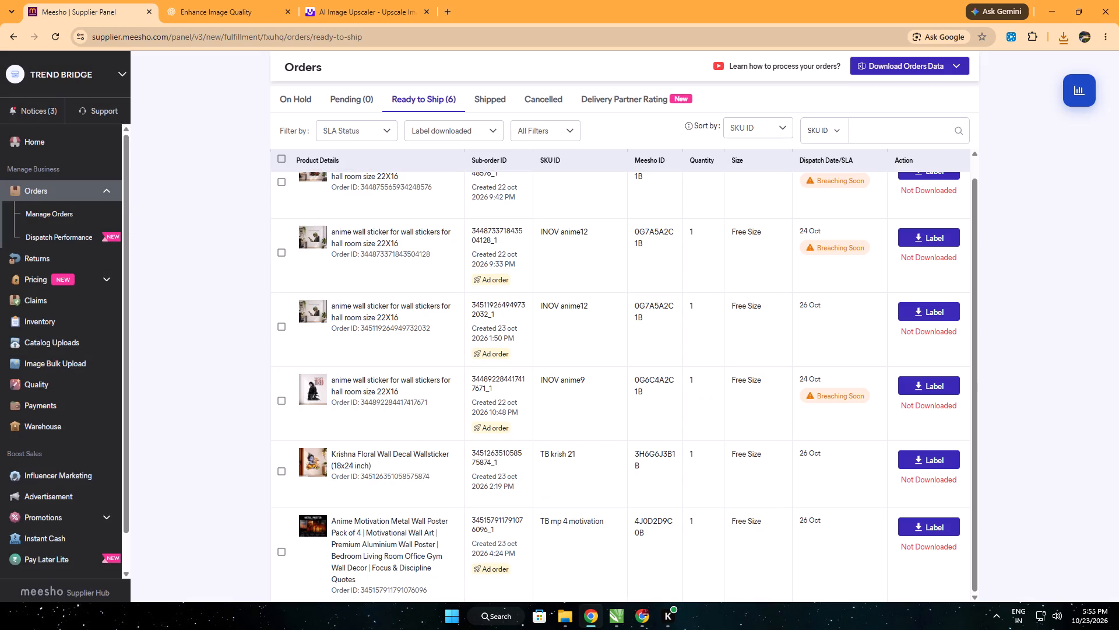
pyautogui.scroll(1, 344, 290)
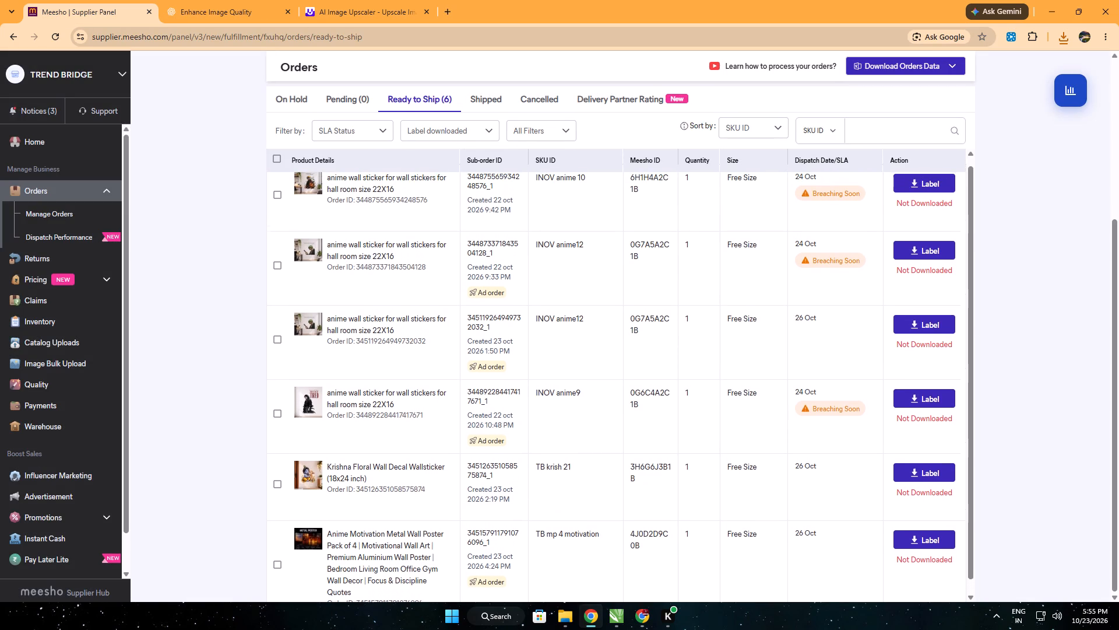
pyautogui.scroll(-6, 432, 315)
pyautogui.scroll(1, 348, 246)
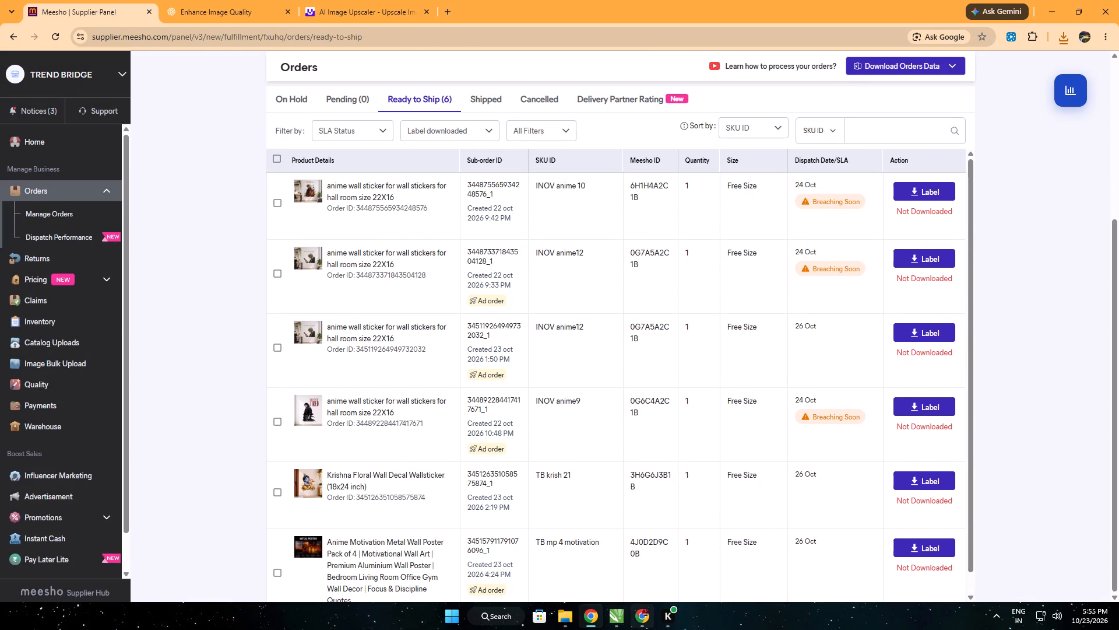
# Import Naruto's Ninja Way in Flames (1).png into the CorelDRAW document, placing it right of the page at about X 65.3, Y 132 inches.
pyautogui.click(619, 620)
pyautogui.moveTo(777, 459); pyautogui.dragTo(702, 459, button='middle')
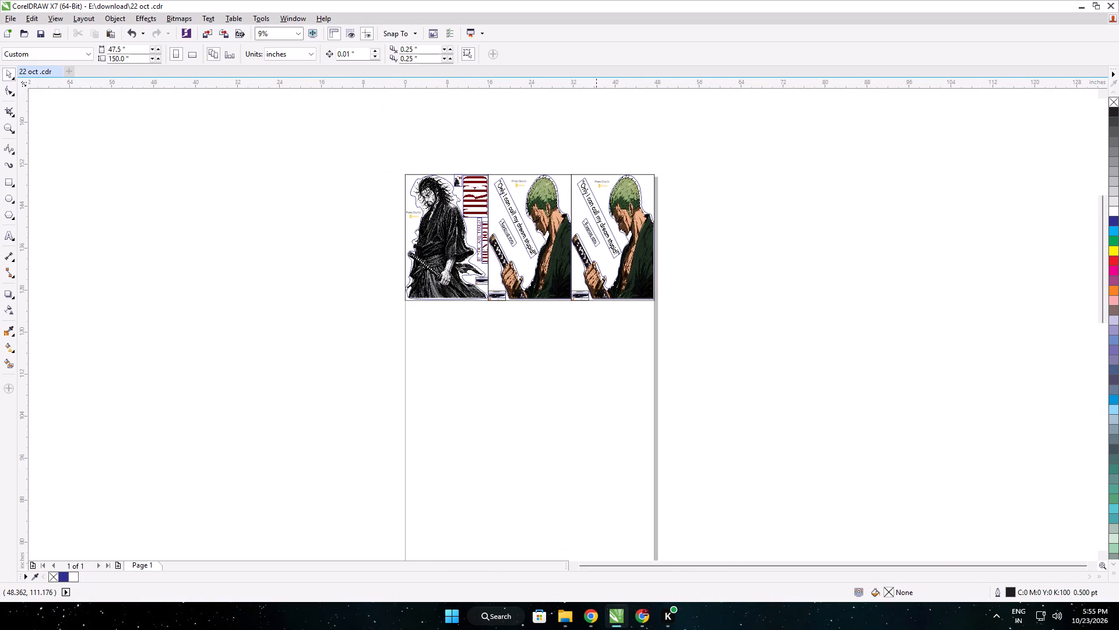
pyautogui.scroll(3, 553, 186)
pyautogui.moveTo(857, 334); pyautogui.dragTo(752, 156, button='middle')
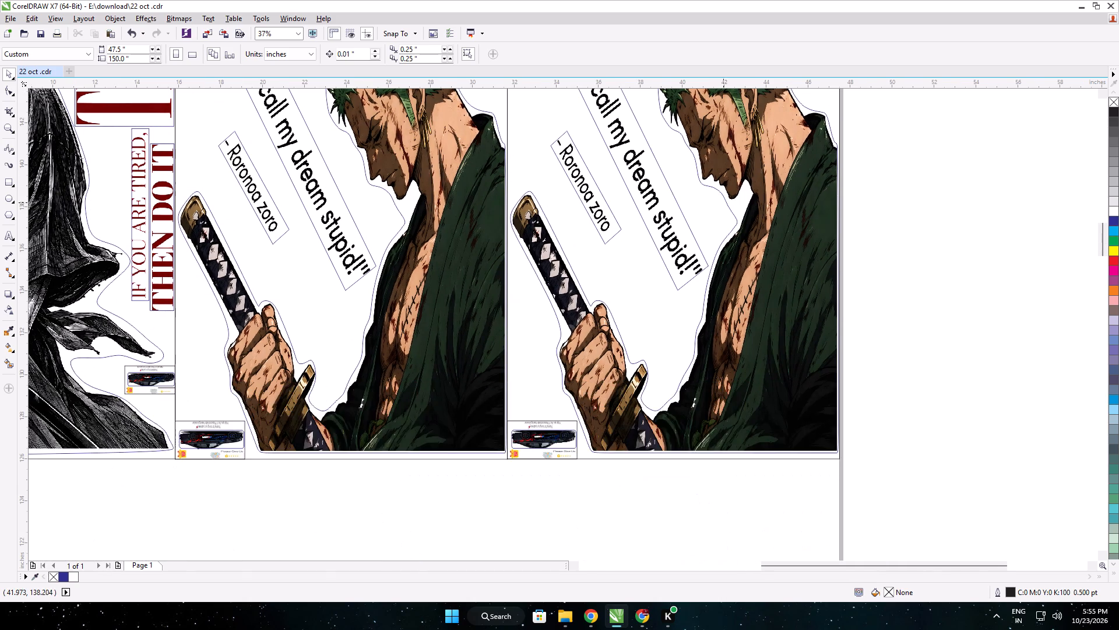
pyautogui.moveTo(719, 203); pyautogui.dragTo(653, 285, button='middle')
pyautogui.scroll(-1, 654, 285)
pyautogui.hotkey('ctrl', 'i')
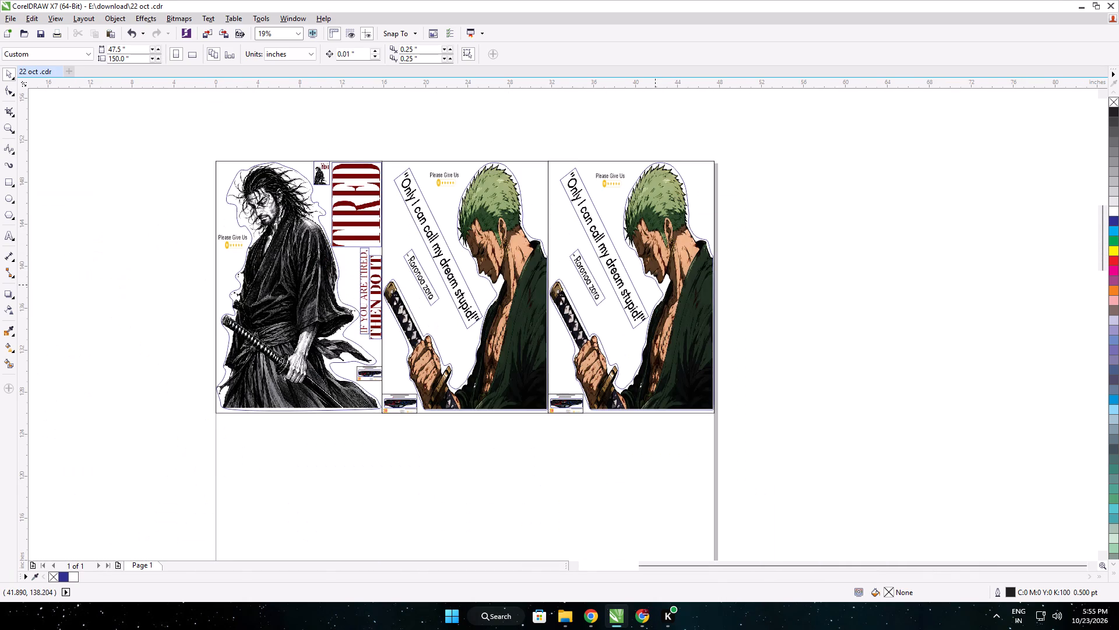
pyautogui.click(519, 250)
pyautogui.press('Return')
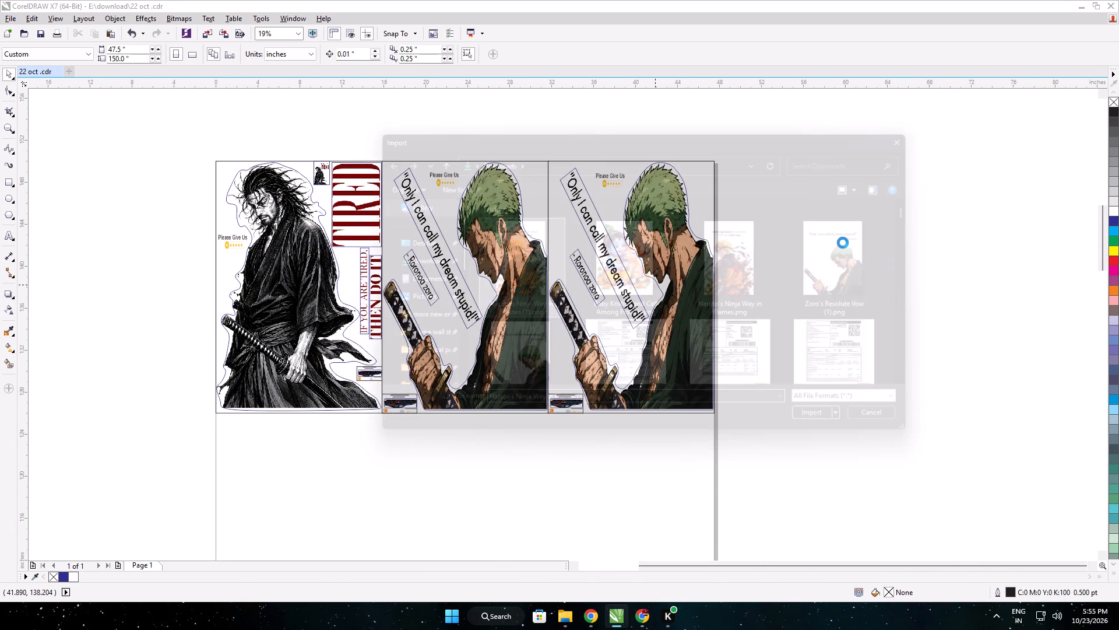
pyautogui.click(829, 241)
pyautogui.scroll(1, 893, 317)
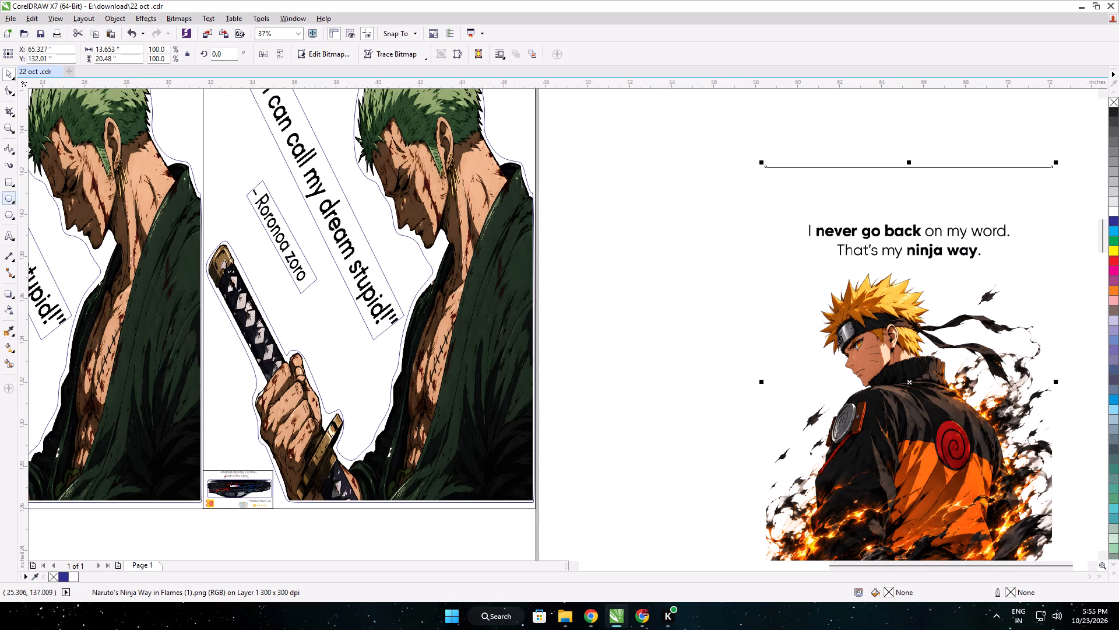
# Start a B-Spline cut outline at the lower-left corner of the Naruto figure and run it along the bottom edge to the lower-right corner.
pyautogui.click(15, 156)
pyautogui.moveTo(701, 426); pyautogui.dragTo(558, 303, button='middle')
pyautogui.click(5, 150)
pyautogui.moveTo(811, 308); pyautogui.dragTo(565, 177, button='middle')
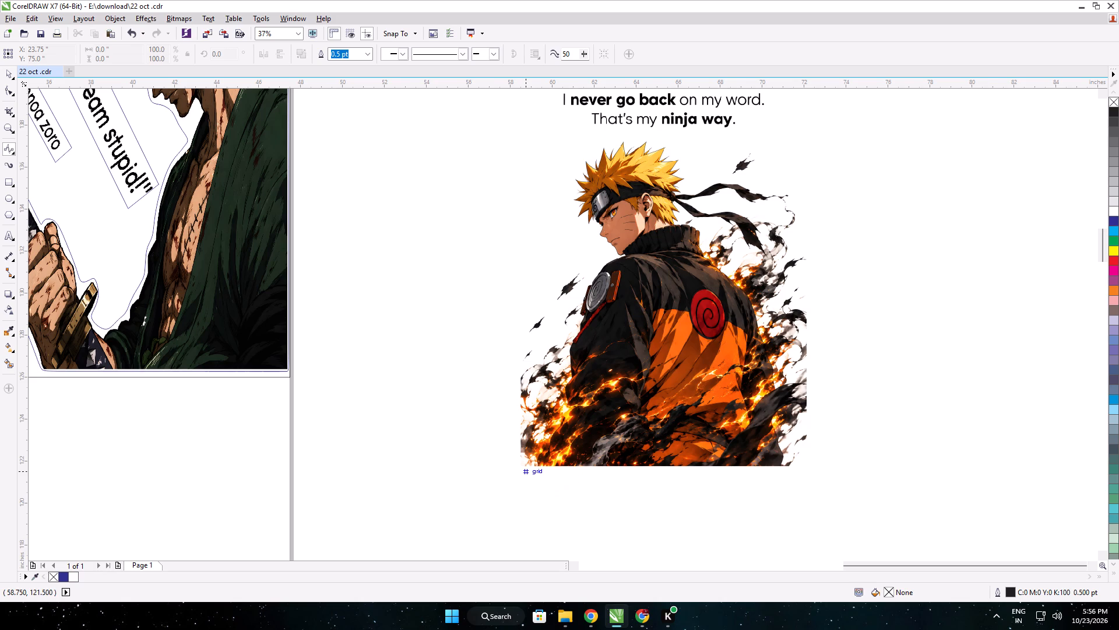
pyautogui.scroll(1, 526, 477)
pyautogui.click(515, 460)
pyautogui.moveTo(941, 471); pyautogui.dragTo(757, 449, button='middle')
pyautogui.scroll(1, 921, 467)
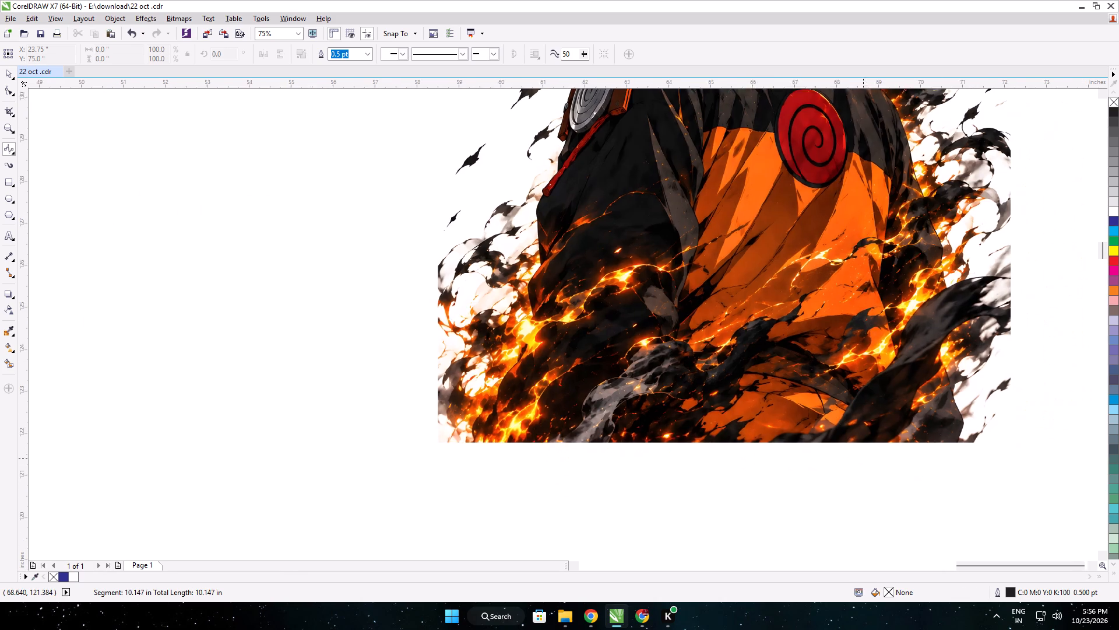
pyautogui.moveTo(757, 449); pyautogui.dragTo(441, 442, button='middle')
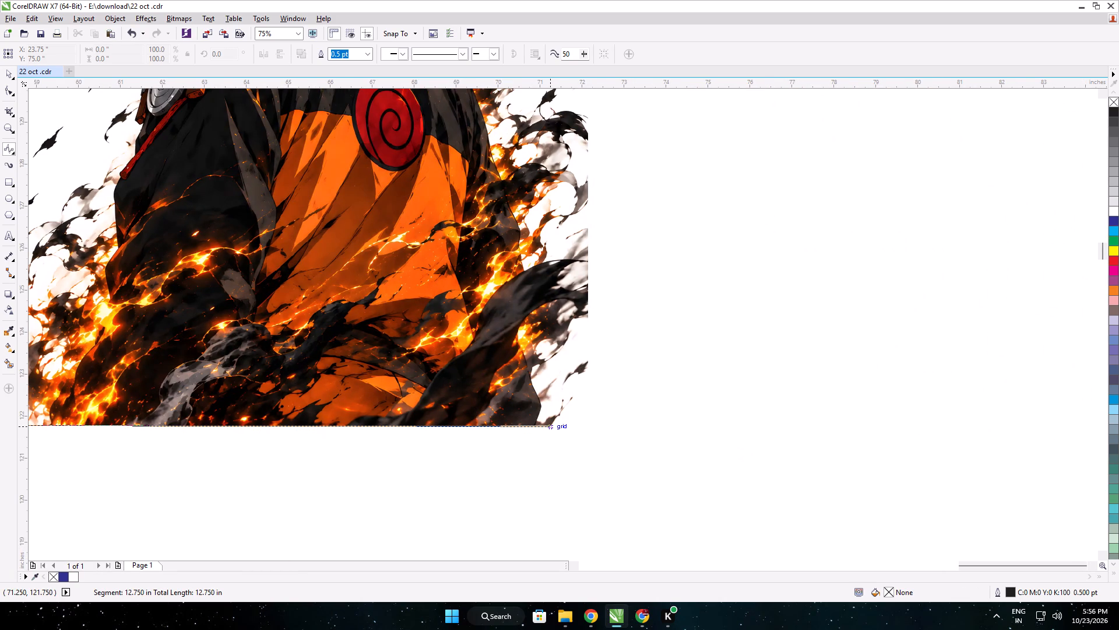
pyautogui.click(551, 430)
pyautogui.click(559, 431)
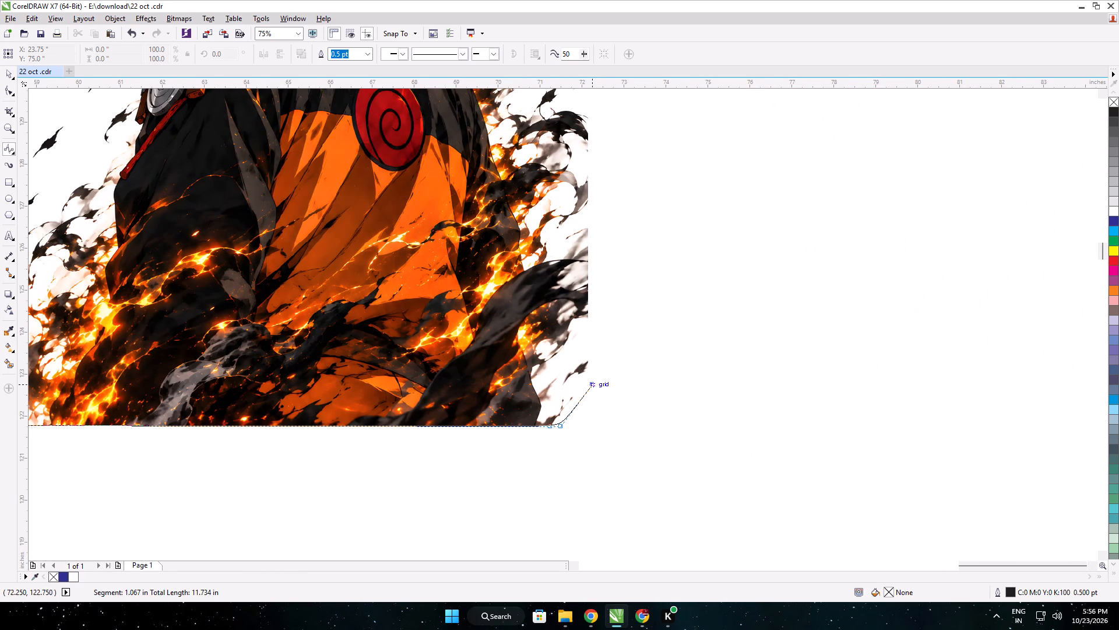
# Continue the B-Spline outline up the right side of the figure, loosely following the flames and smoke up to the headband tails.
pyautogui.click(591, 383)
pyautogui.click(596, 347)
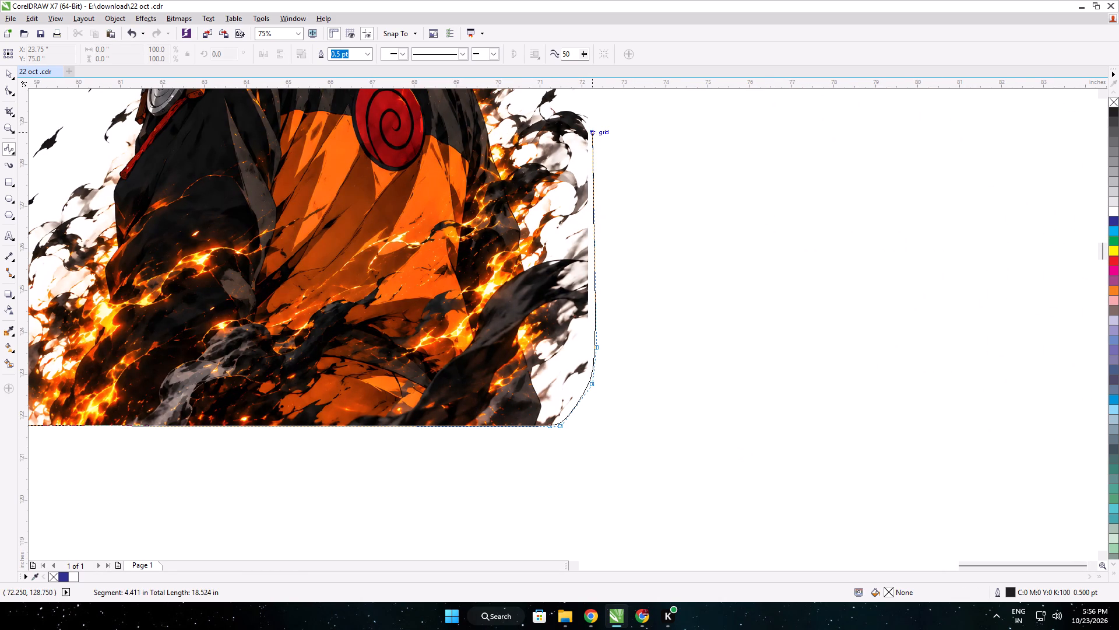
pyautogui.click(594, 134)
pyautogui.moveTo(598, 159); pyautogui.dragTo(615, 526, button='middle')
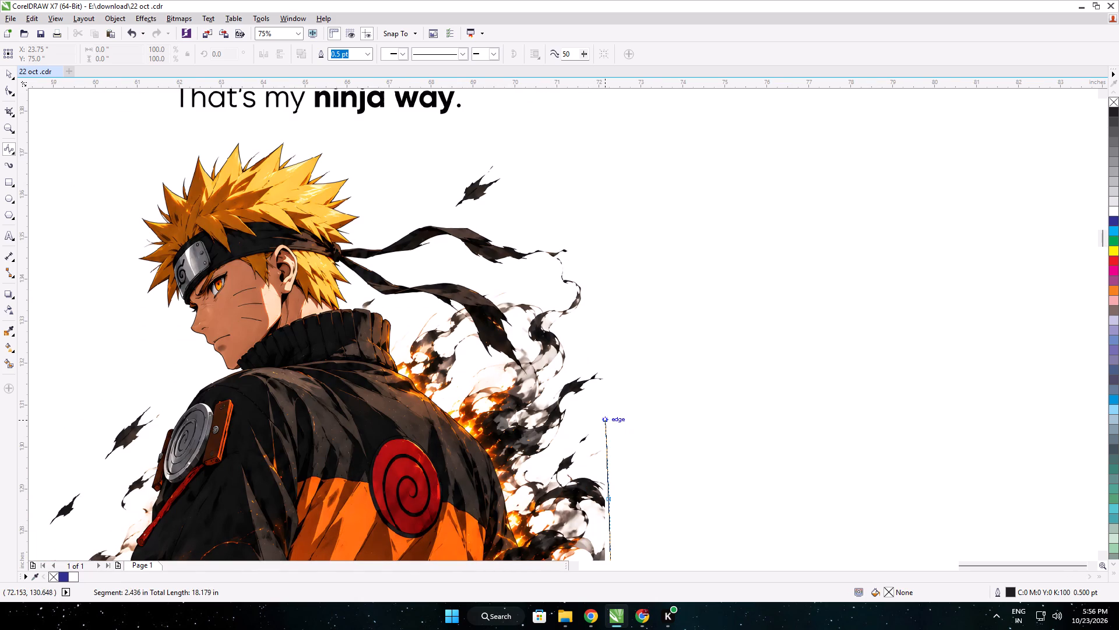
pyautogui.click(606, 421)
pyautogui.click(591, 405)
pyautogui.click(605, 388)
pyautogui.click(615, 359)
pyautogui.moveTo(585, 358); pyautogui.dragTo(579, 341)
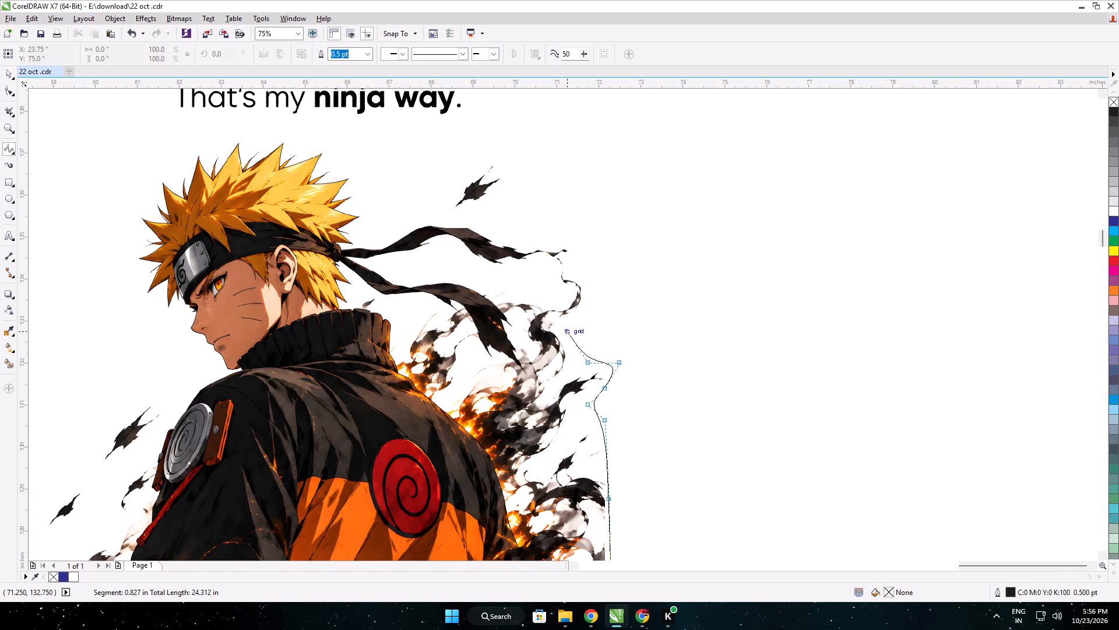
pyautogui.moveTo(570, 321); pyautogui.dragTo(575, 318)
pyautogui.moveTo(588, 303); pyautogui.dragTo(588, 297)
# Carry the B-Spline outline around the headband tails and the floating black fragment to the back of Naruto's hair.
pyautogui.click(597, 262)
pyautogui.moveTo(555, 229); pyautogui.dragTo(546, 230)
pyautogui.moveTo(497, 237); pyautogui.dragTo(500, 230)
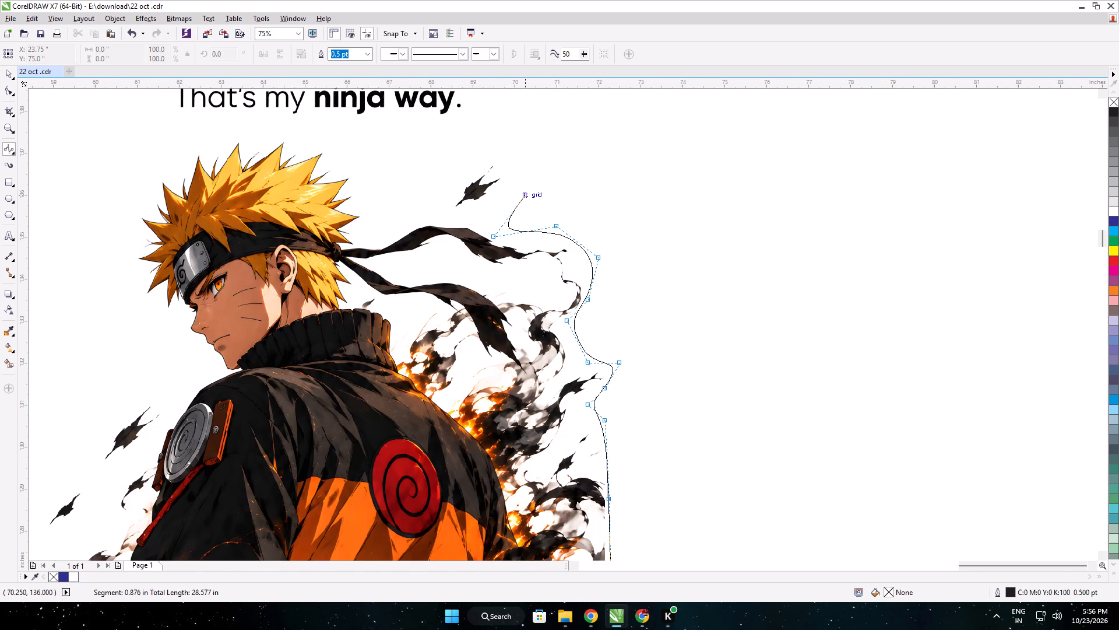
pyautogui.click(521, 194)
pyautogui.moveTo(518, 162); pyautogui.dragTo(506, 162)
pyautogui.click(474, 160)
pyautogui.click(433, 207)
pyautogui.moveTo(400, 223); pyautogui.dragTo(383, 226)
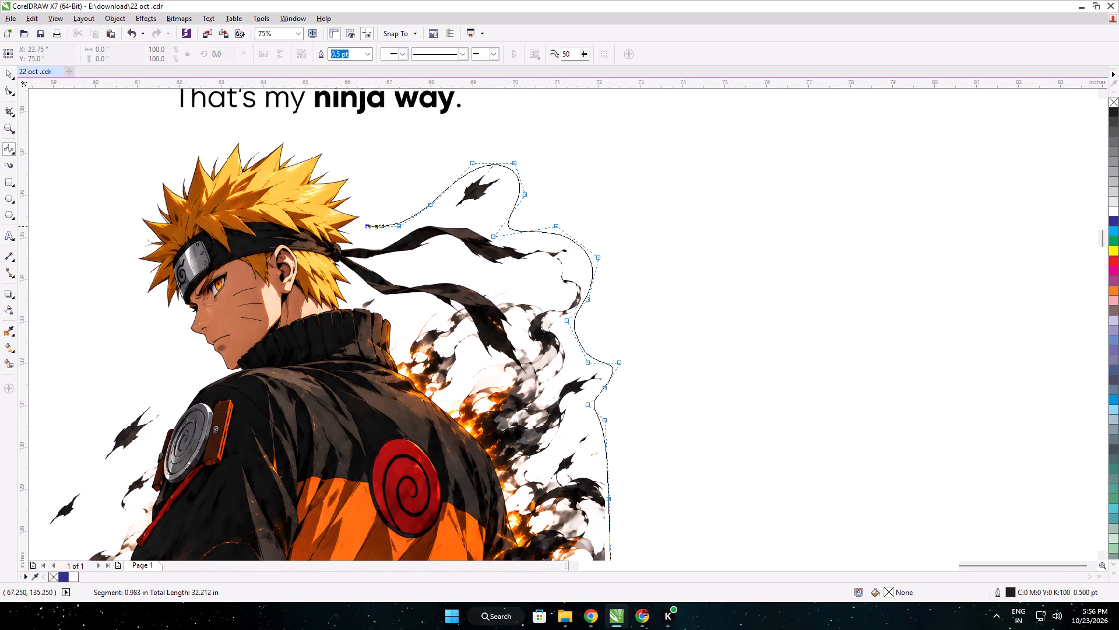
pyautogui.click(358, 238)
pyautogui.moveTo(360, 242); pyautogui.dragTo(587, 371, button='middle')
pyautogui.click(585, 358)
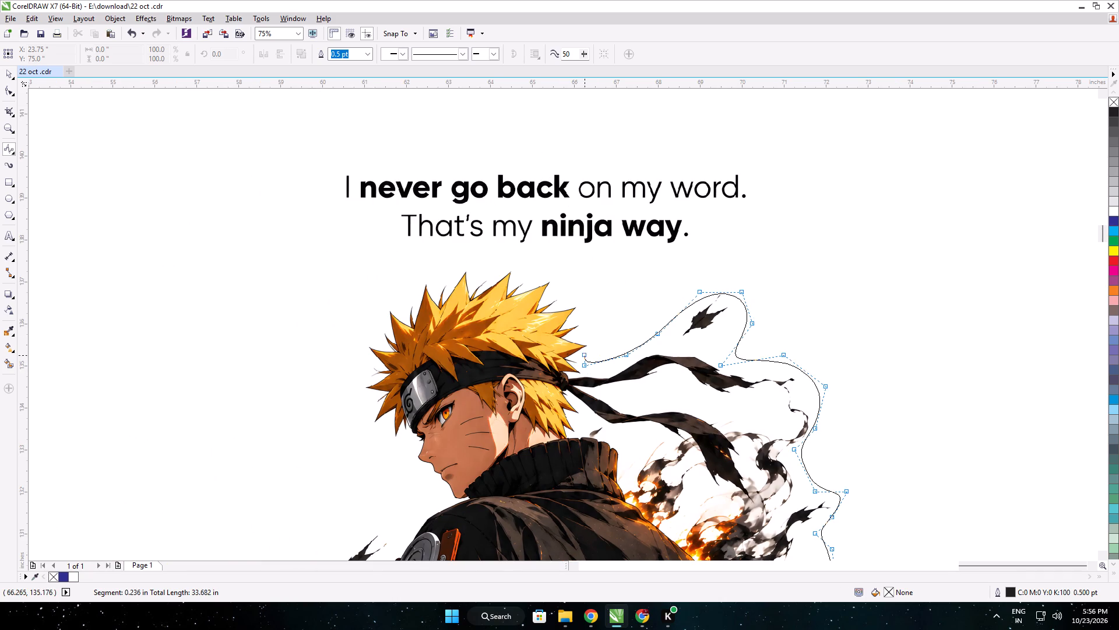
# Carry the B-Spline outline over the top of the spiky hair and down the front of the face to the chin.
pyautogui.moveTo(591, 334); pyautogui.dragTo(589, 327)
pyautogui.click(560, 276)
pyautogui.moveTo(520, 261); pyautogui.dragTo(504, 262)
pyautogui.click(451, 267)
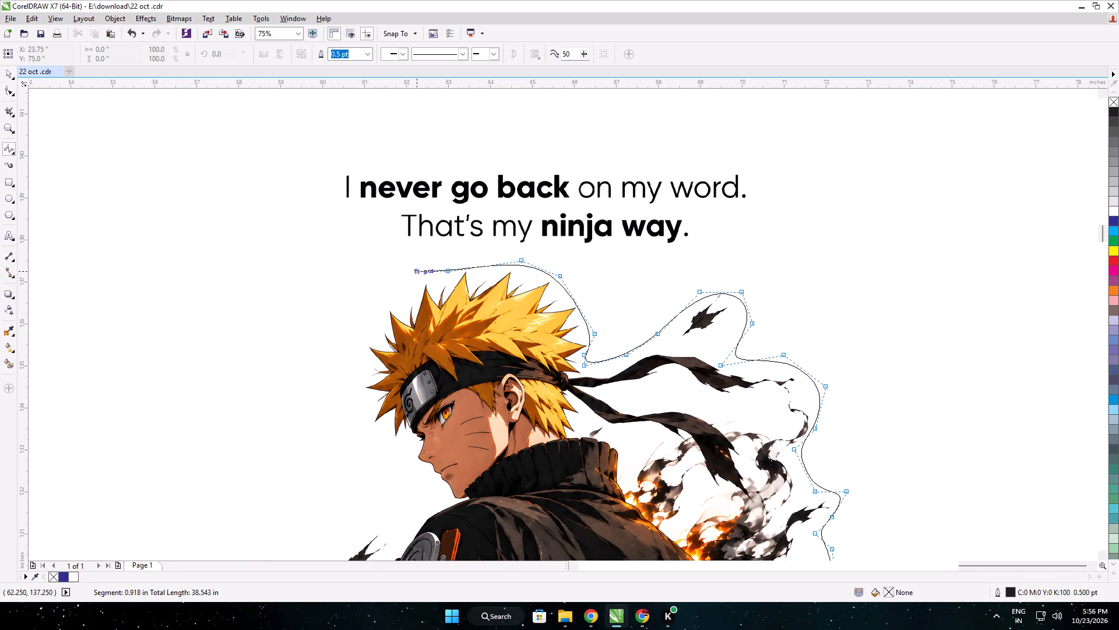
pyautogui.click(416, 276)
pyautogui.click(372, 327)
pyautogui.click(360, 359)
pyautogui.click(359, 402)
pyautogui.click(374, 441)
pyautogui.click(405, 450)
pyautogui.click(411, 470)
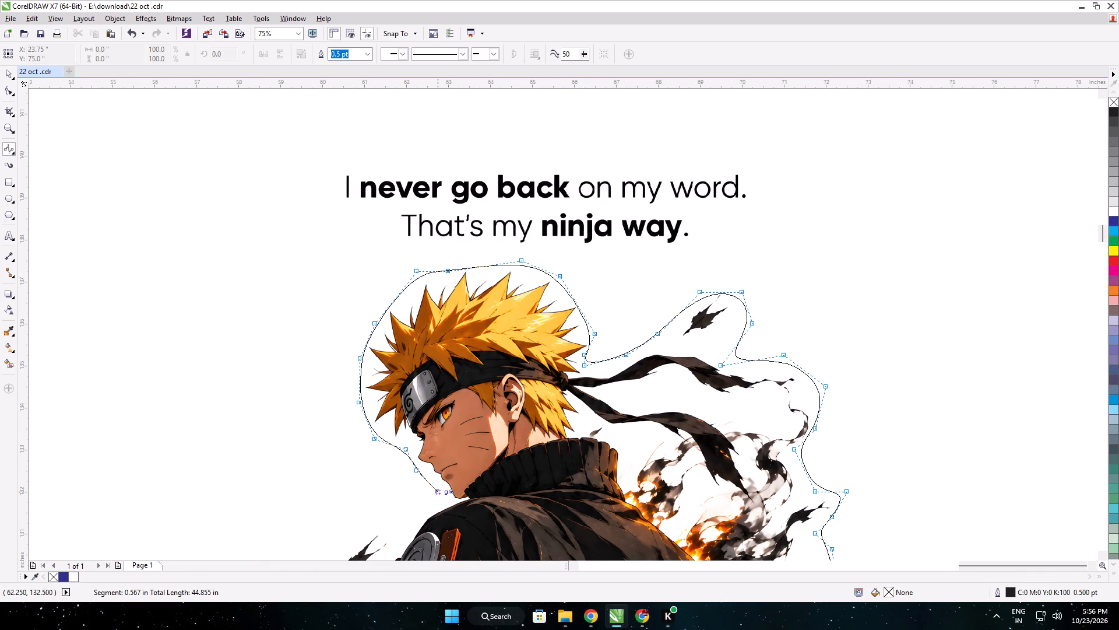
pyautogui.click(434, 494)
# Continue the B-Spline outline from the chin over the left shoulder and around the floating black fragments on the left side.
pyautogui.scroll(1, 435, 495)
pyautogui.moveTo(435, 495); pyautogui.dragTo(600, 380, button='middle')
pyautogui.click(597, 397)
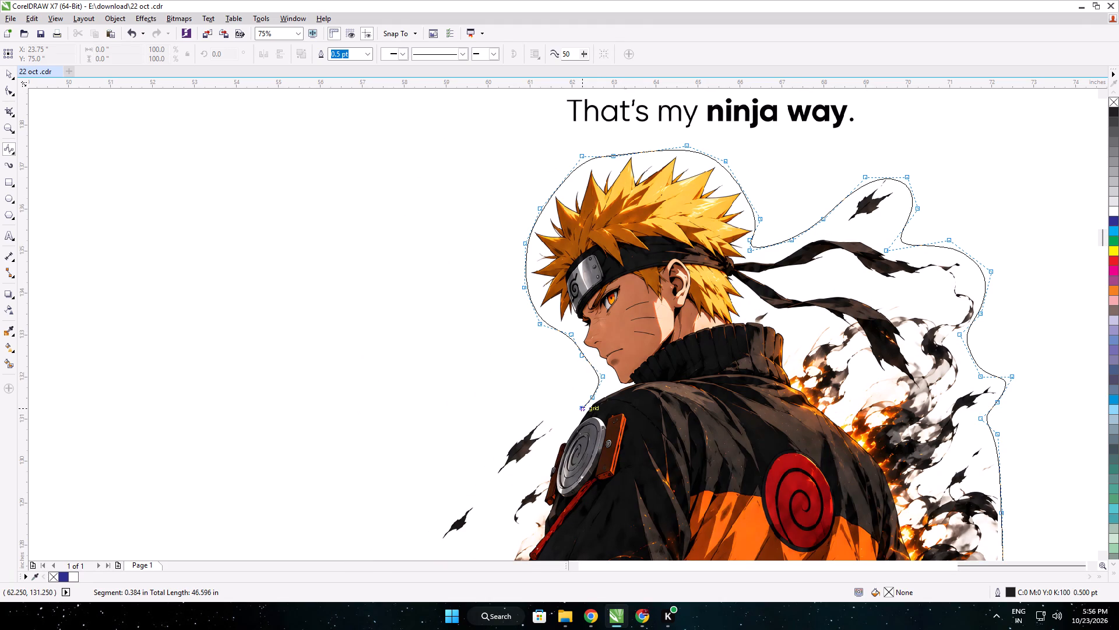
pyautogui.click(576, 416)
pyautogui.click(559, 425)
pyautogui.moveTo(532, 415); pyautogui.dragTo(528, 422)
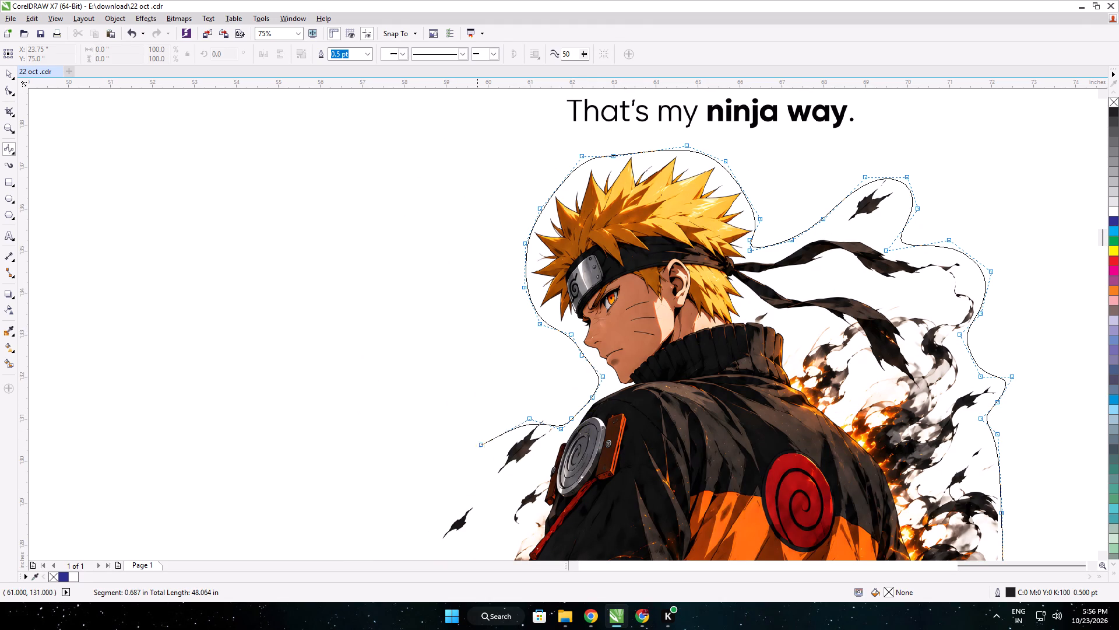
pyautogui.click(483, 471)
pyautogui.moveTo(463, 483); pyautogui.dragTo(645, 292, button='middle')
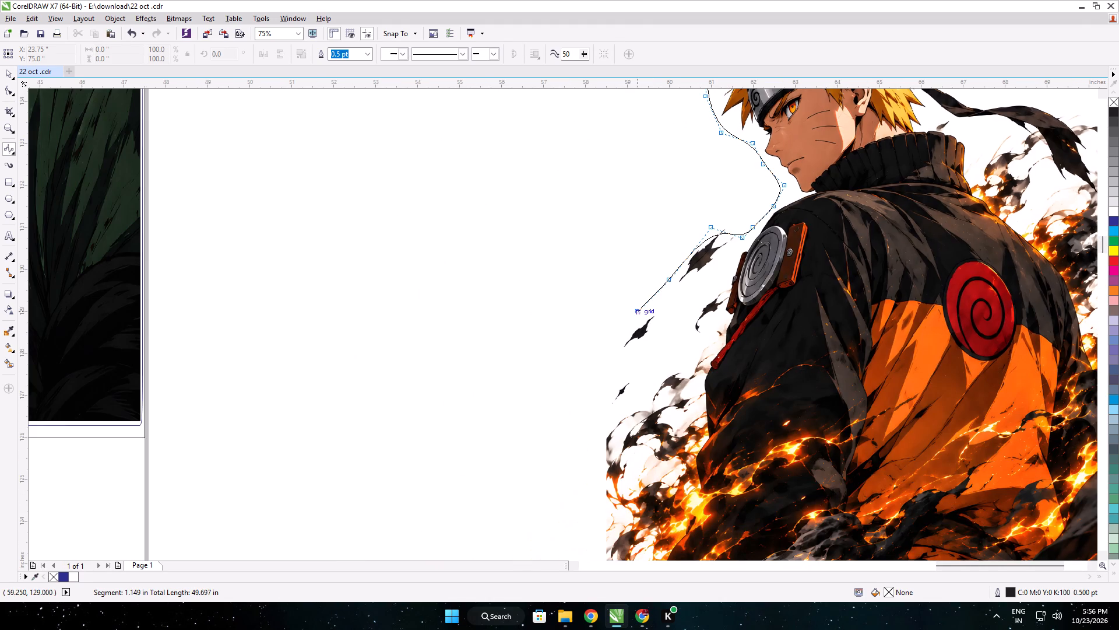
pyautogui.moveTo(626, 325); pyautogui.dragTo(625, 331)
pyautogui.click(610, 369)
pyautogui.click(603, 414)
# Bring the B-Spline outline down the left flame edge and close it at its start point, enclosing about 14.1 by 15.6 inches.
pyautogui.moveTo(622, 381); pyautogui.dragTo(664, 231, button='middle')
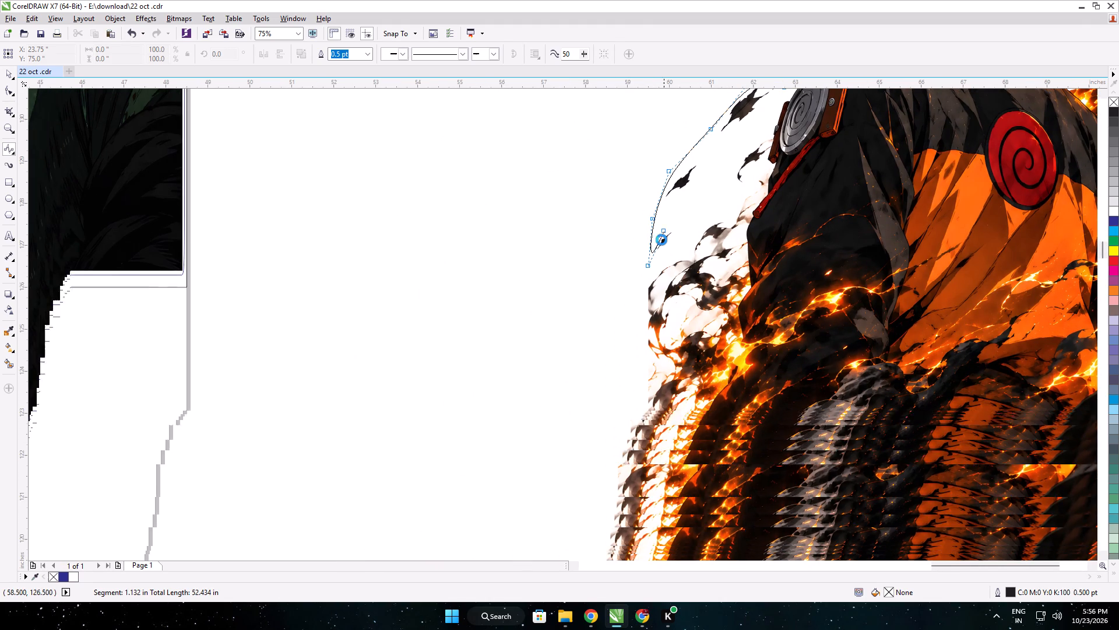
pyautogui.moveTo(636, 307); pyautogui.dragTo(634, 315)
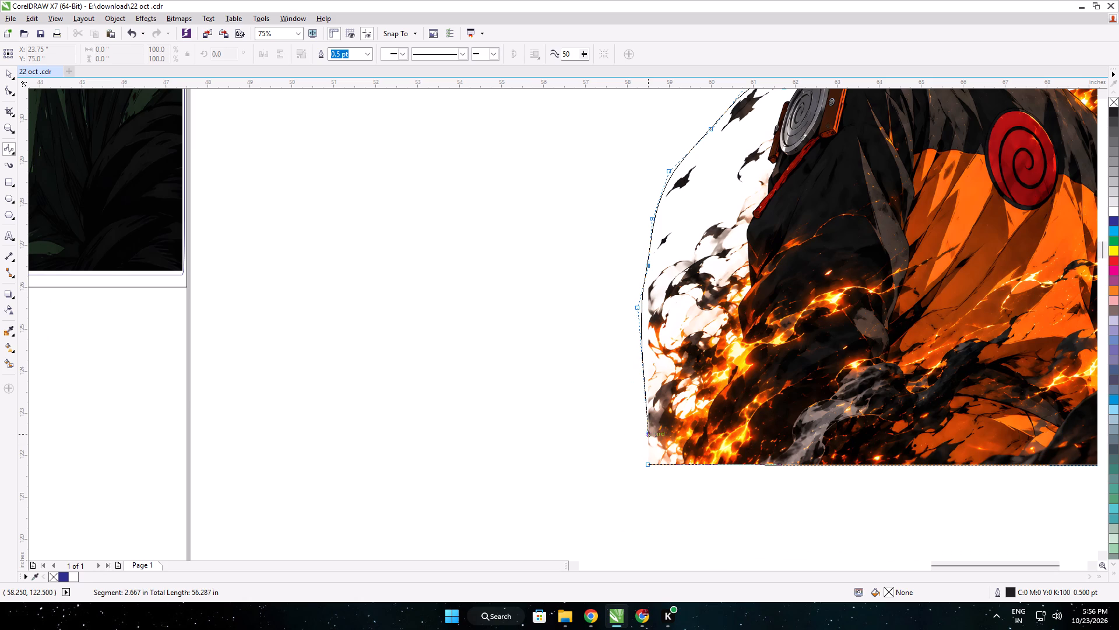
pyautogui.moveTo(641, 439); pyautogui.dragTo(640, 444)
pyautogui.click(640, 467)
pyautogui.click(645, 465)
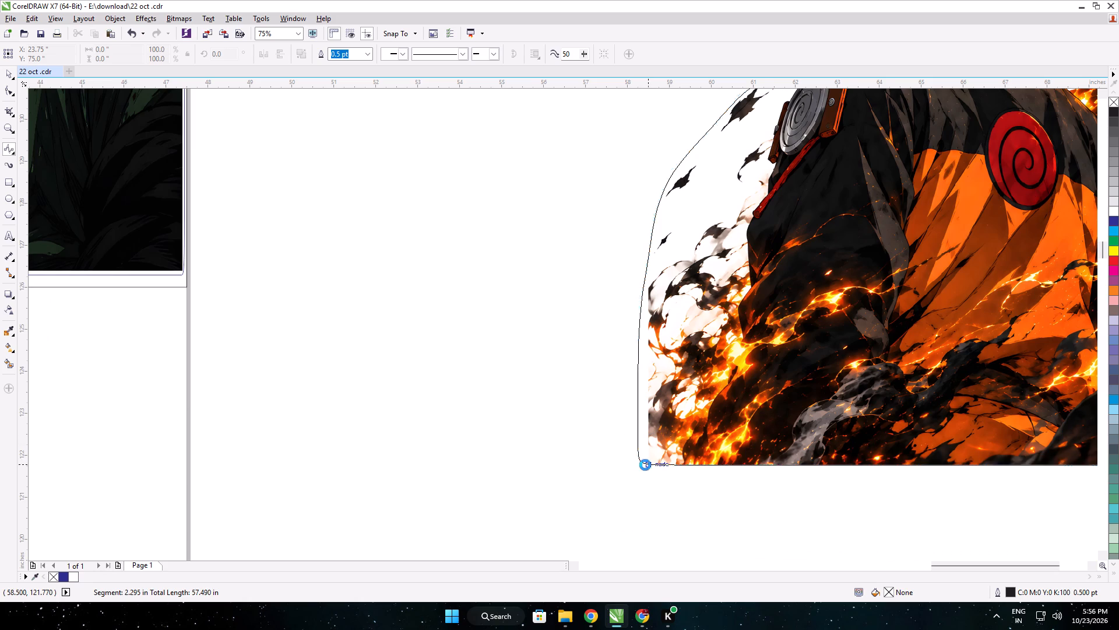
pyautogui.scroll(-3, 644, 359)
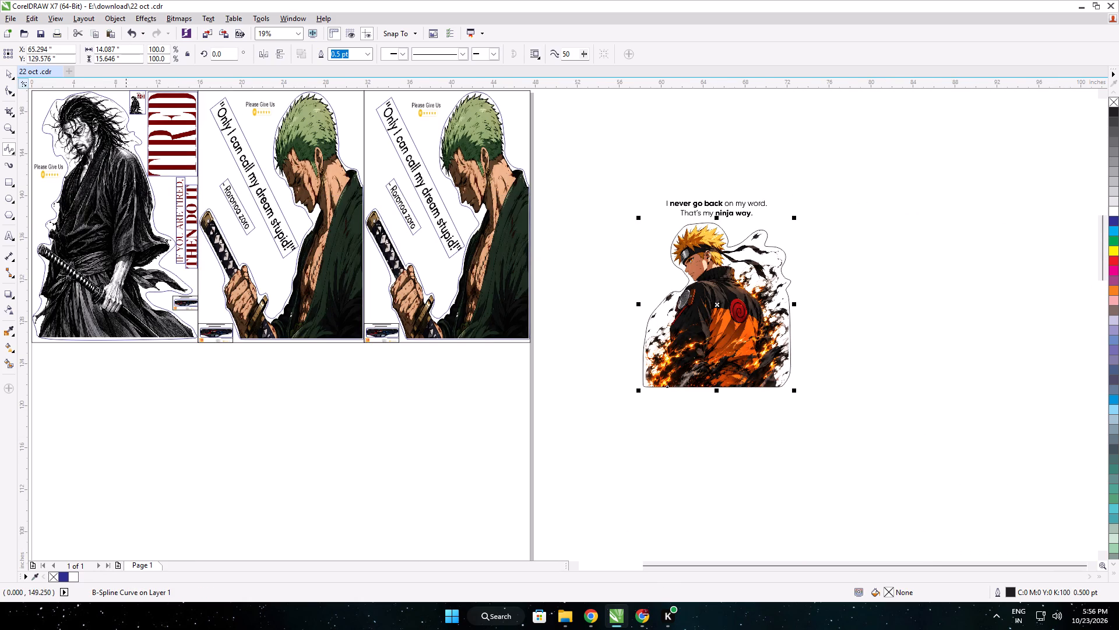
# Draw a rectangle closely framing the quote line "I never go back on my word.", about 9.63 by 0.80 inches.
pyautogui.click(11, 181)
pyautogui.scroll(1, 720, 201)
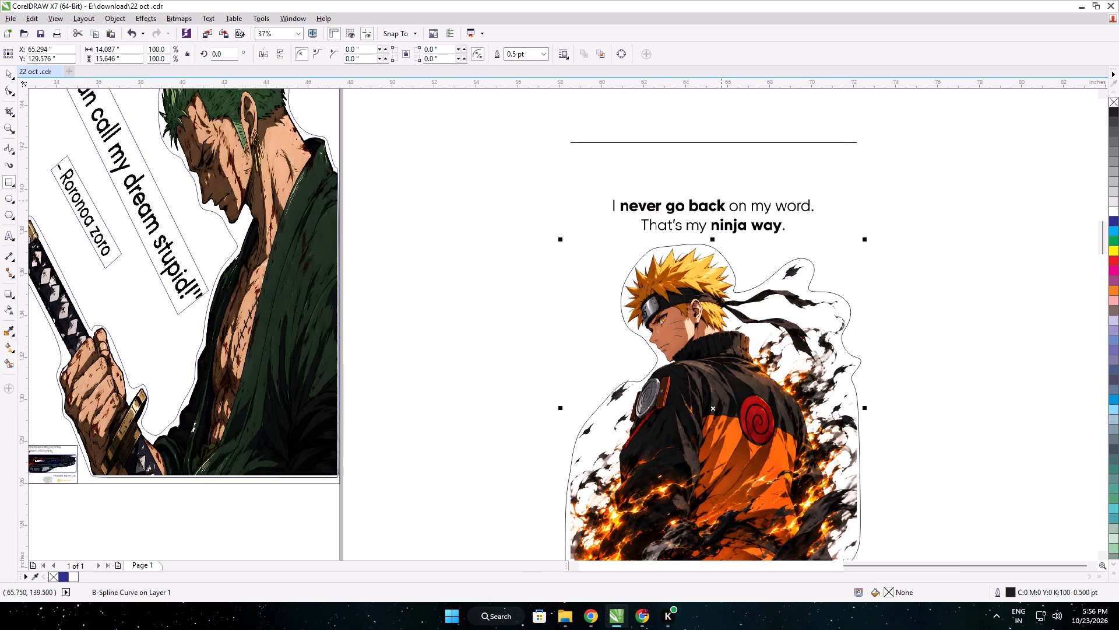
pyautogui.scroll(1, 720, 201)
pyautogui.moveTo(502, 190); pyautogui.dragTo(571, 209)
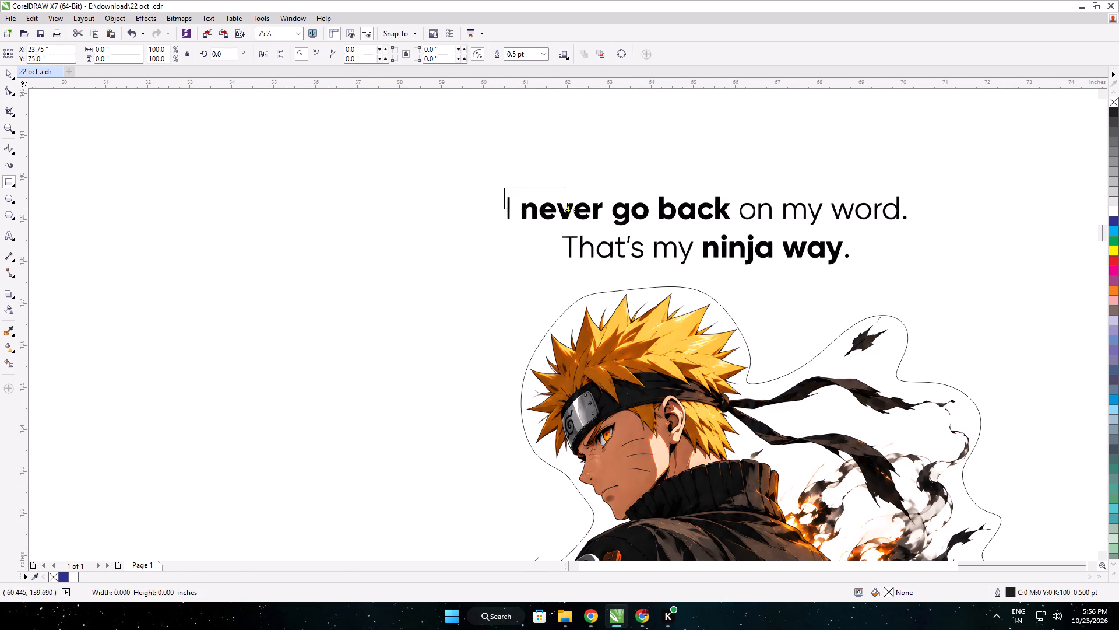
pyautogui.moveTo(571, 209); pyautogui.dragTo(905, 228)
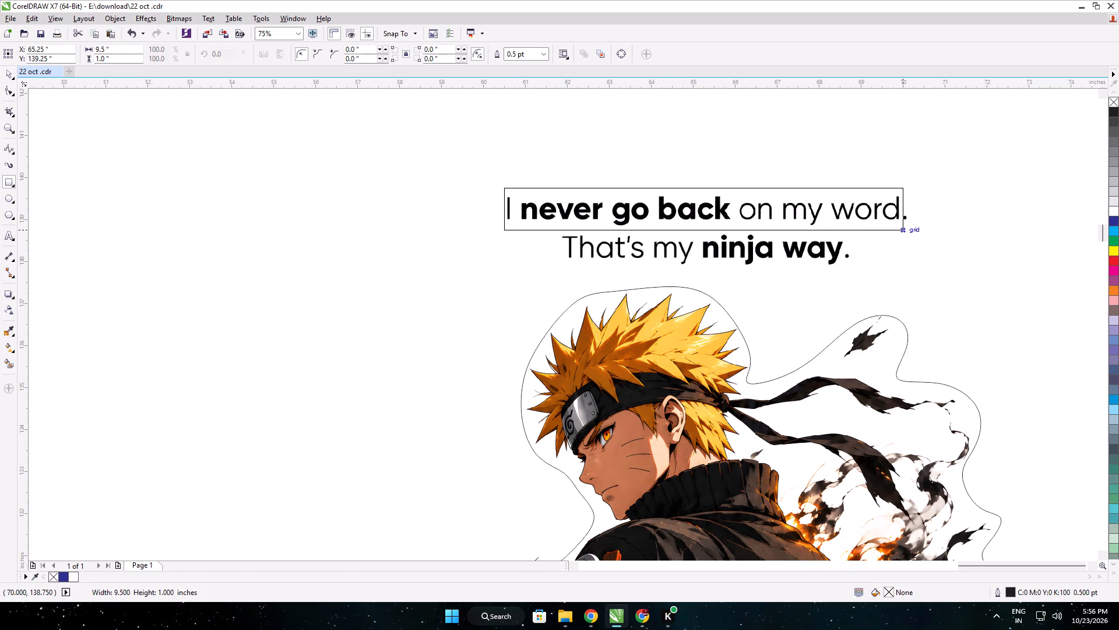
pyautogui.moveTo(905, 228); pyautogui.dragTo(908, 227)
pyautogui.scroll(1, 685, 236)
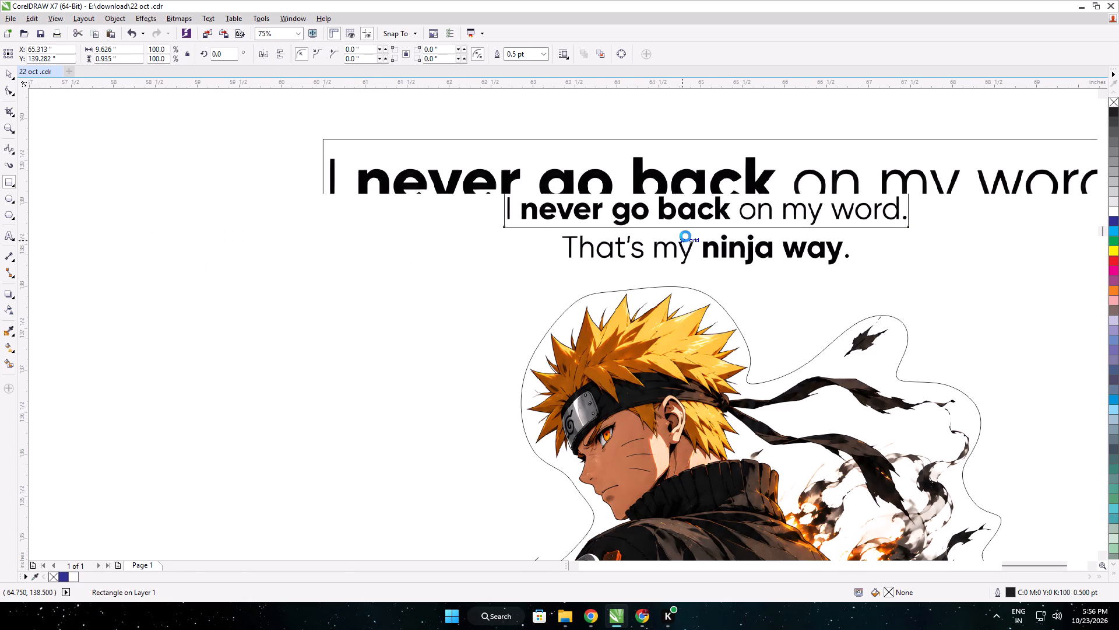
pyautogui.moveTo(726, 134); pyautogui.dragTo(726, 142)
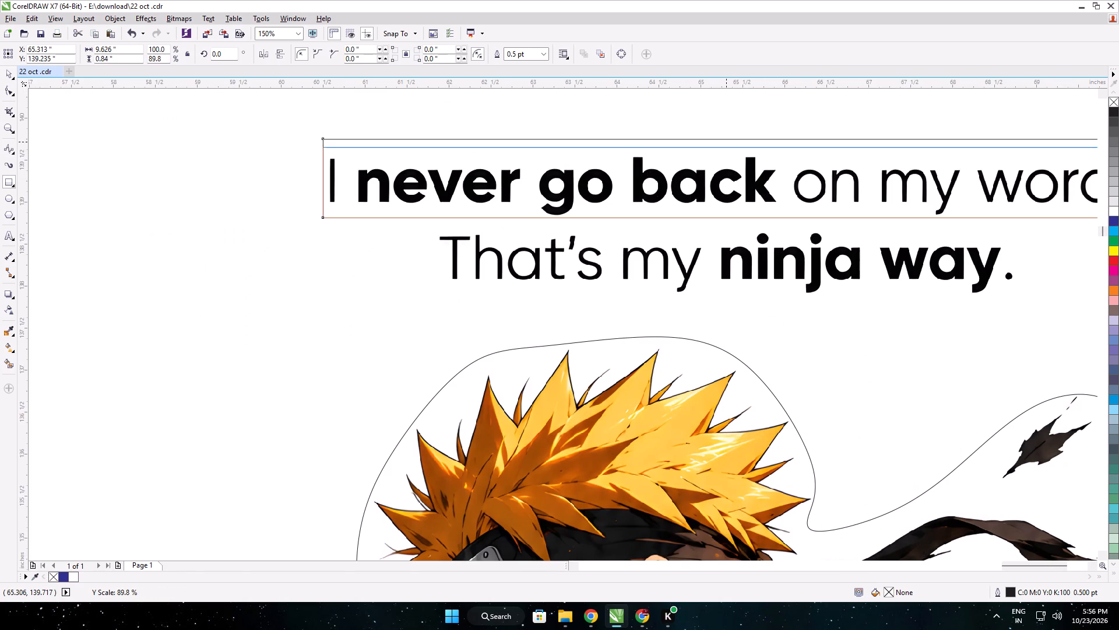
pyautogui.moveTo(726, 142); pyautogui.dragTo(726, 145)
# Draw a rectangle closely framing the quote line "That's my ninja way.", about 6.92 by 0.77 inches.
pyautogui.scroll(-3, 693, 169)
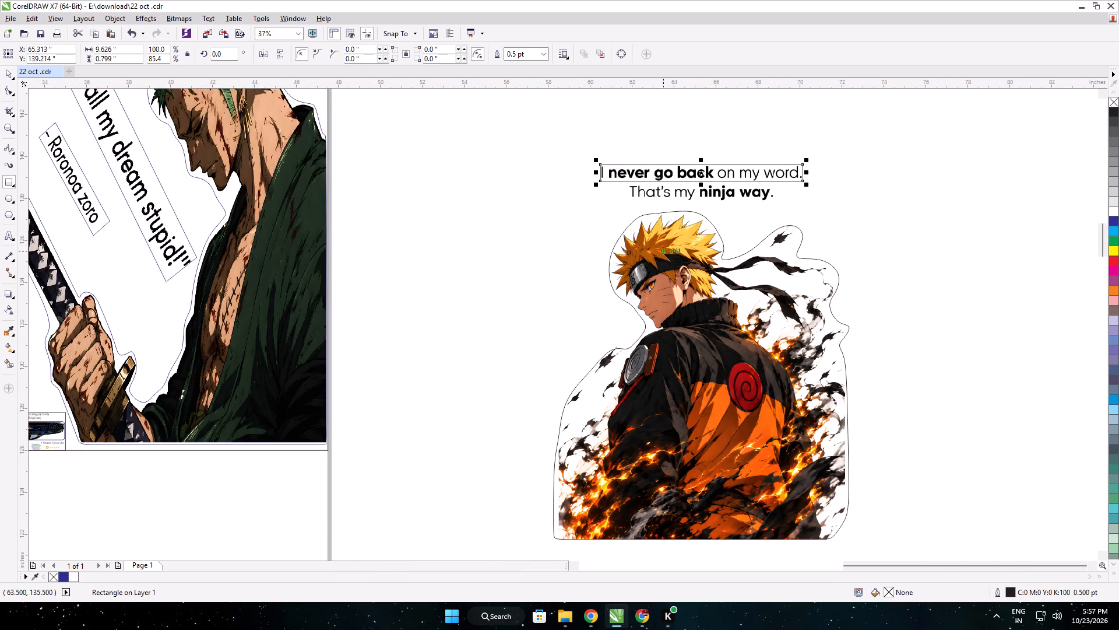
pyautogui.scroll(1, 691, 206)
pyautogui.scroll(1, 847, 195)
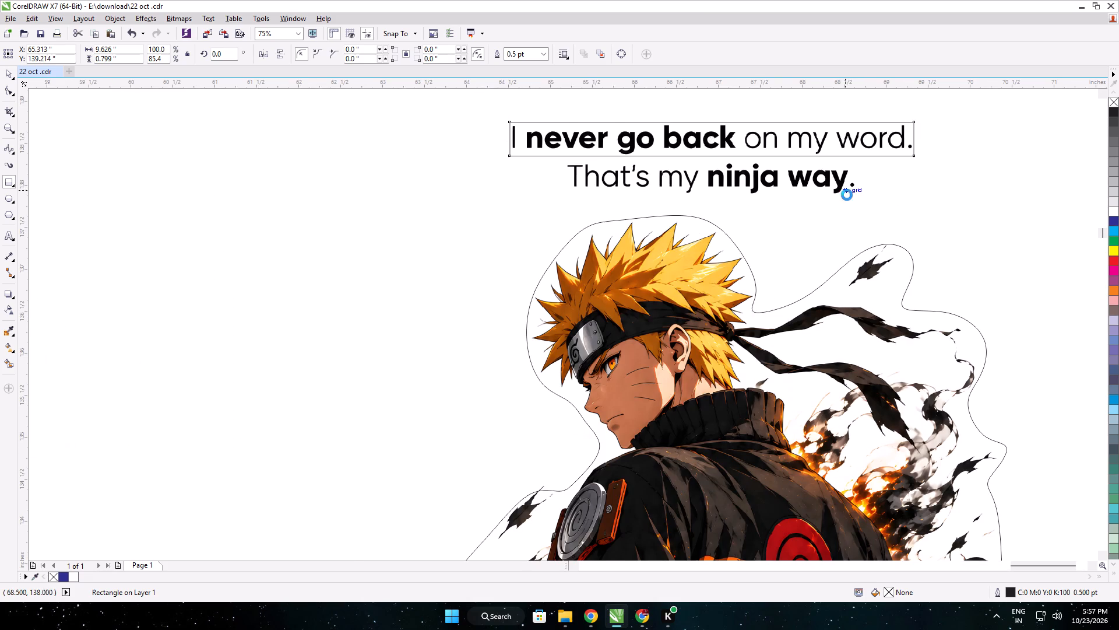
pyautogui.moveTo(868, 199); pyautogui.dragTo(287, 134)
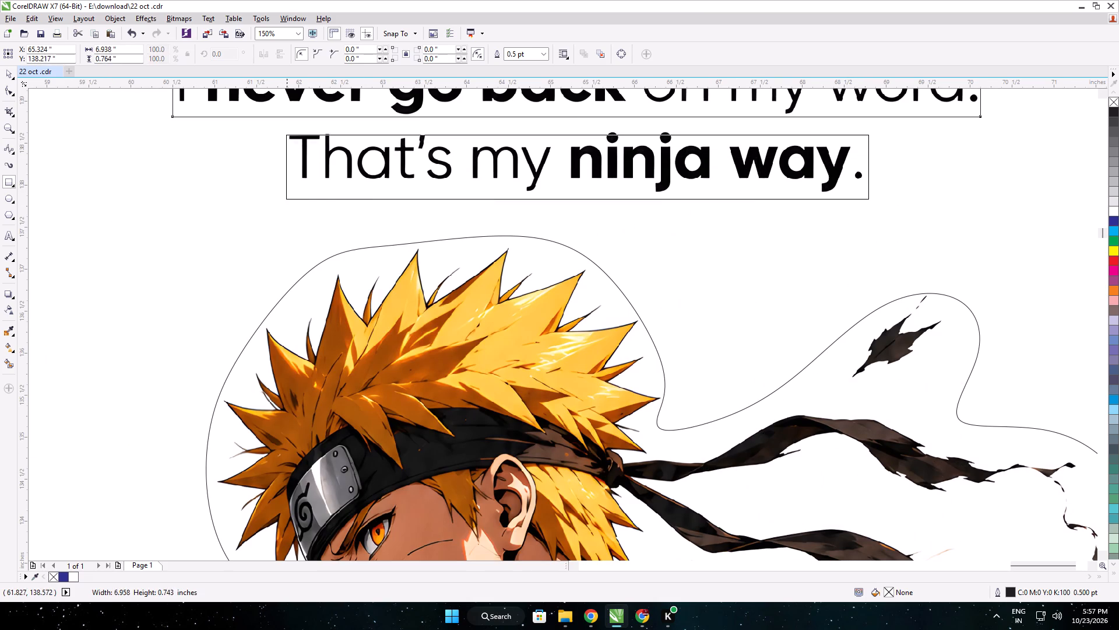
pyautogui.moveTo(287, 134); pyautogui.dragTo(287, 132)
pyautogui.scroll(1, 566, 127)
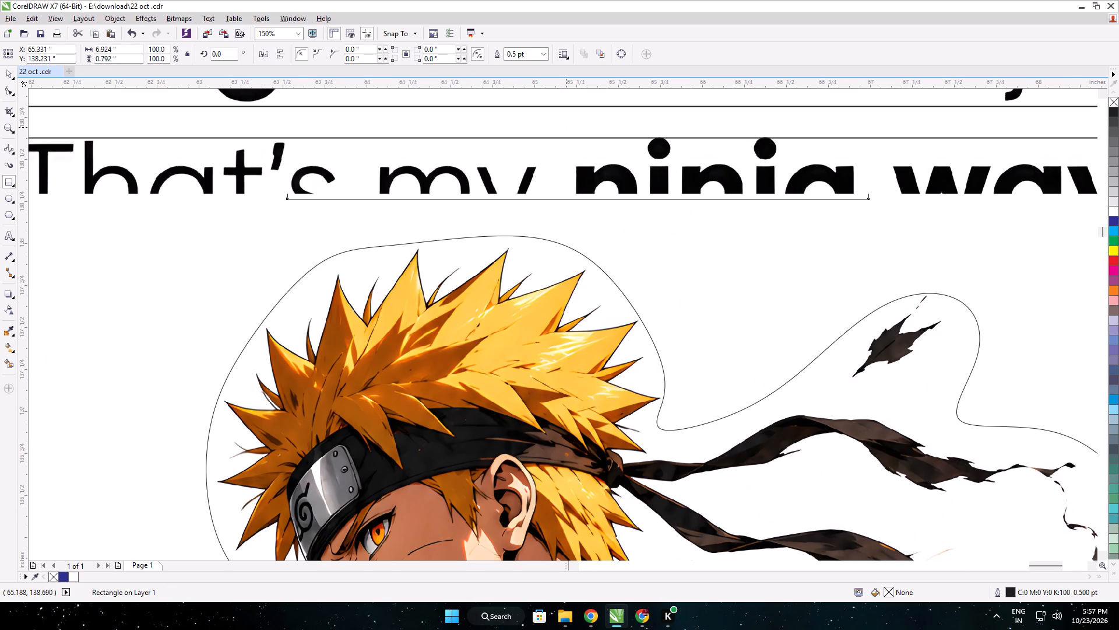
pyautogui.moveTo(591, 134); pyautogui.dragTo(592, 128)
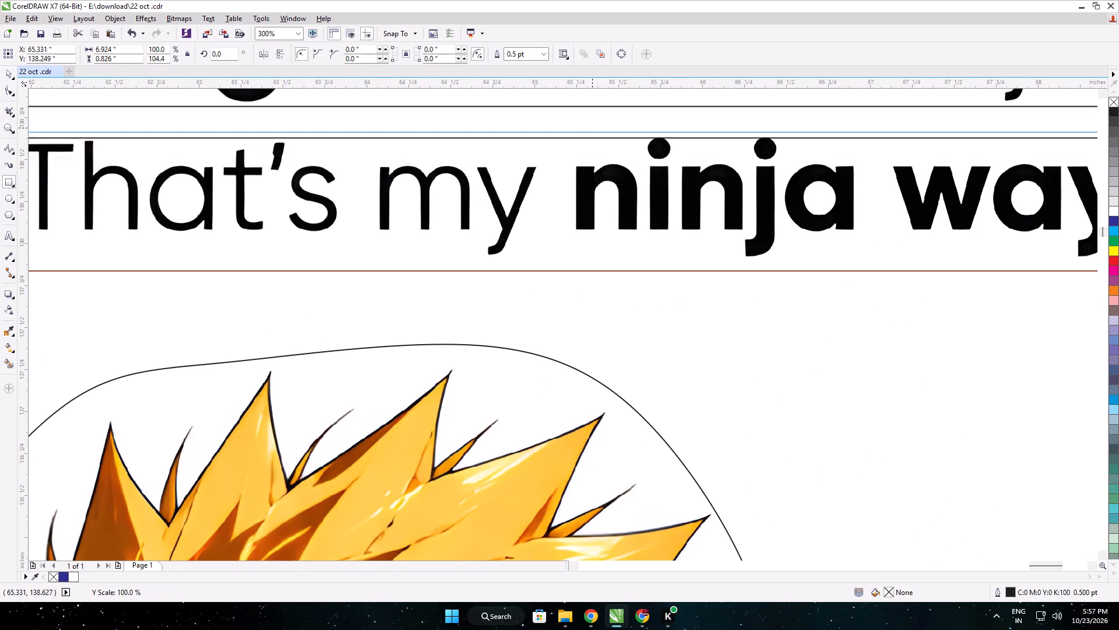
pyautogui.moveTo(592, 128); pyautogui.dragTo(593, 127)
pyautogui.scroll(-1, 648, 161)
pyautogui.moveTo(723, 167); pyautogui.dragTo(660, 192, button='middle')
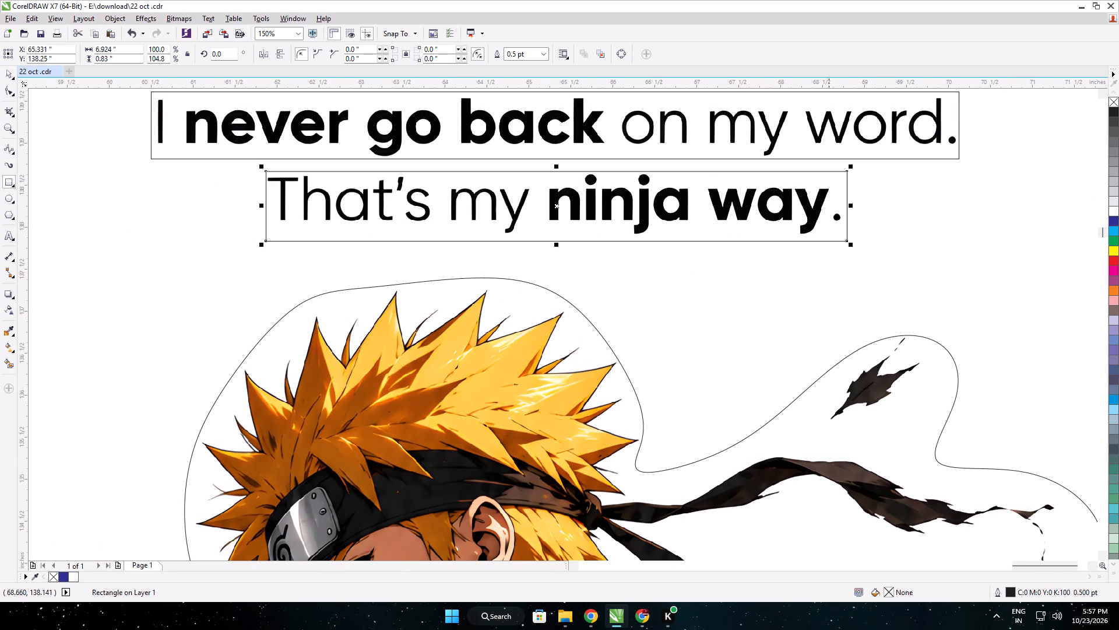
pyautogui.scroll(1, 584, 251)
pyautogui.moveTo(527, 236); pyautogui.dragTo(529, 223)
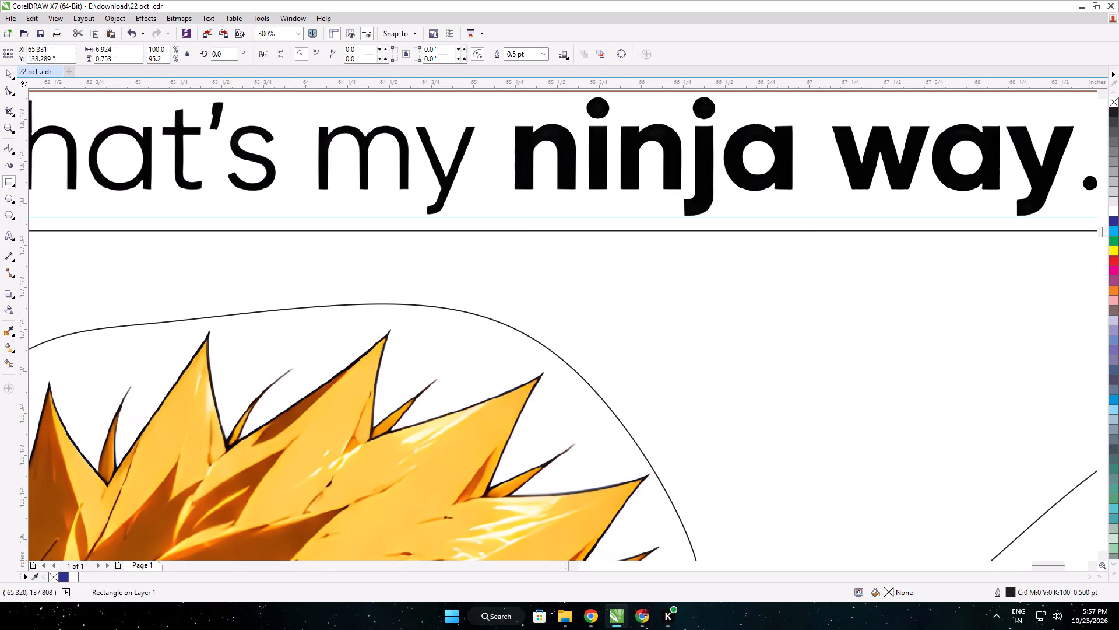
pyautogui.moveTo(529, 223); pyautogui.dragTo(529, 226)
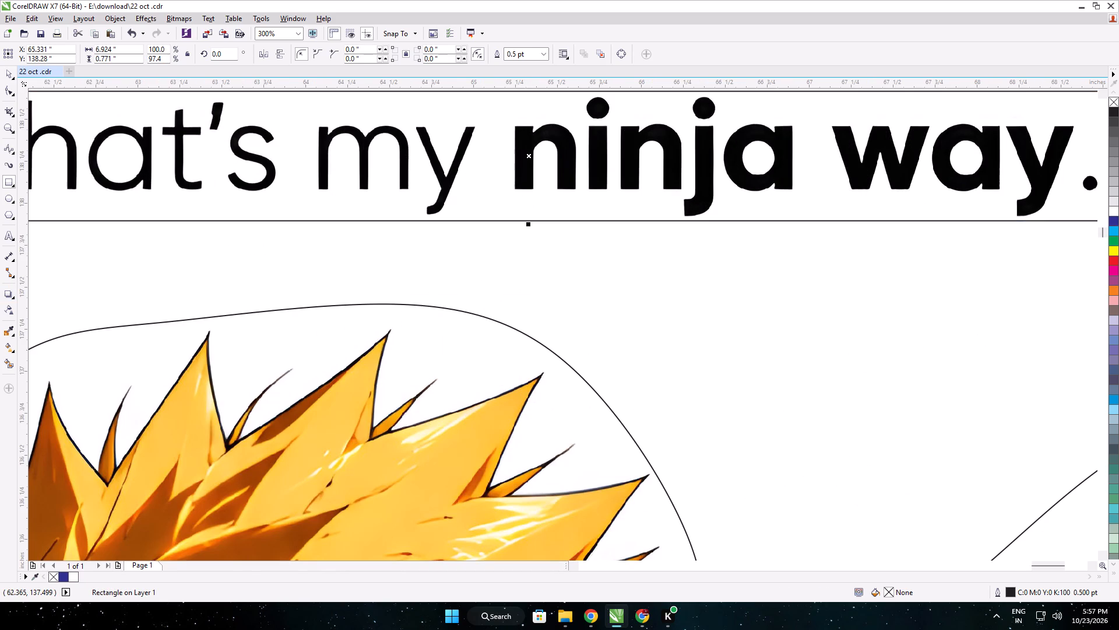
pyautogui.click(11, 74)
pyautogui.scroll(-3, 397, 215)
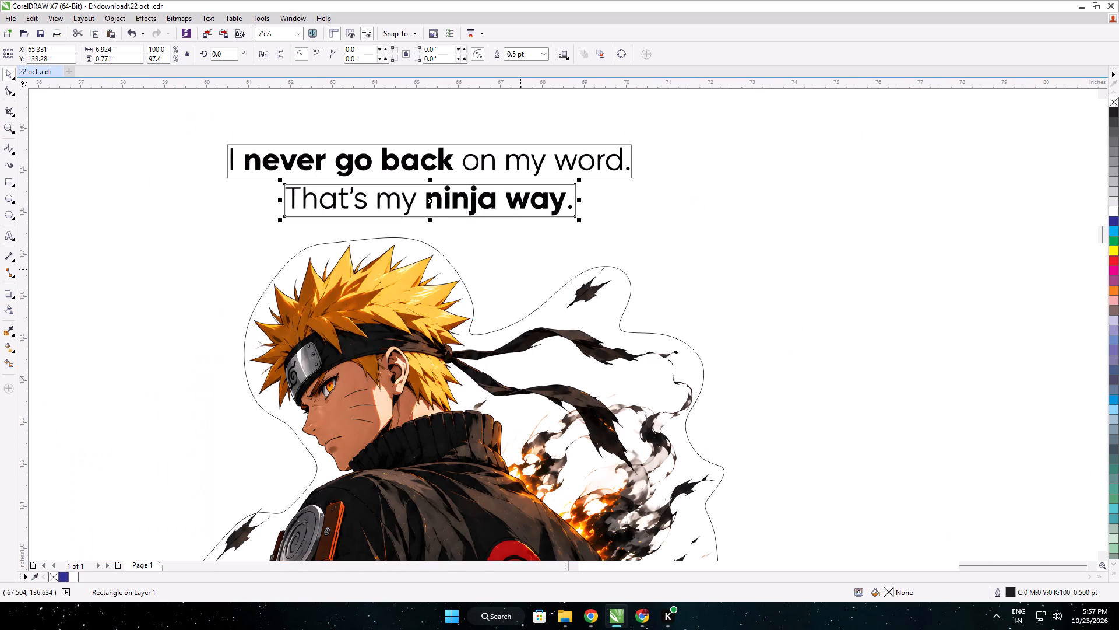
# Intersect the Naruto image with the rectangle around each of the two quote lines, one rectangle at a time.
pyautogui.keyDown('shift'); pyautogui.click(516, 267); pyautogui.keyUp('shift')
pyautogui.click(356, 58)
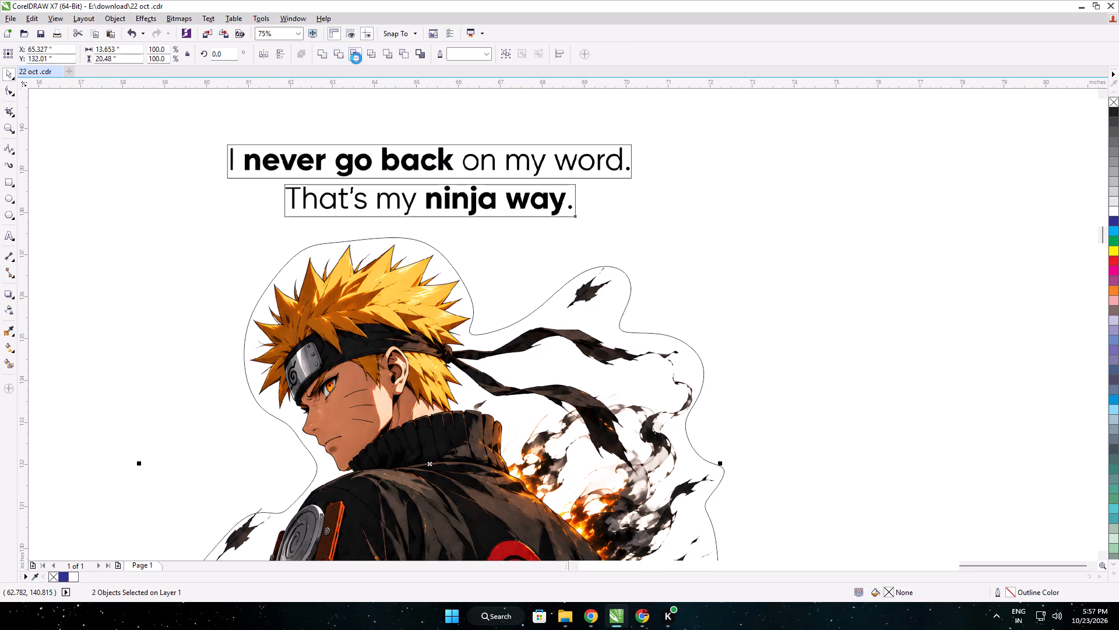
pyautogui.click(160, 206)
pyautogui.click(261, 178)
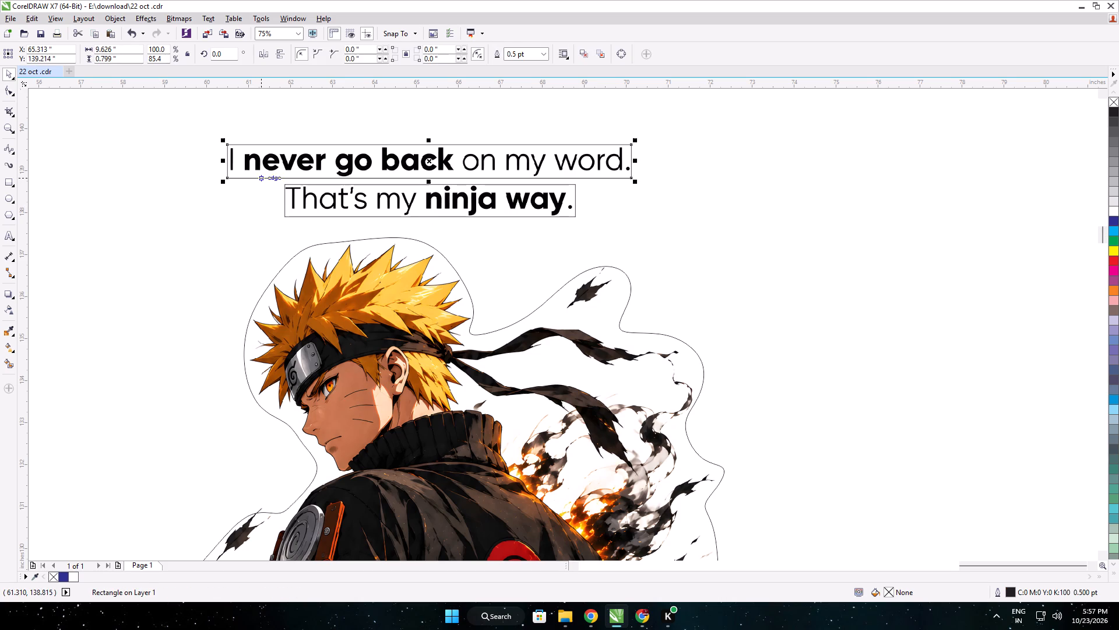
pyautogui.keyDown('shift'); pyautogui.click(262, 206); pyautogui.keyUp('shift')
pyautogui.click(353, 54)
pyautogui.click(149, 230)
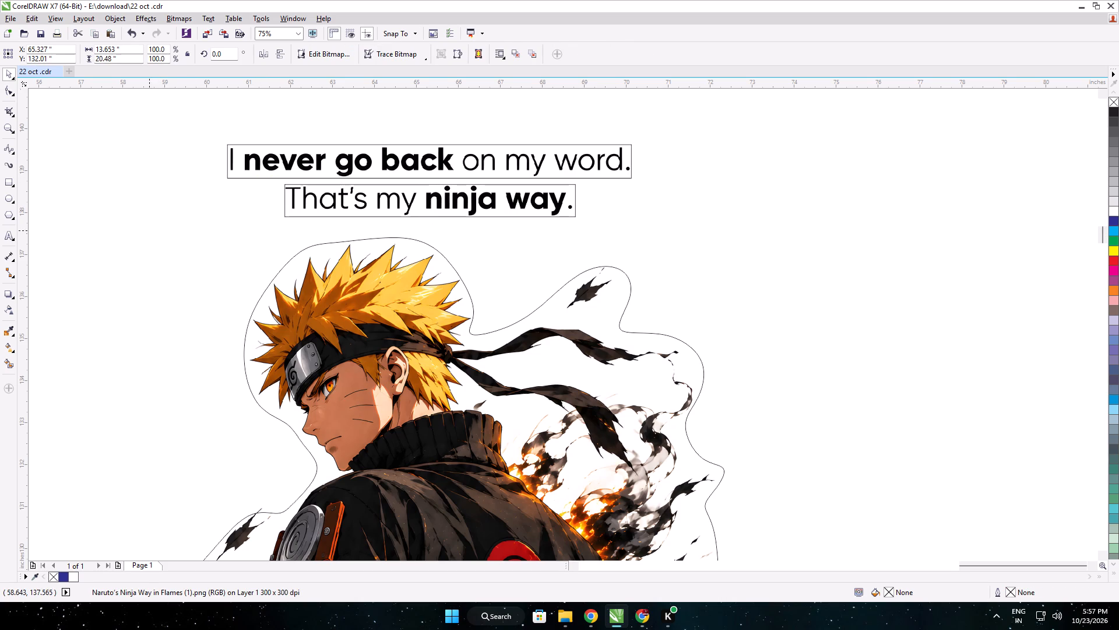
# Intersect the Naruto image with the closed B-Spline outline around the figure.
pyautogui.click(268, 287)
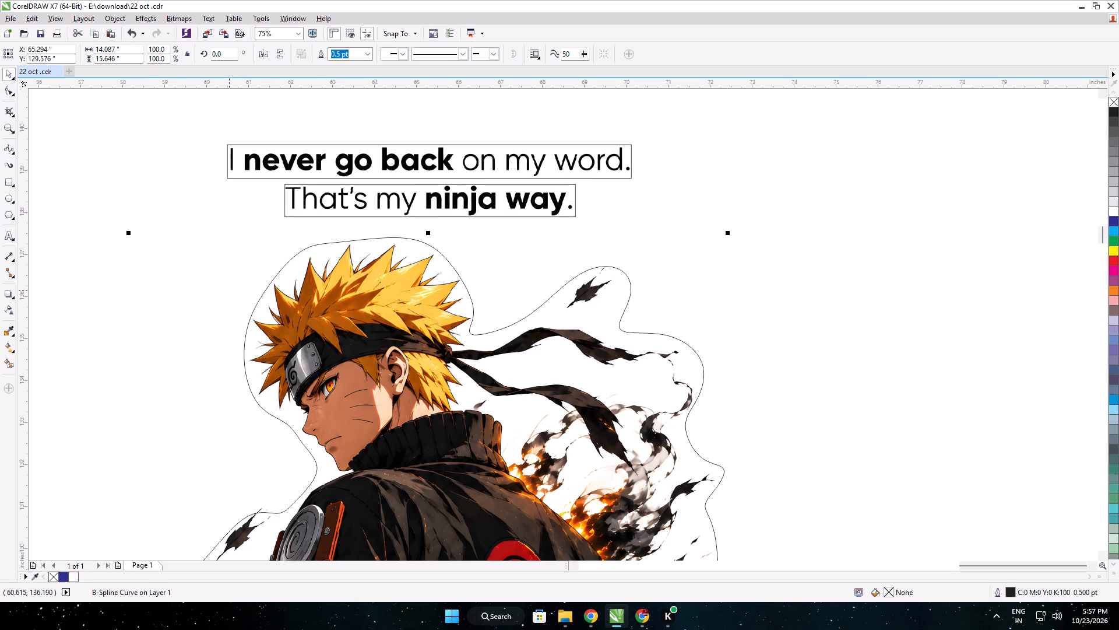
pyautogui.keyDown('shift'); pyautogui.click(235, 291); pyautogui.keyUp('shift')
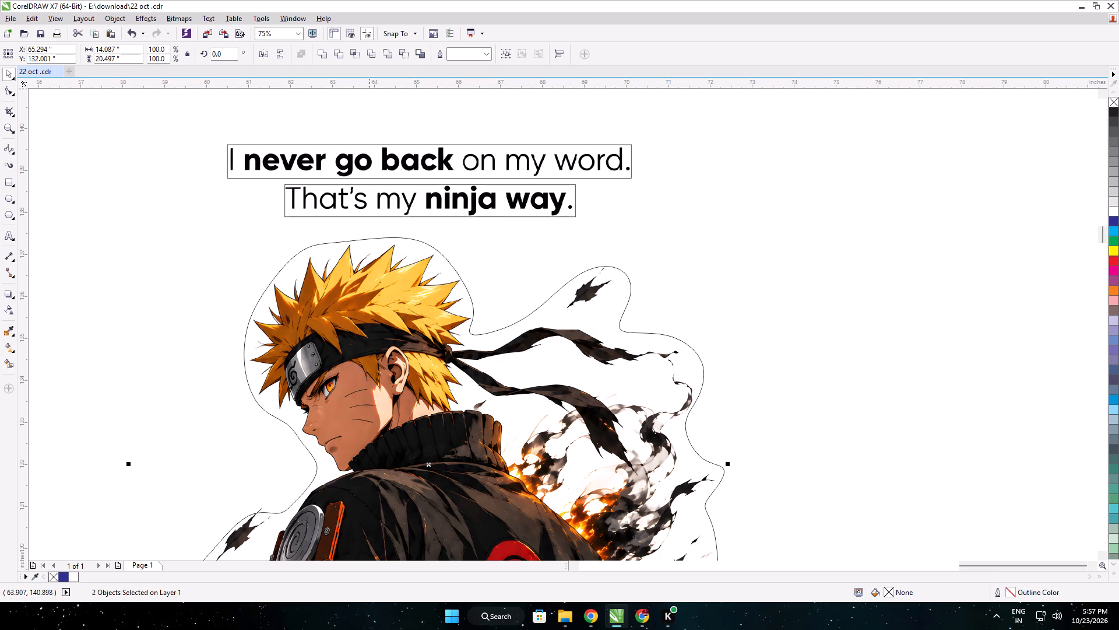
pyautogui.click(357, 61)
pyautogui.click(138, 153)
# Delete the original full Naruto image, keeping the intersected pieces and their outlines.
pyautogui.click(261, 224)
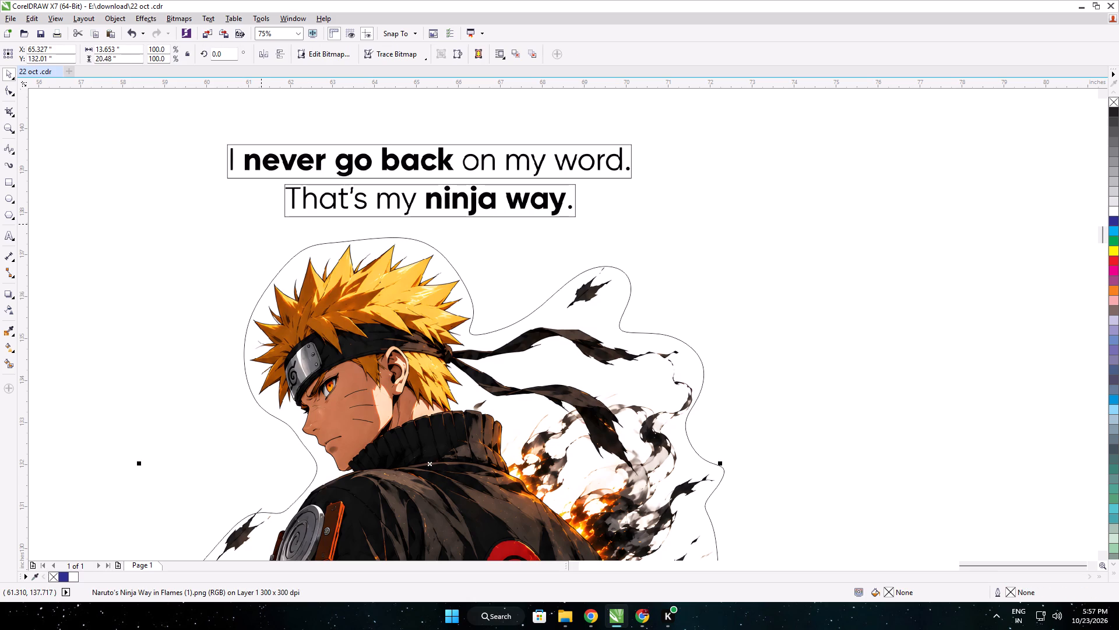
pyautogui.press('Delete')
# Draw a rectangle in the empty area beside the Naruto artwork and size it to 15.5 by 24 inches.
pyautogui.scroll(-1, 264, 222)
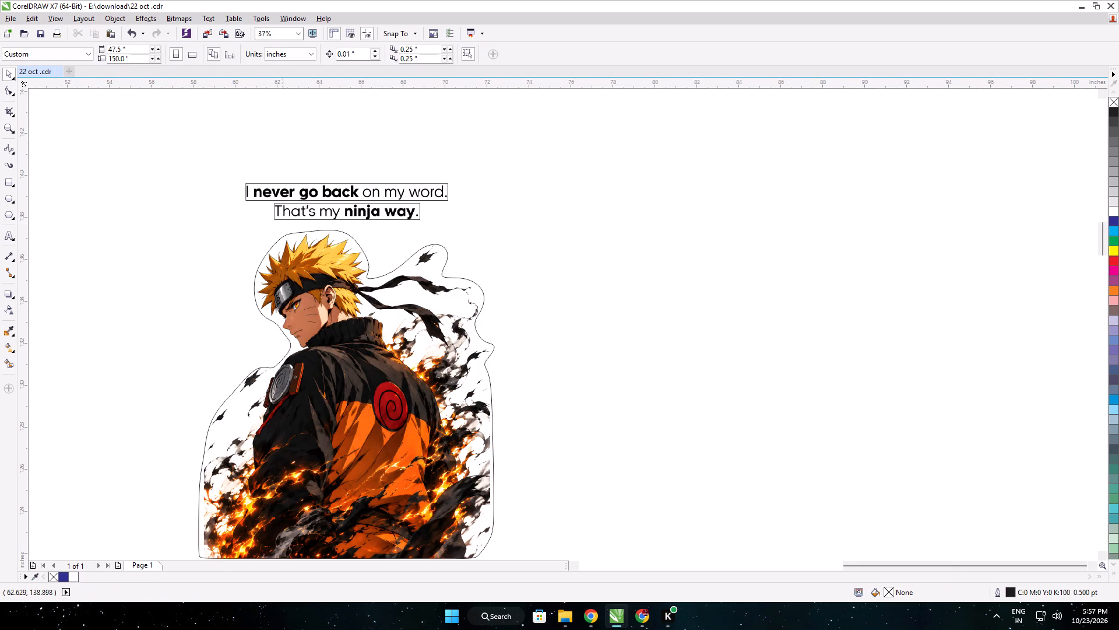
pyautogui.scroll(-1, 270, 221)
pyautogui.moveTo(270, 222); pyautogui.dragTo(370, 229, button='middle')
pyautogui.click(5, 182)
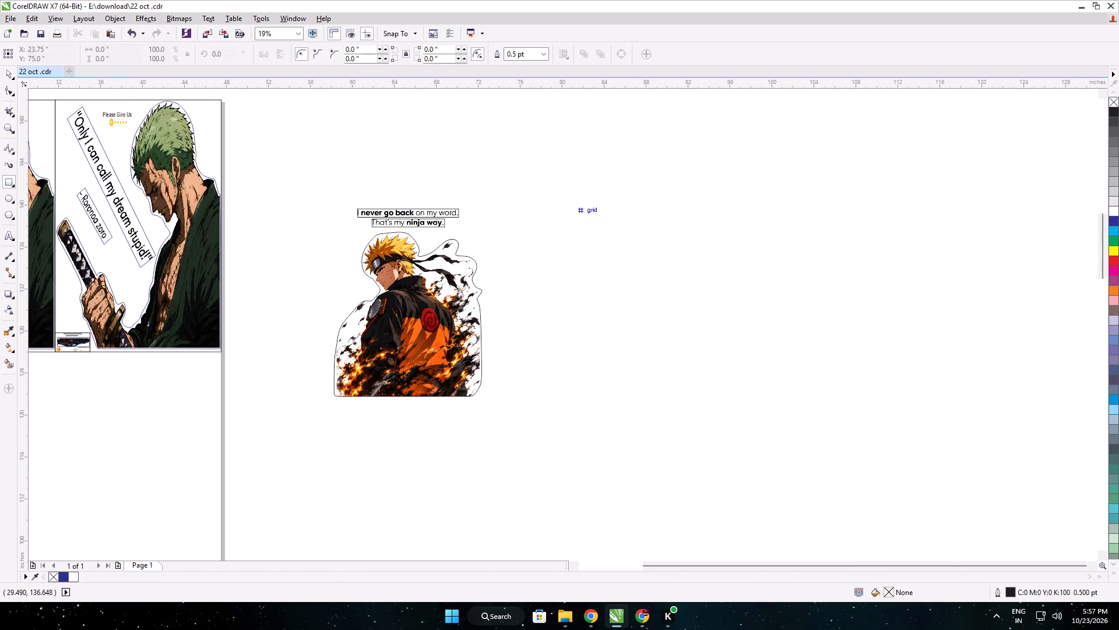
pyautogui.moveTo(561, 197); pyautogui.dragTo(749, 464)
pyautogui.doubleClick(104, 52)
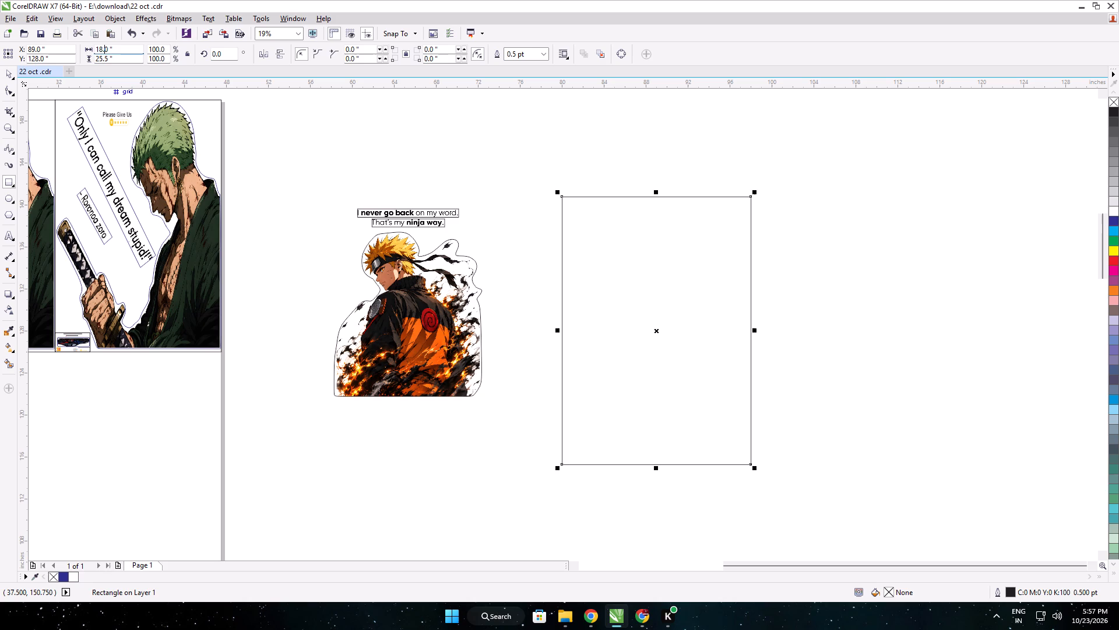
pyautogui.press('1')
pyautogui.write('5.5')
pyautogui.doubleClick(103, 60)
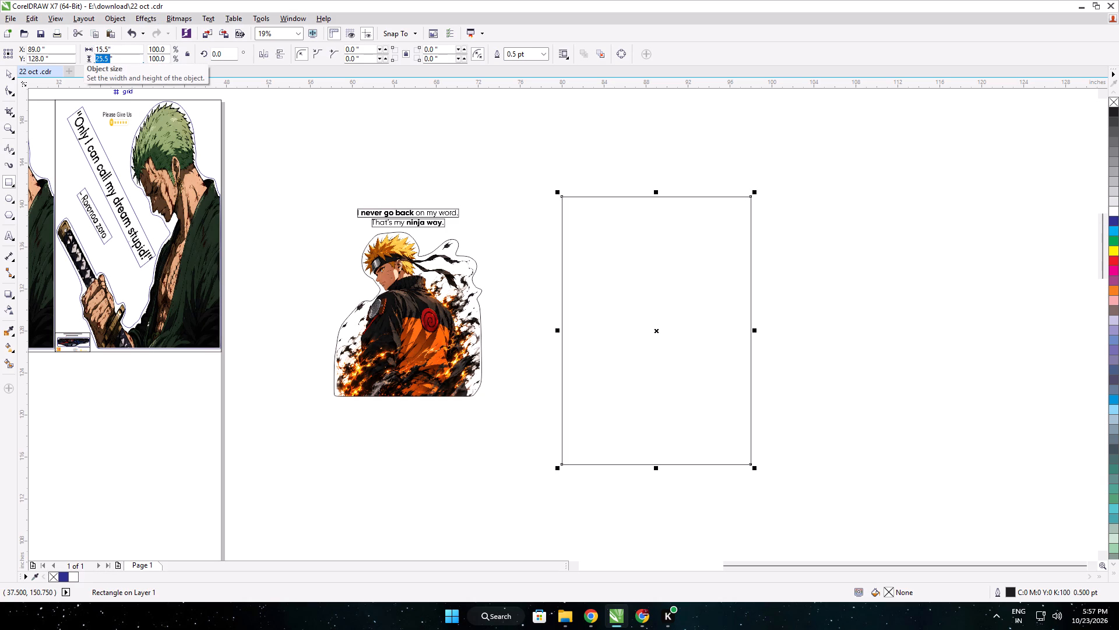
pyautogui.press('1')
pyautogui.press('BackSpace')
pyautogui.write('24')
pyautogui.press('Return')
# Move the Naruto artwork with its quote lines and outlines to the far side of the rectangle and resize it to 15.5 by 24 inches.
pyautogui.click(8, 71)
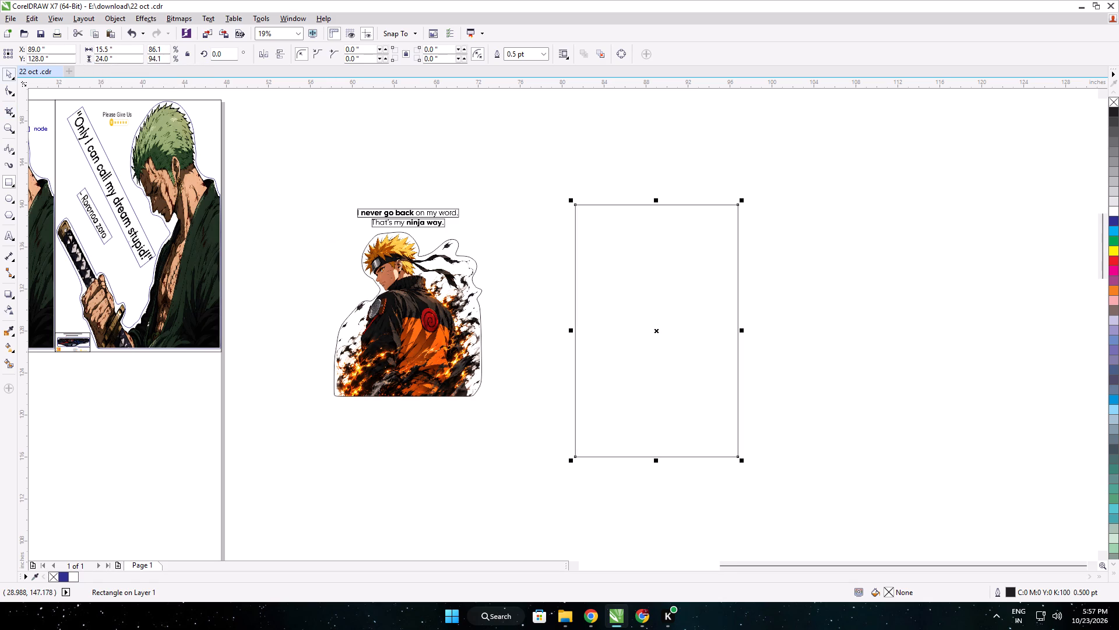
pyautogui.click(318, 185)
pyautogui.moveTo(302, 168); pyautogui.dragTo(508, 435)
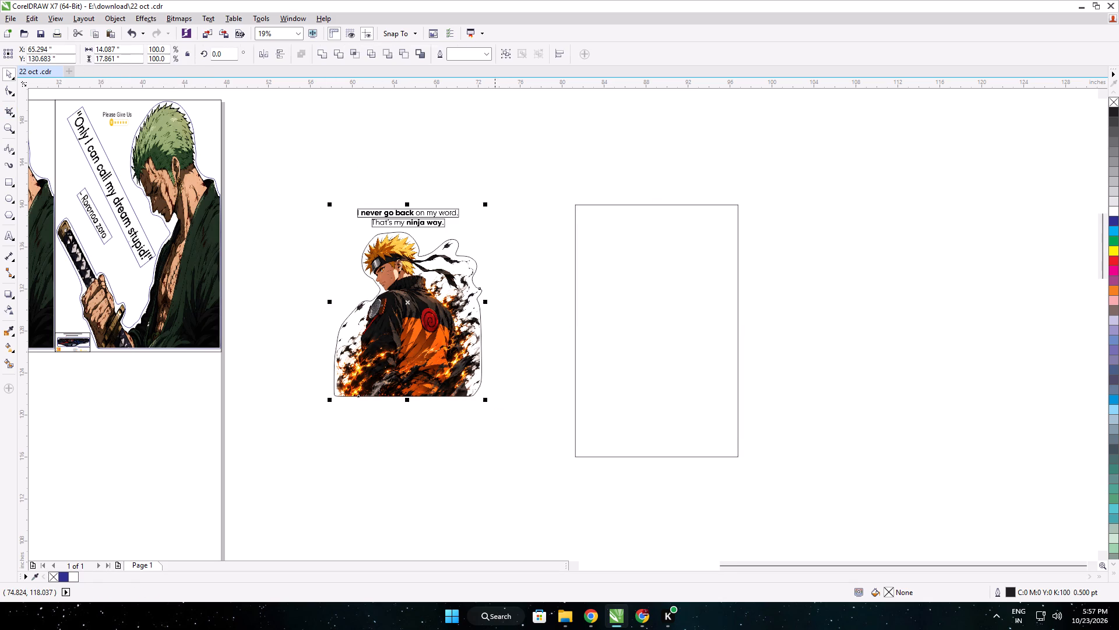
pyautogui.moveTo(410, 300); pyautogui.dragTo(651, 313)
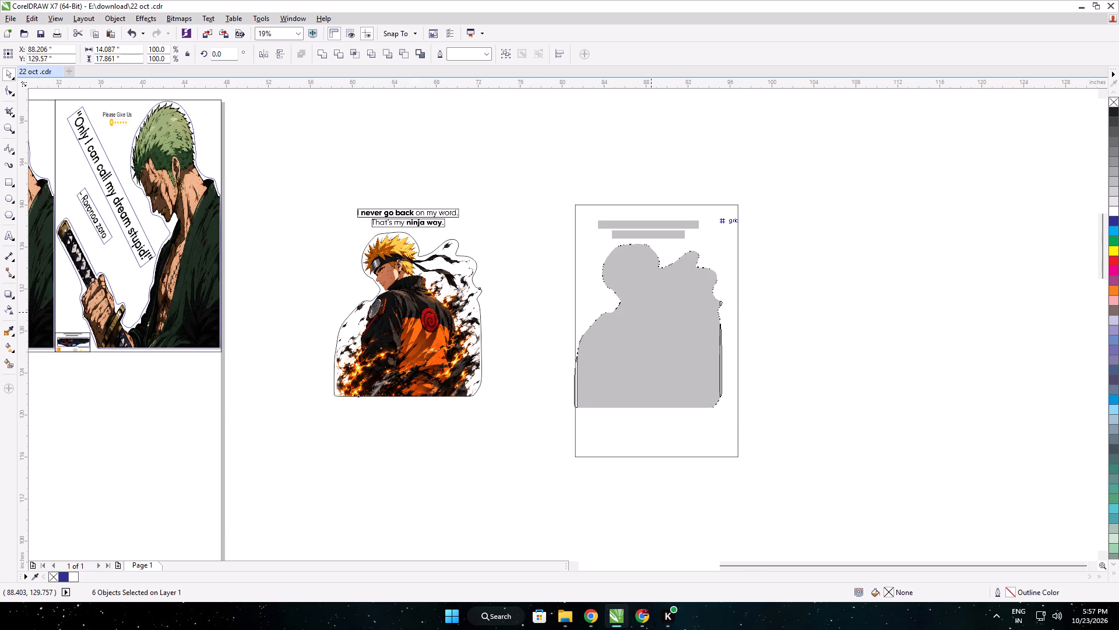
pyautogui.moveTo(651, 313); pyautogui.dragTo(811, 311)
pyautogui.moveTo(814, 310); pyautogui.dragTo(850, 314)
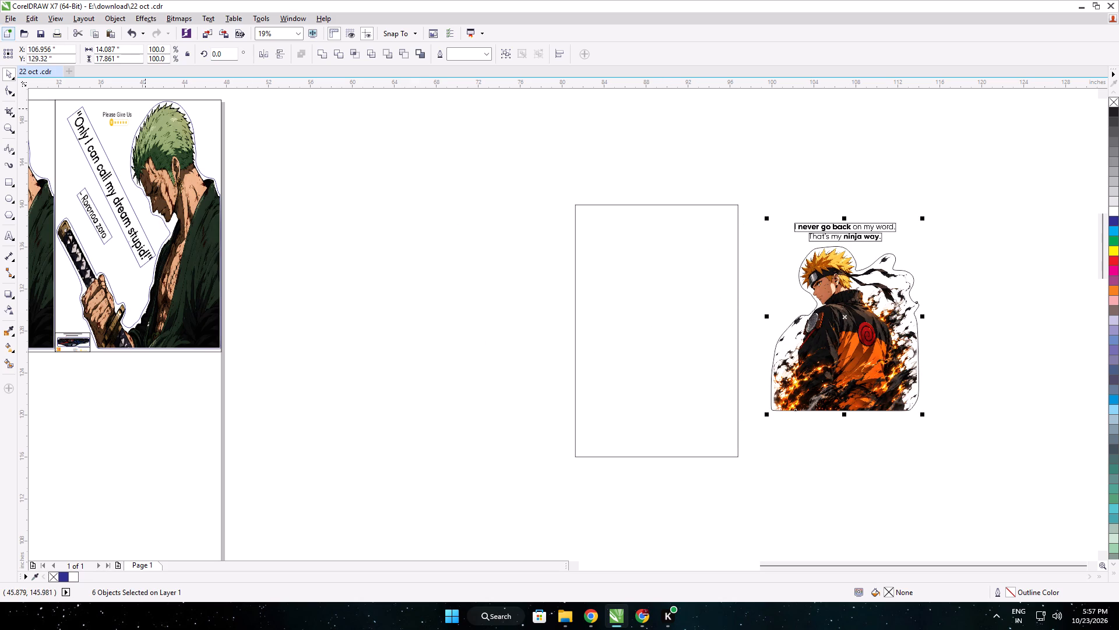
pyautogui.doubleClick(98, 48)
pyautogui.write('15.')
pyautogui.press('5')
pyautogui.doubleClick(98, 59)
pyautogui.write('24')
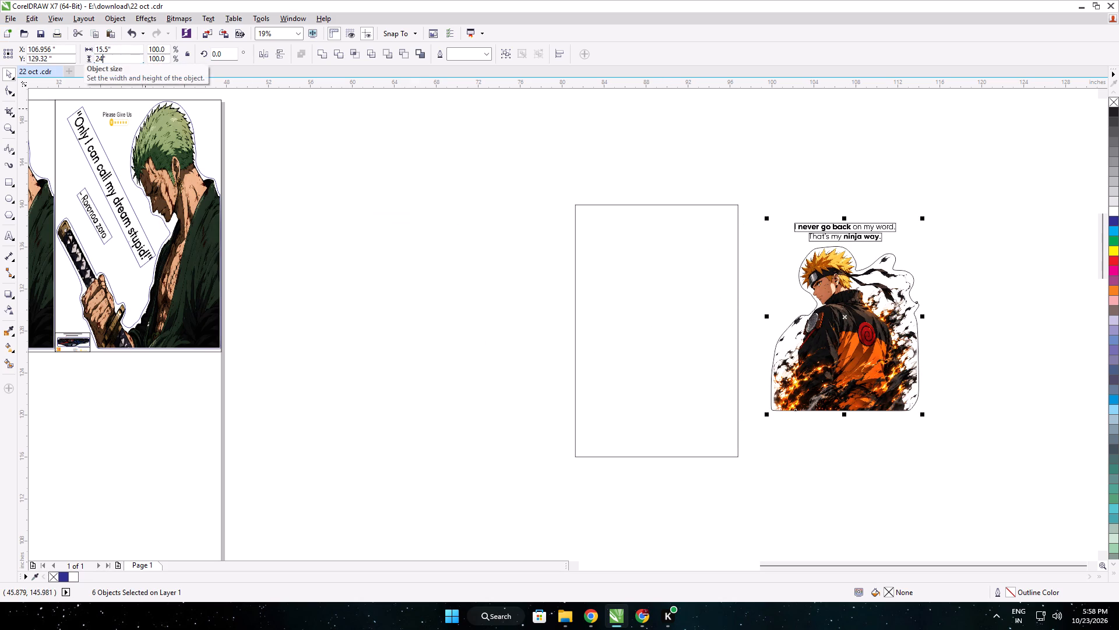
pyautogui.press('Return')
# Place the Naruto artwork inside the frame rectangle, scaling it to about 14.4 by 23.5 inches so it fits within the edges.
pyautogui.moveTo(847, 319); pyautogui.dragTo(715, 352)
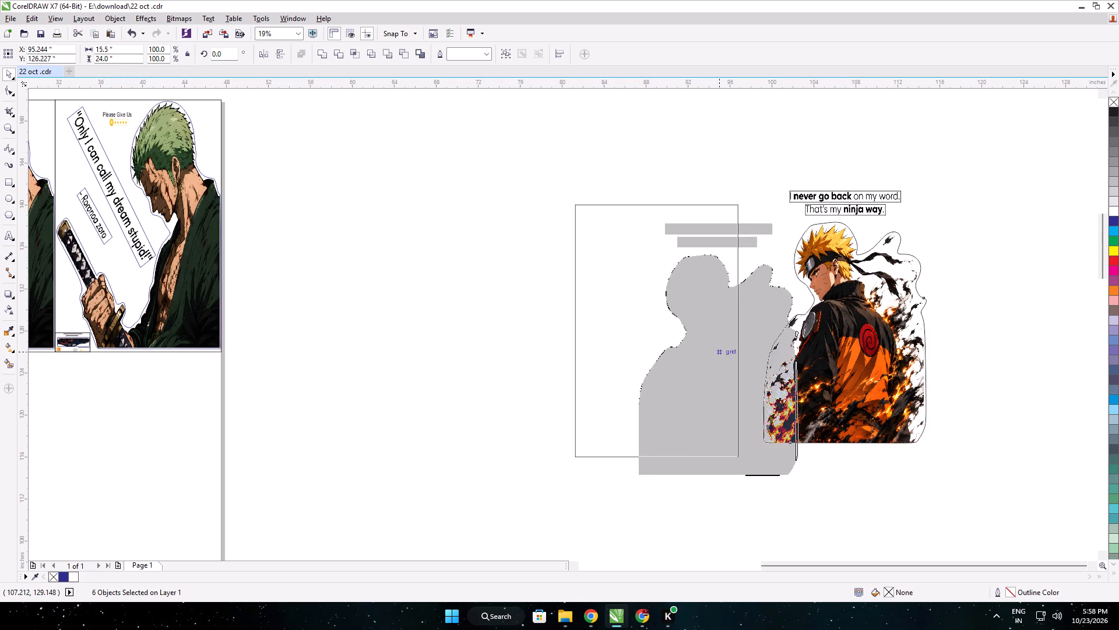
pyautogui.moveTo(715, 352); pyautogui.dragTo(666, 336)
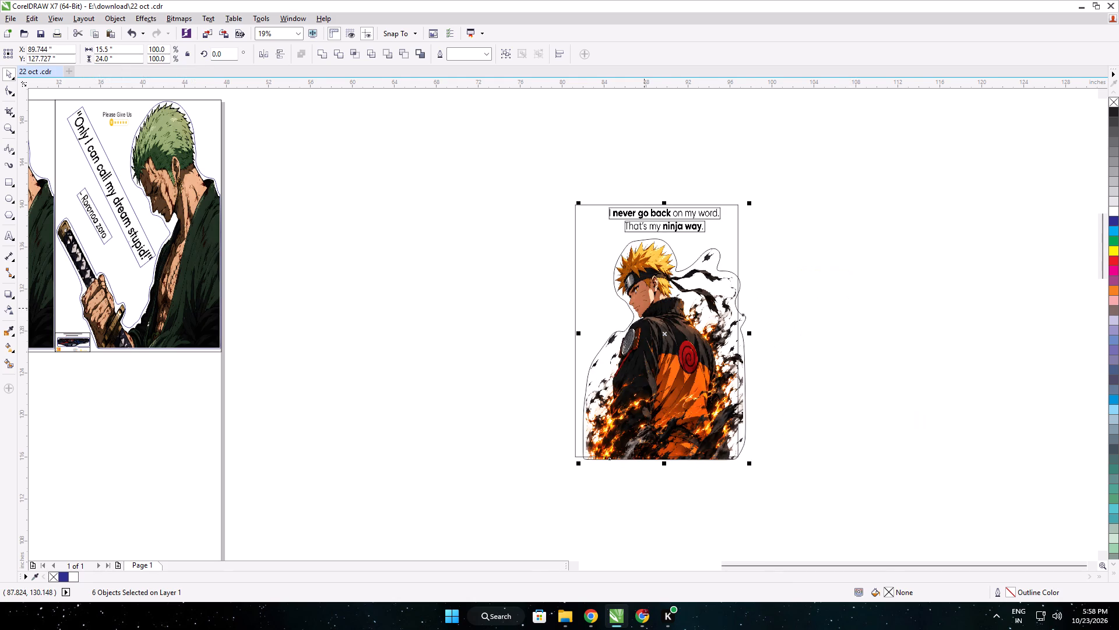
pyautogui.scroll(1, 644, 308)
pyautogui.moveTo(650, 313); pyautogui.dragTo(646, 201, button='middle')
pyautogui.scroll(1, 650, 313)
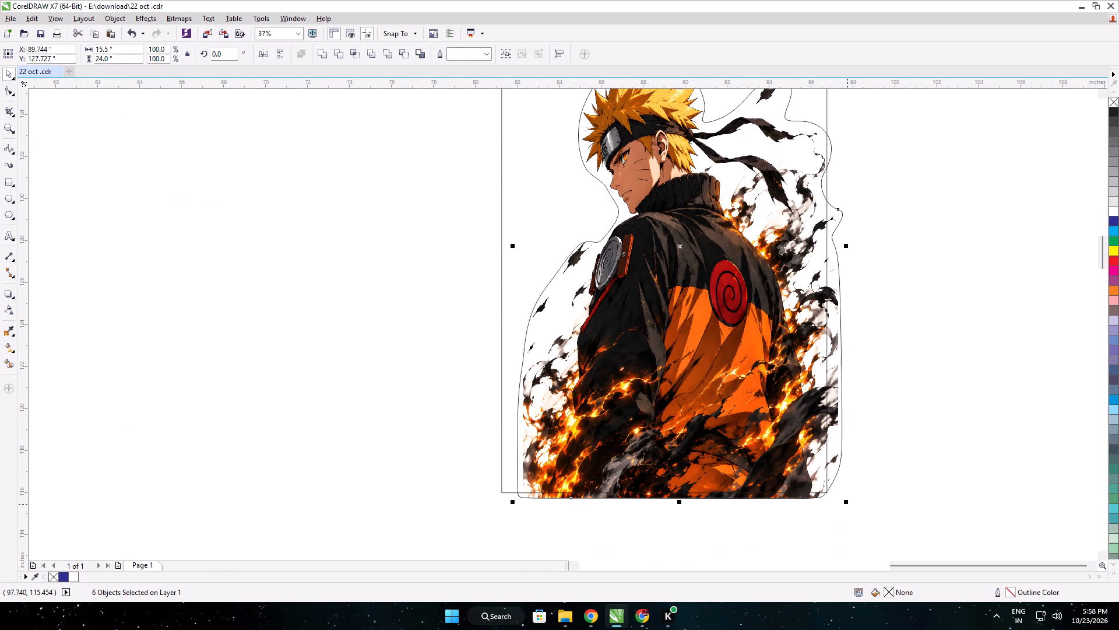
pyautogui.moveTo(729, 446); pyautogui.dragTo(775, 464, button='middle')
pyautogui.scroll(-1, 773, 460)
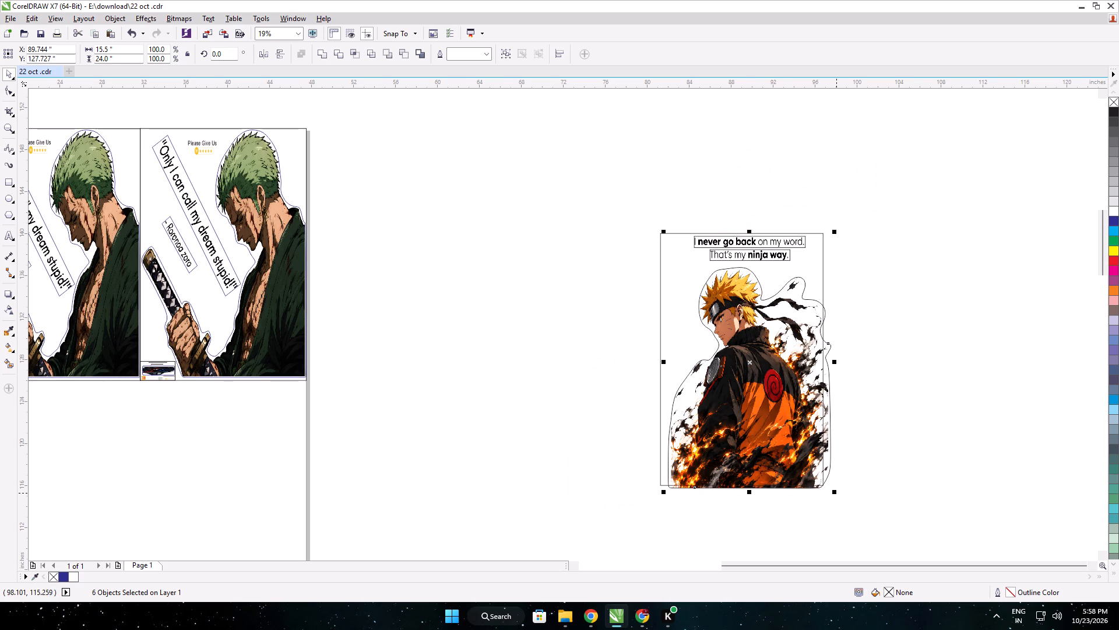
pyautogui.moveTo(836, 493); pyautogui.dragTo(817, 481)
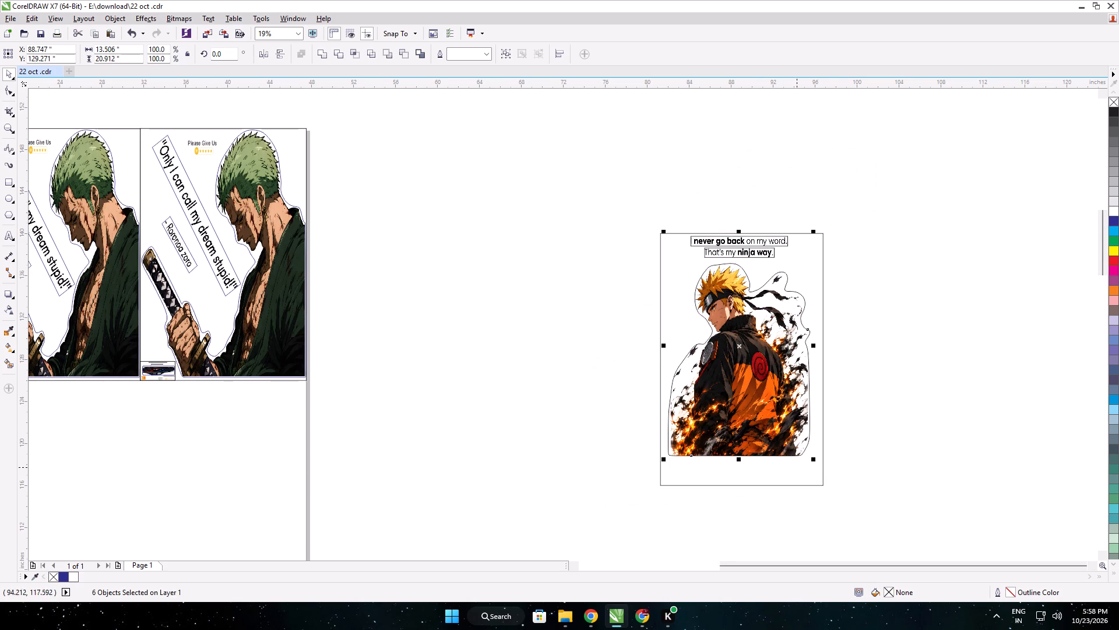
pyautogui.moveTo(814, 461); pyautogui.dragTo(825, 476)
pyautogui.scroll(1, 762, 479)
pyautogui.moveTo(727, 467); pyautogui.dragTo(726, 482)
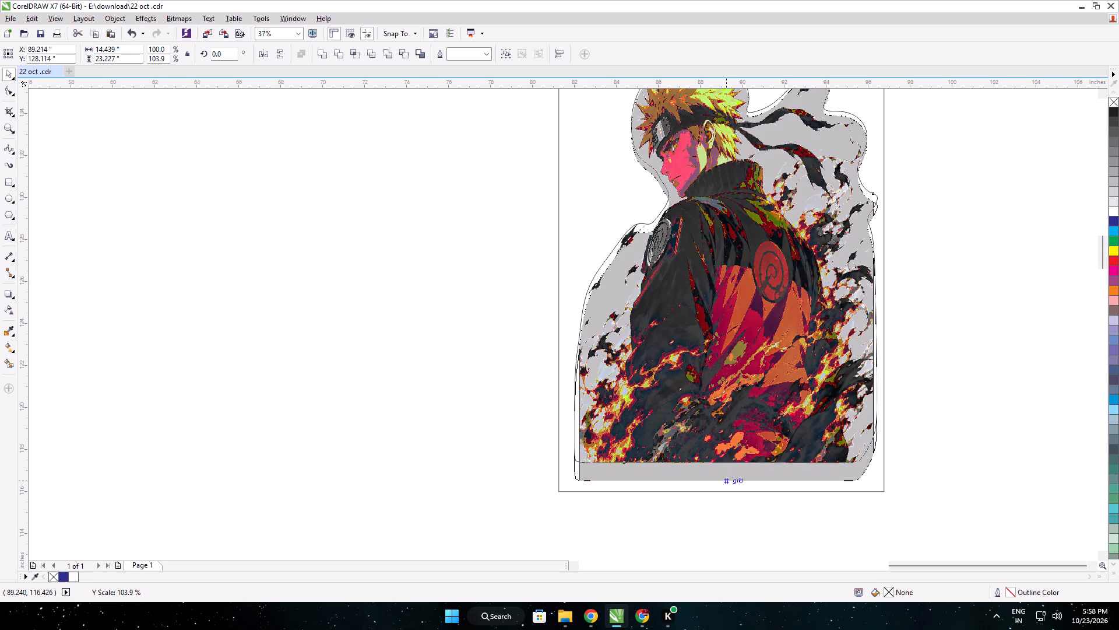
pyautogui.moveTo(726, 482); pyautogui.dragTo(726, 489)
# Rotate both quote lines with their rectangles by 90 degrees and place them vertically beside Naruto's face, inside the frame's left edge.
pyautogui.moveTo(776, 244); pyautogui.dragTo(776, 246, button='middle')
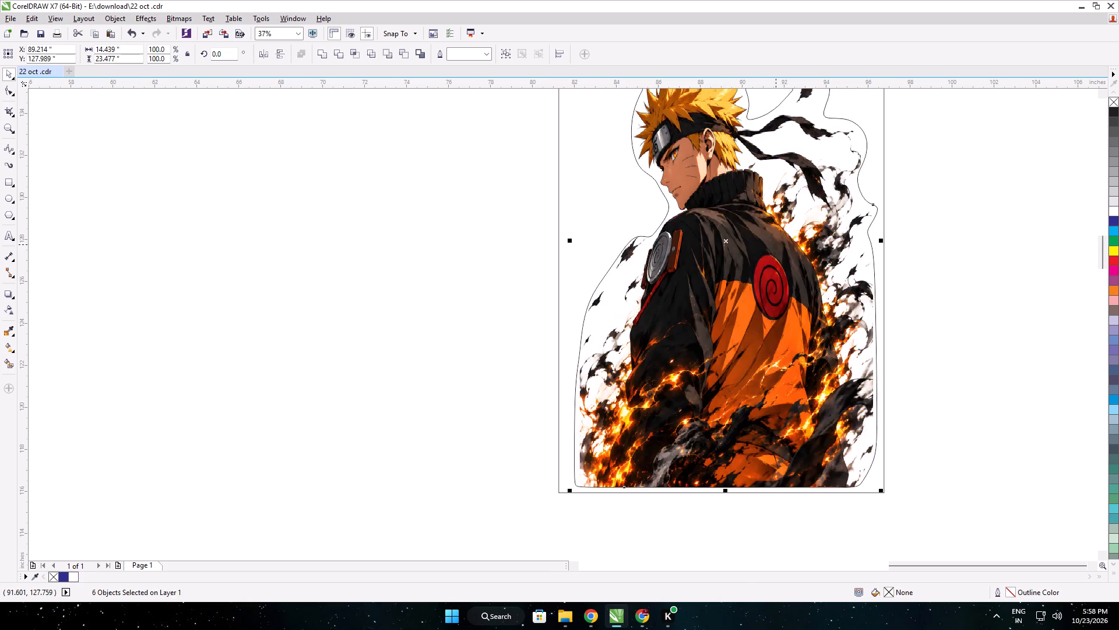
pyautogui.moveTo(776, 246); pyautogui.dragTo(759, 373, button='middle')
pyautogui.moveTo(784, 150); pyautogui.dragTo(787, 189, button='middle')
pyautogui.click(445, 287)
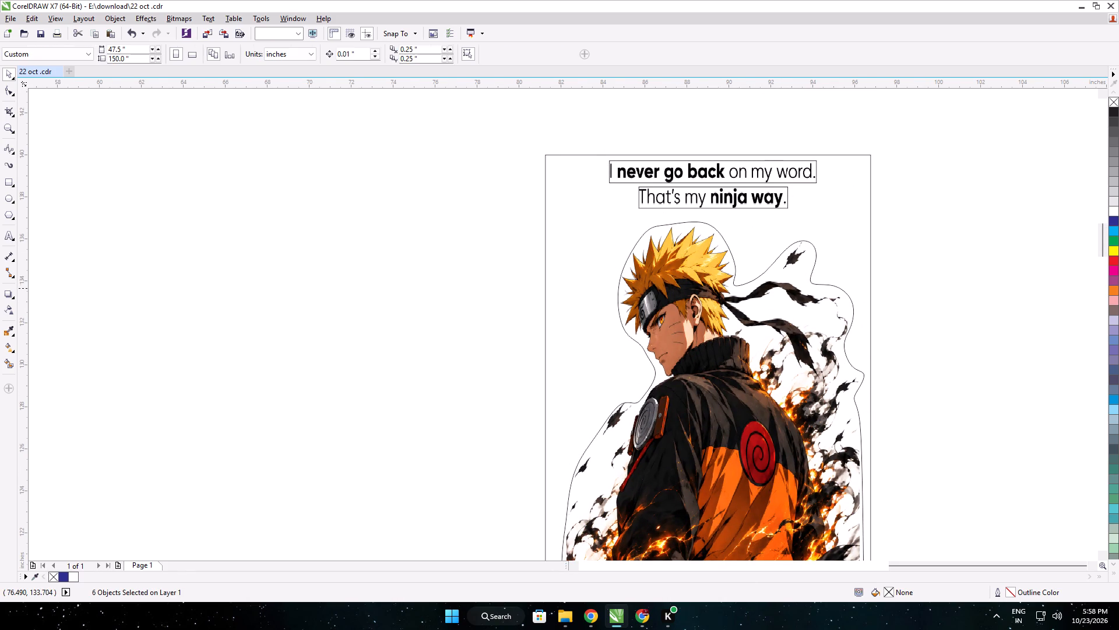
pyautogui.moveTo(580, 136); pyautogui.dragTo(856, 217)
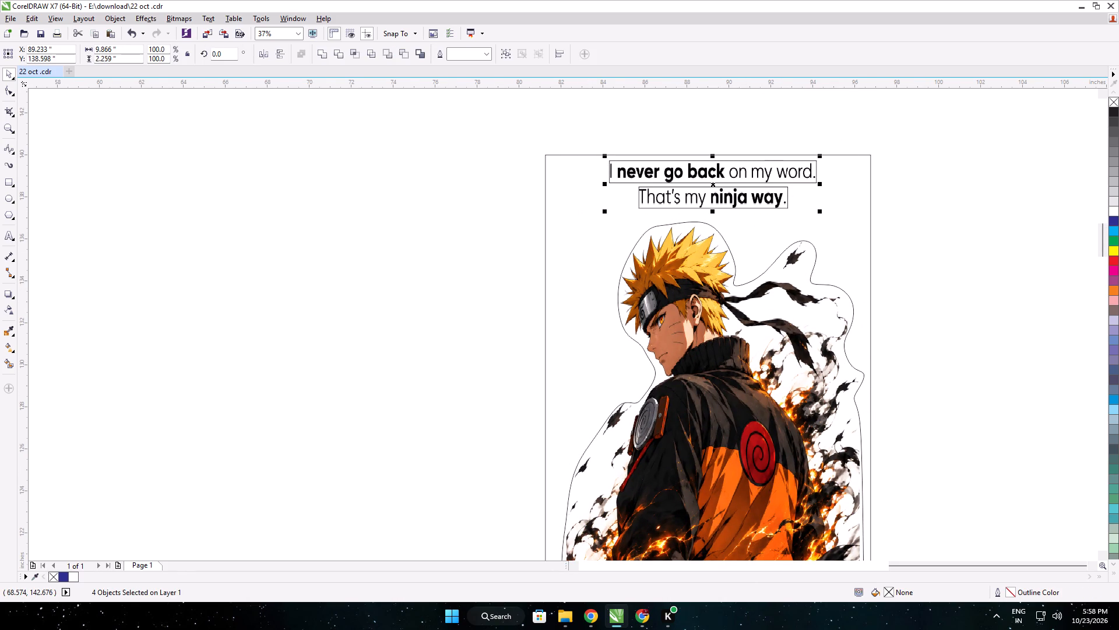
pyautogui.doubleClick(216, 52)
pyautogui.write('90')
pyautogui.press('Return')
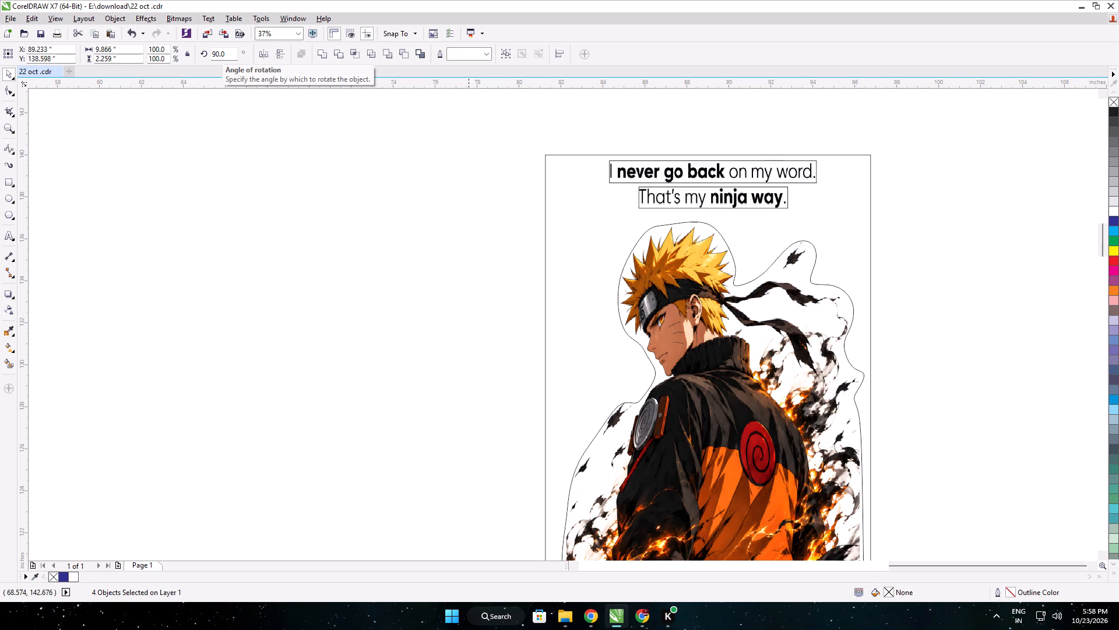
pyautogui.moveTo(713, 180); pyautogui.dragTo(600, 290)
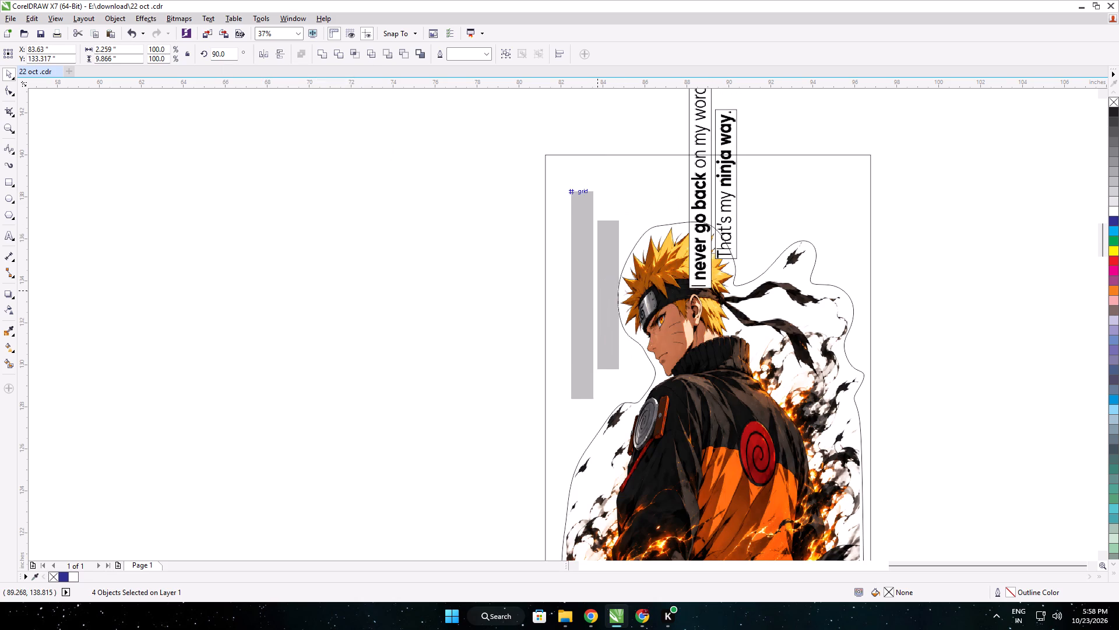
pyautogui.moveTo(600, 290); pyautogui.dragTo(583, 339)
pyautogui.click(439, 321)
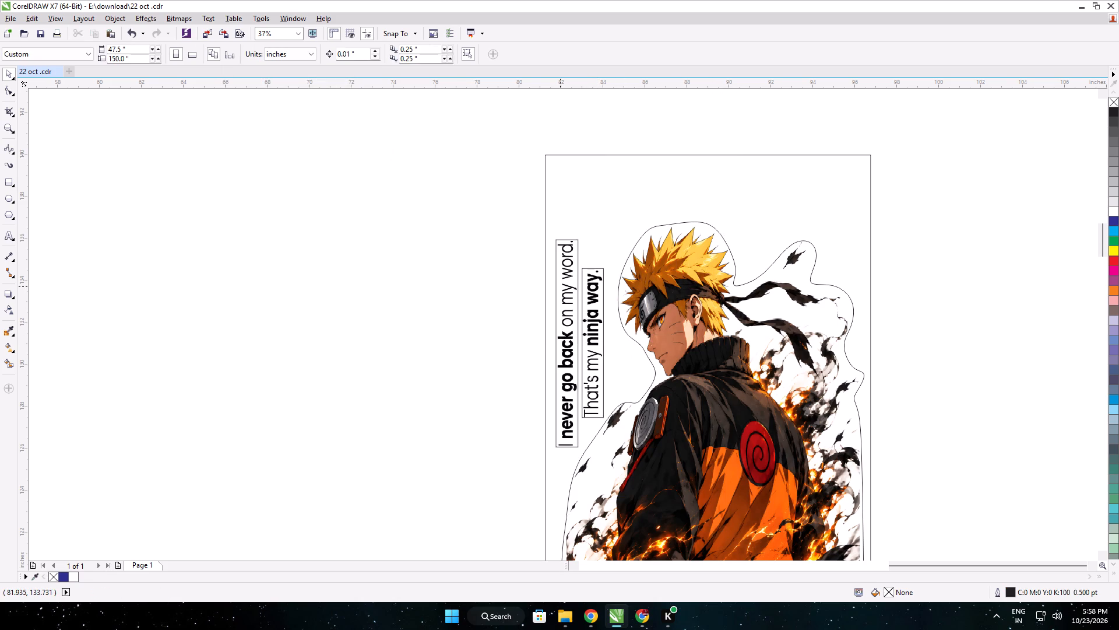
# Lower the frame rectangle's top edge to just above Naruto's hair outline, making the frame 21 inches tall.
pyautogui.scroll(-1, 604, 282)
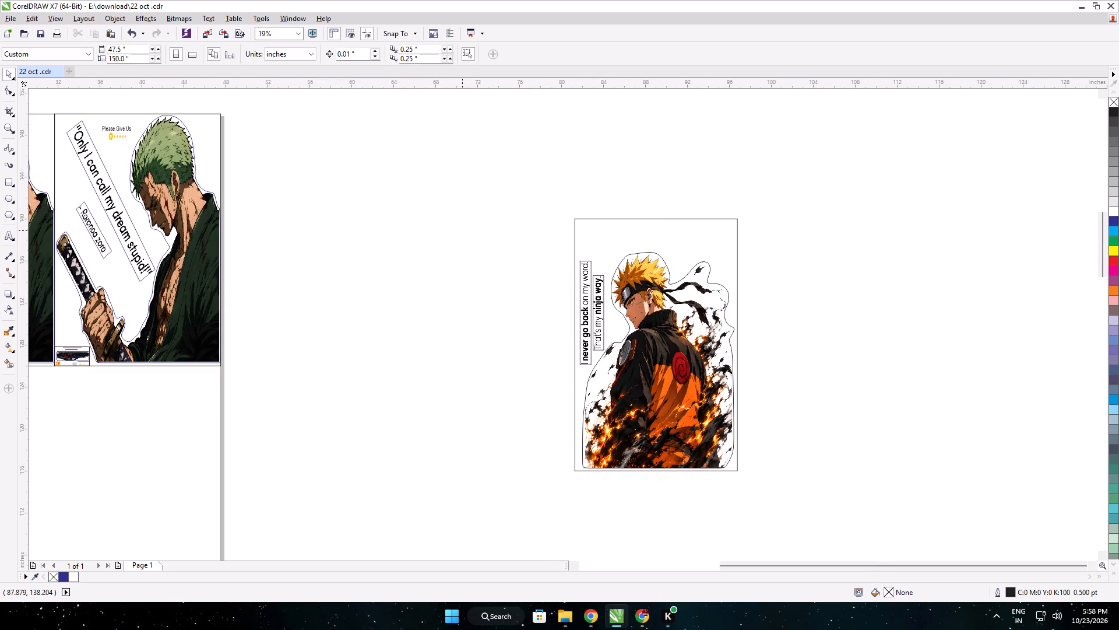
pyautogui.click(639, 235)
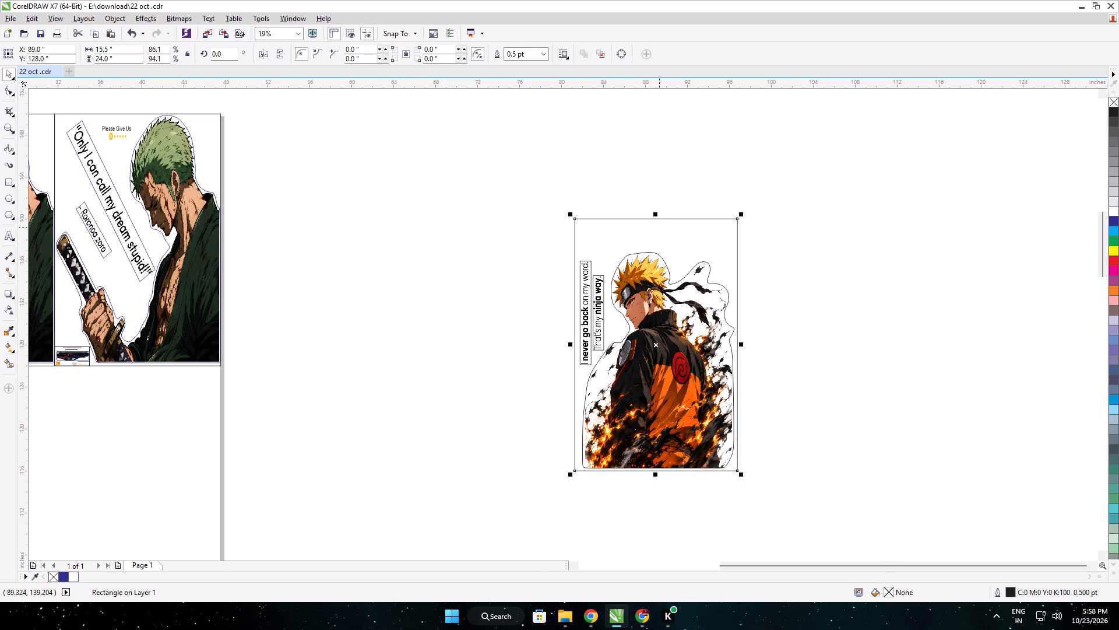
pyautogui.scroll(1, 659, 226)
pyautogui.moveTo(653, 206); pyautogui.dragTo(653, 267)
pyautogui.click(415, 252)
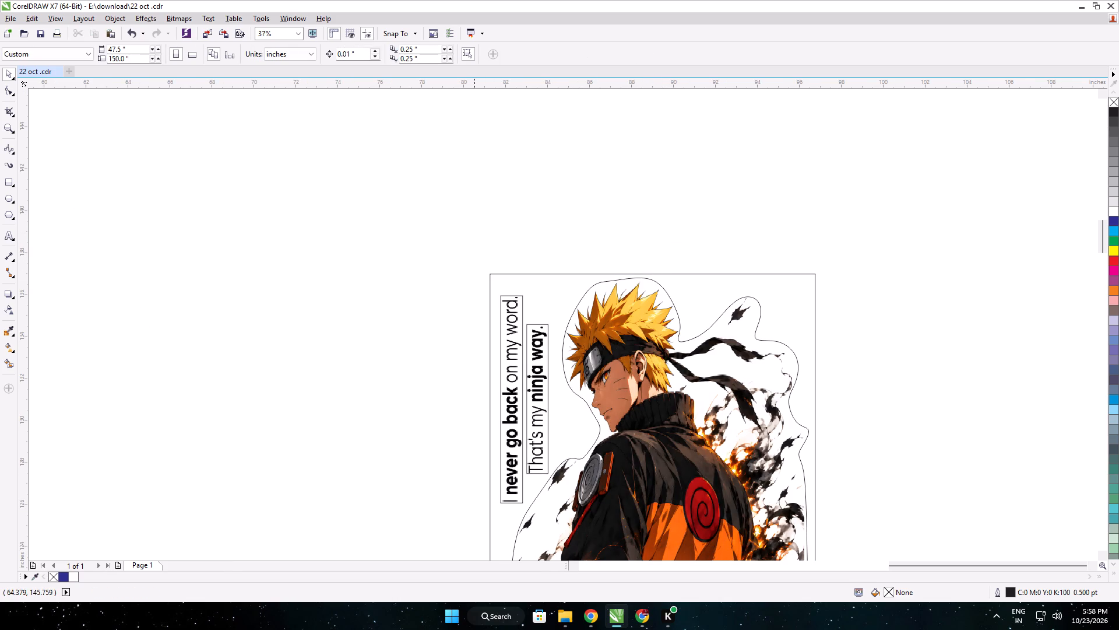
# Select the frame rectangle together with all the Naruto artwork and set the overall height to 24 inches.
pyautogui.moveTo(459, 228); pyautogui.dragTo(392, 231)
pyautogui.scroll(-1, 393, 232)
pyautogui.moveTo(392, 215); pyautogui.dragTo(627, 489)
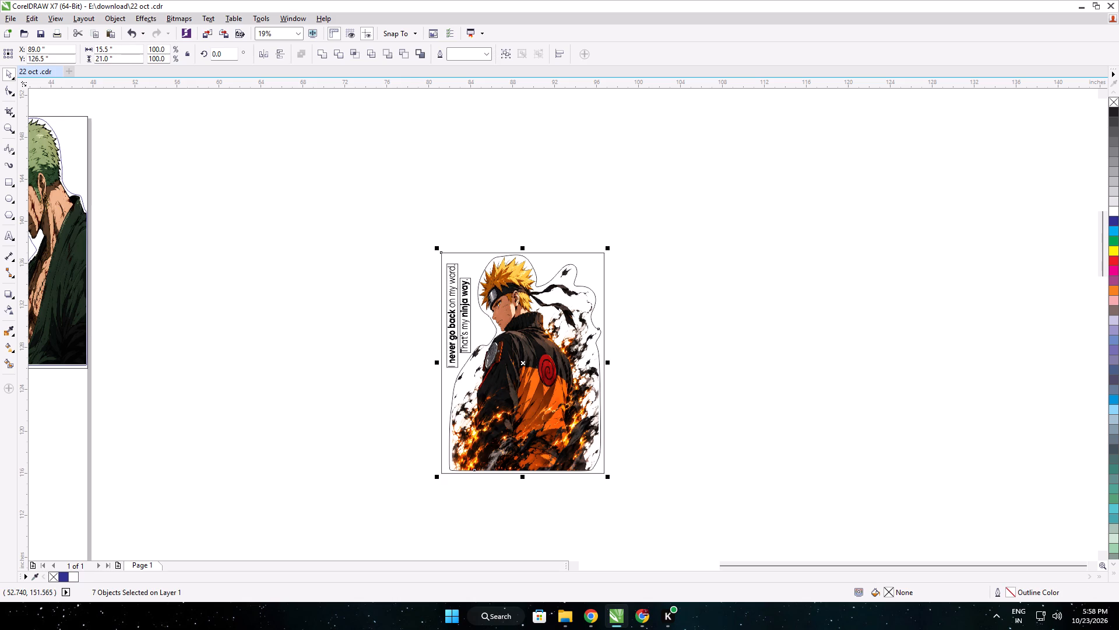
pyautogui.doubleClick(98, 55)
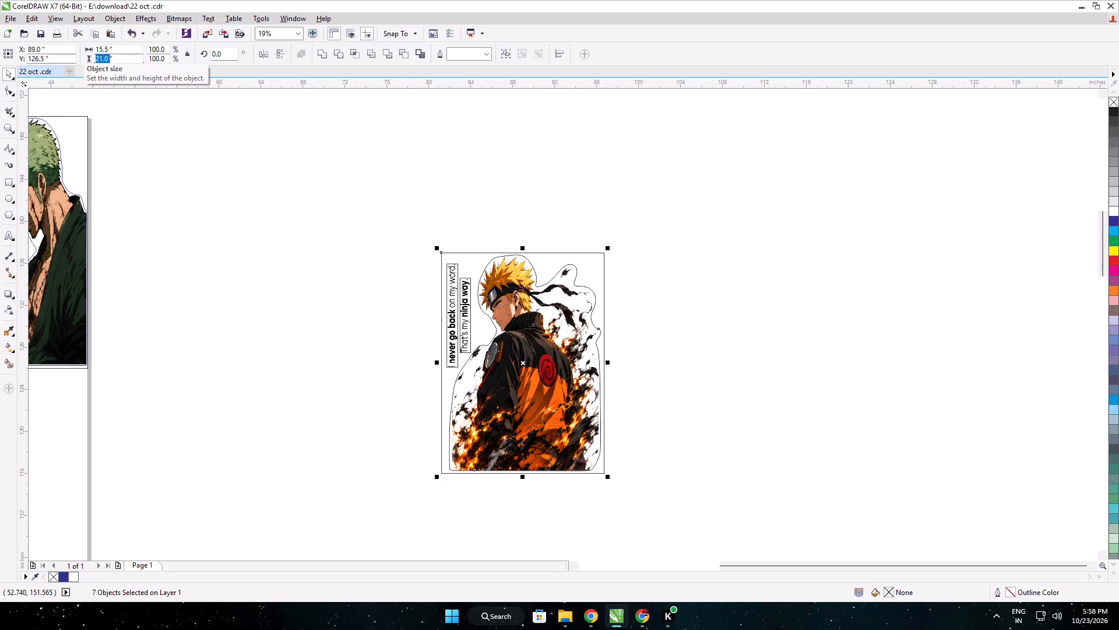
pyautogui.write('24')
pyautogui.press('Return')
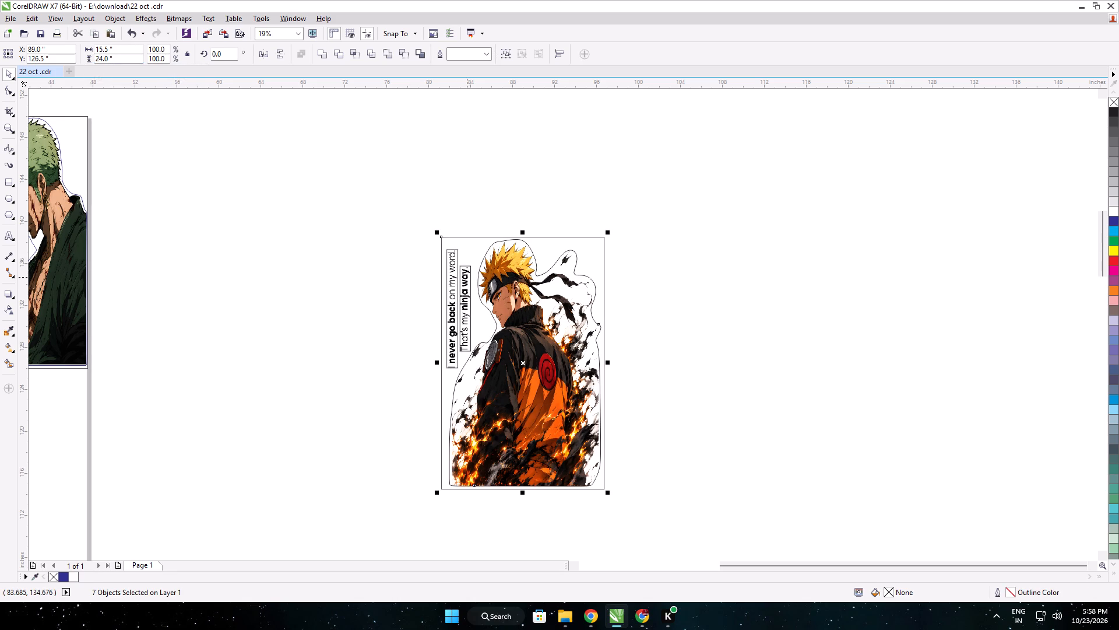
# Sample the dark blue outline colour from the Zoro poster and apply it to both quote rectangles and Naruto's contour outline.
pyautogui.moveTo(332, 268); pyautogui.dragTo(466, 268, button='middle')
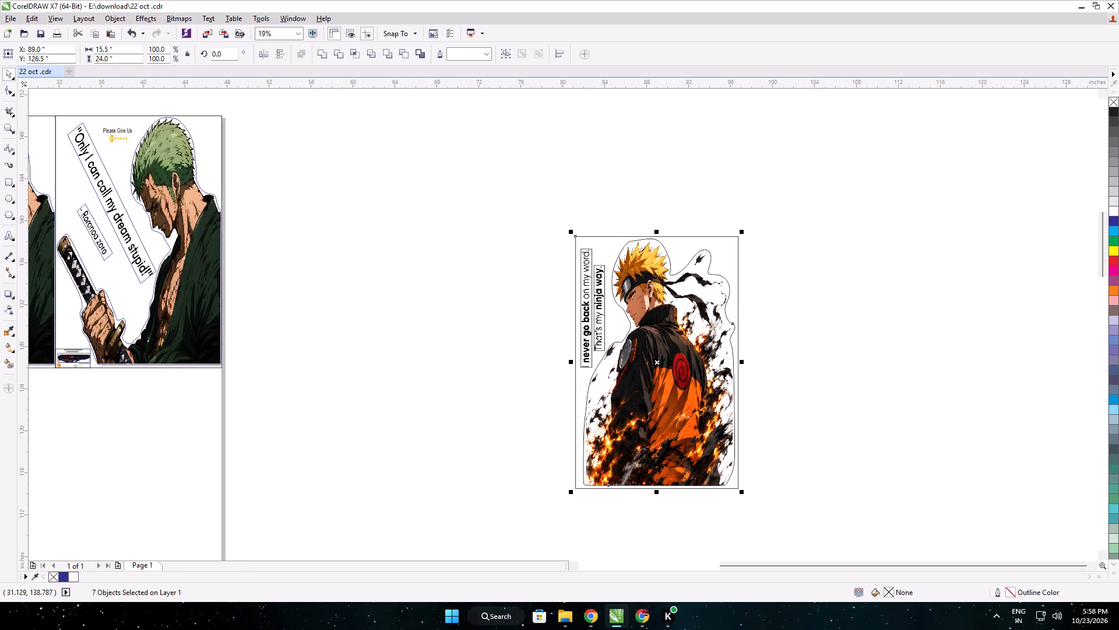
pyautogui.click(11, 329)
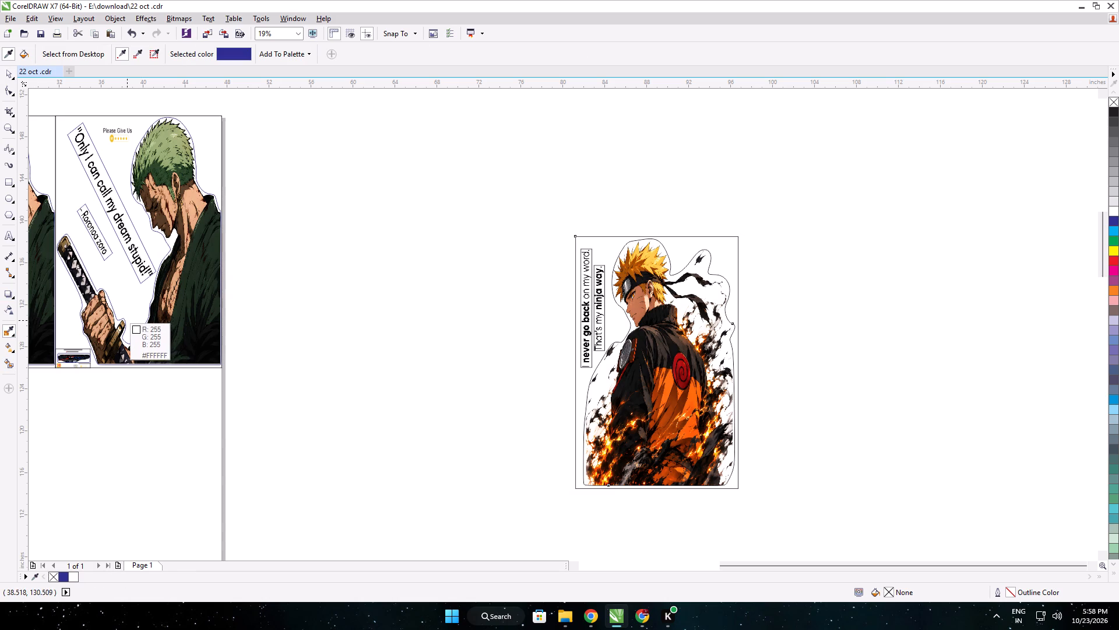
pyautogui.click(125, 320)
pyautogui.scroll(3, 610, 324)
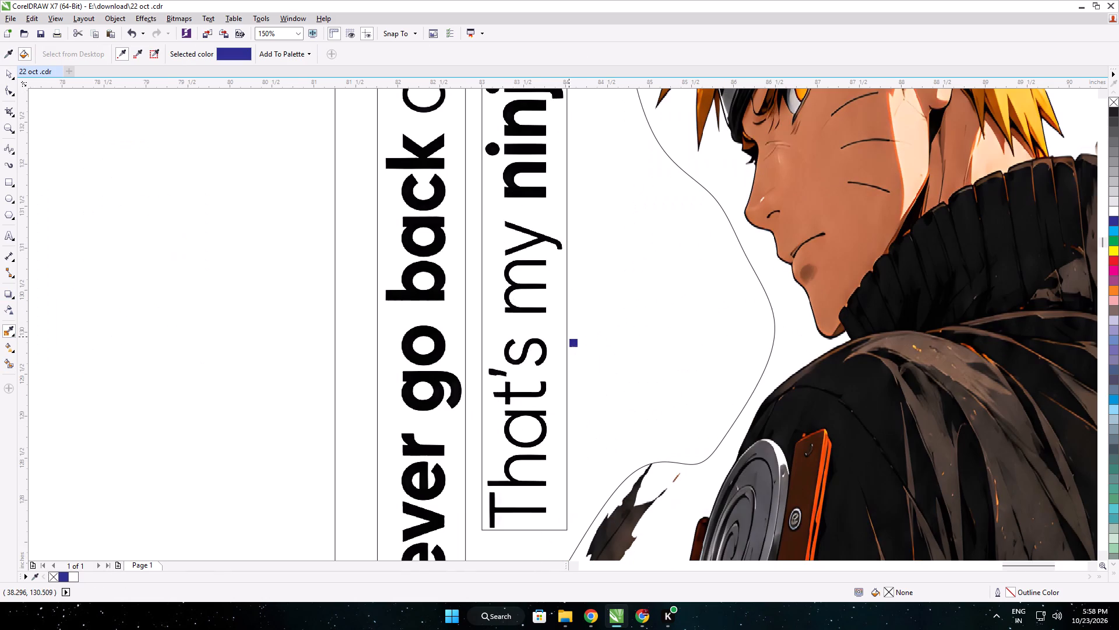
pyautogui.click(568, 328)
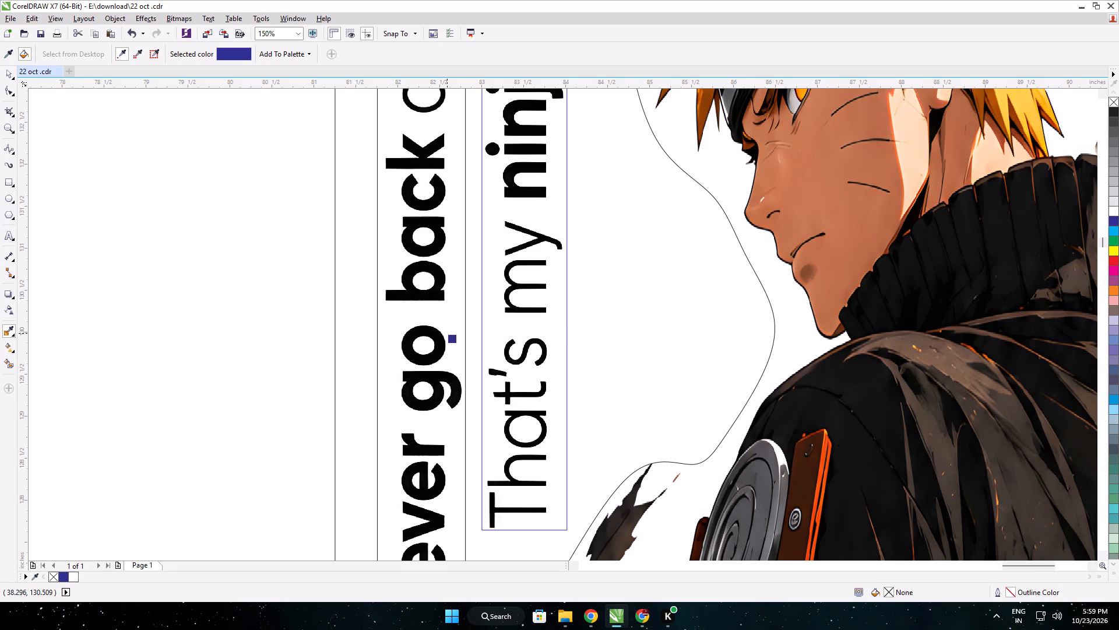
pyautogui.click(463, 321)
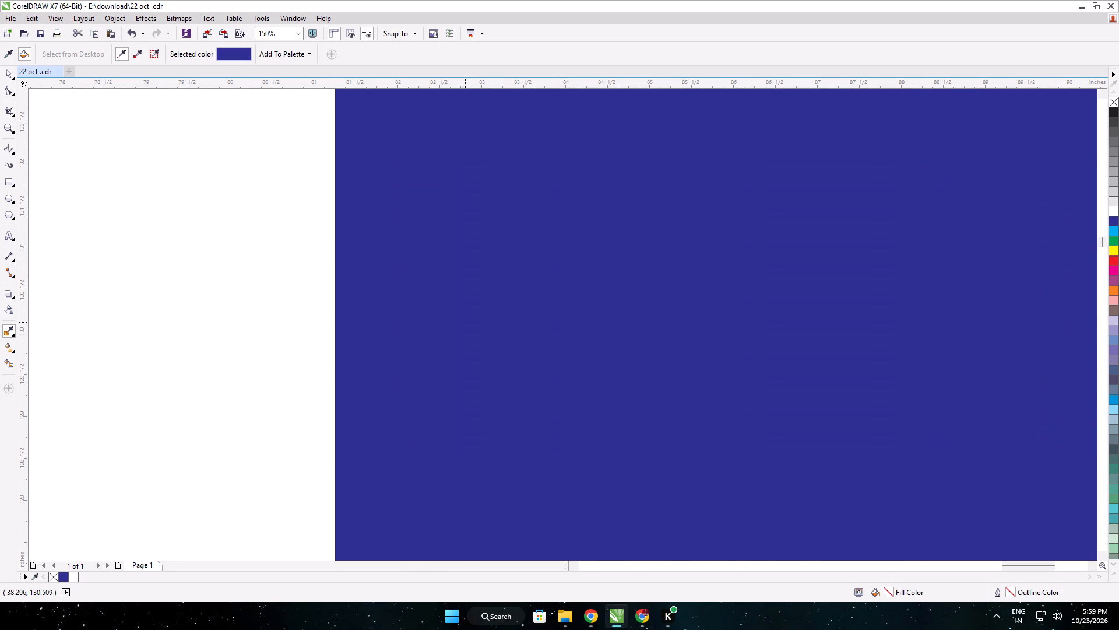
pyautogui.hotkey('ctrl', 'z')
pyautogui.click(465, 323)
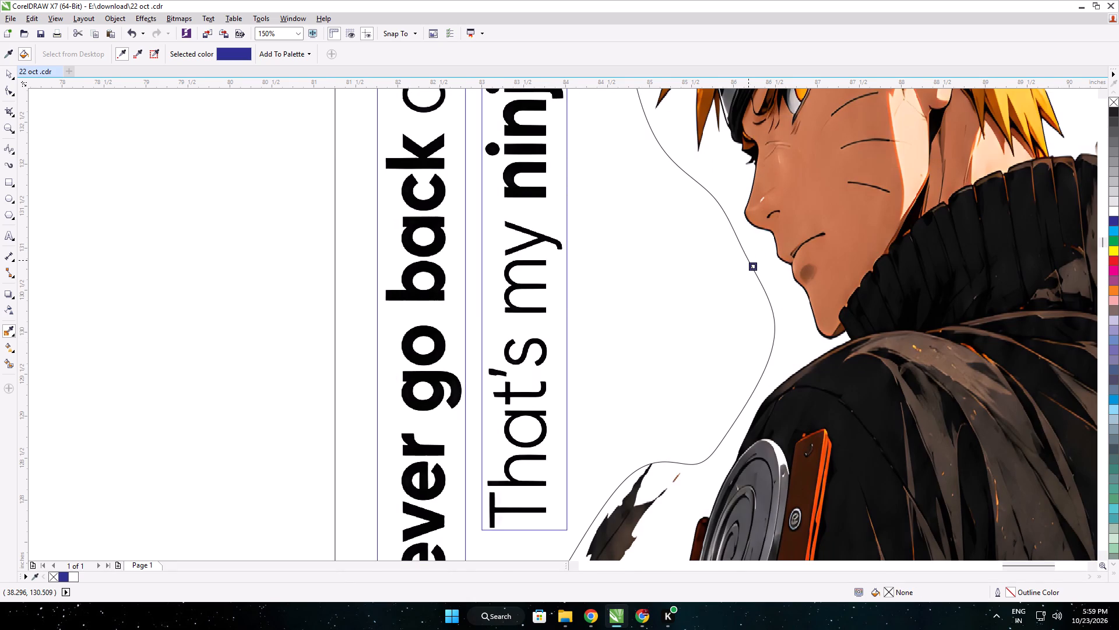
pyautogui.click(747, 261)
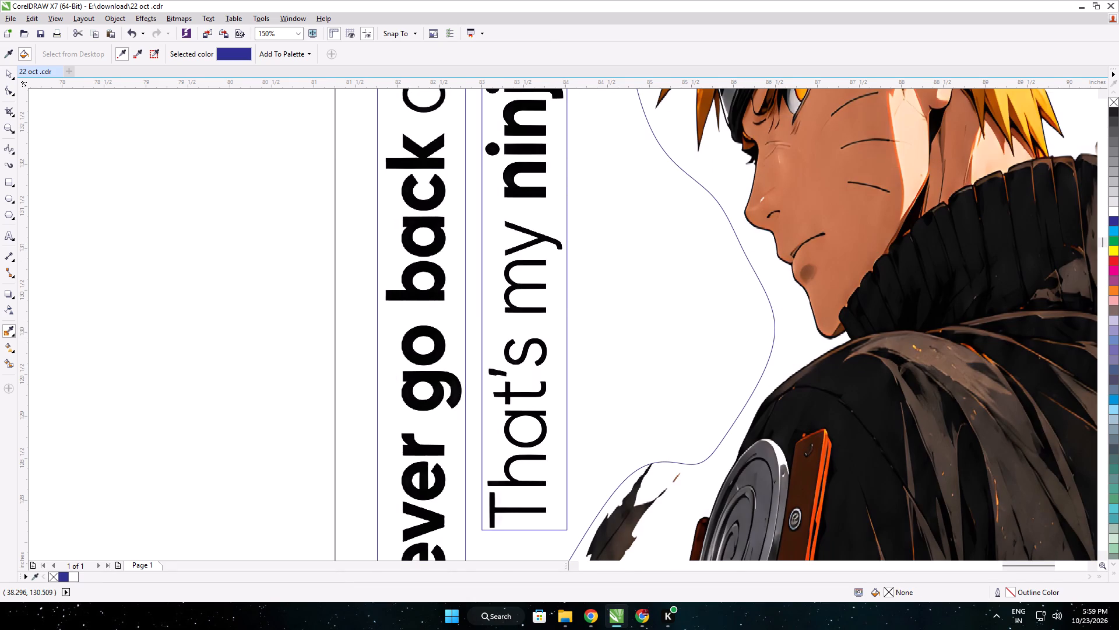
pyautogui.click(7, 76)
# Duplicate the "Please Give Us" star rating from the last Zoro poster and place it beside Naruto's hair, inside the frame's top edge.
pyautogui.scroll(-6, 278, 212)
pyautogui.moveTo(270, 216); pyautogui.dragTo(390, 246, button='middle')
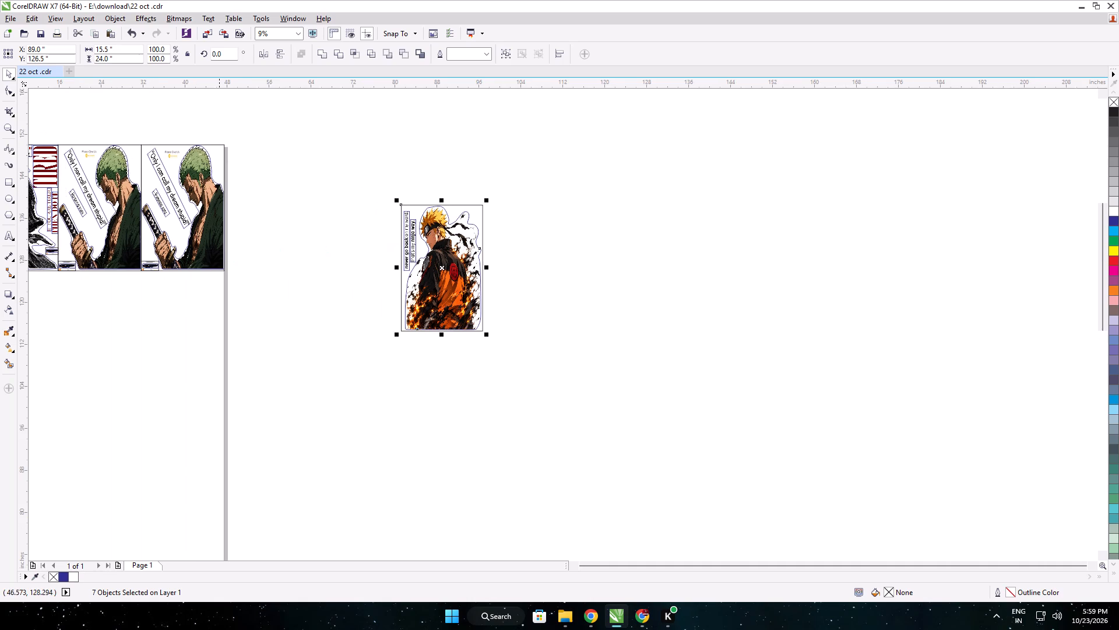
pyautogui.moveTo(154, 130); pyautogui.dragTo(190, 162)
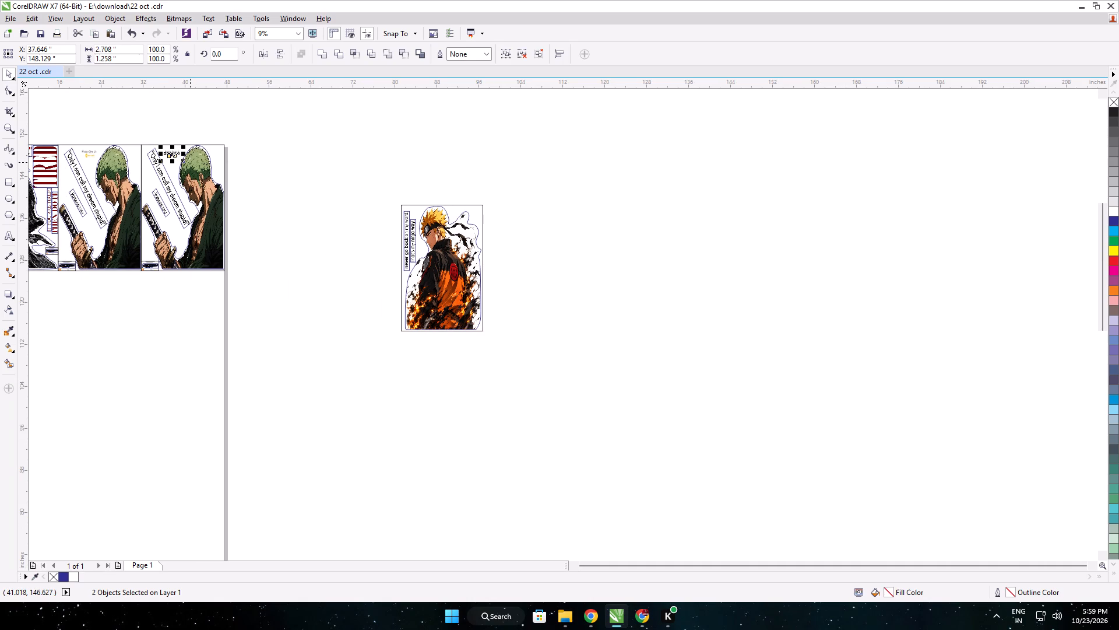
pyautogui.hotkey('ctrl', 'd')
pyautogui.moveTo(171, 152); pyautogui.dragTo(479, 218)
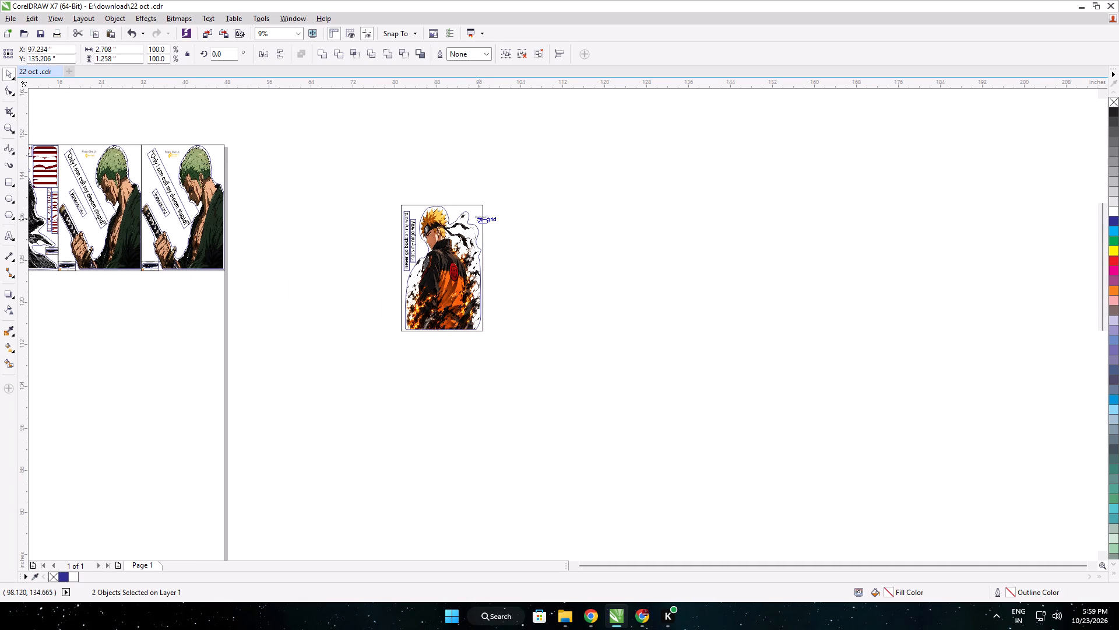
pyautogui.moveTo(479, 218); pyautogui.dragTo(475, 213)
pyautogui.scroll(5, 477, 215)
pyautogui.moveTo(462, 244); pyautogui.dragTo(529, 225, button='middle')
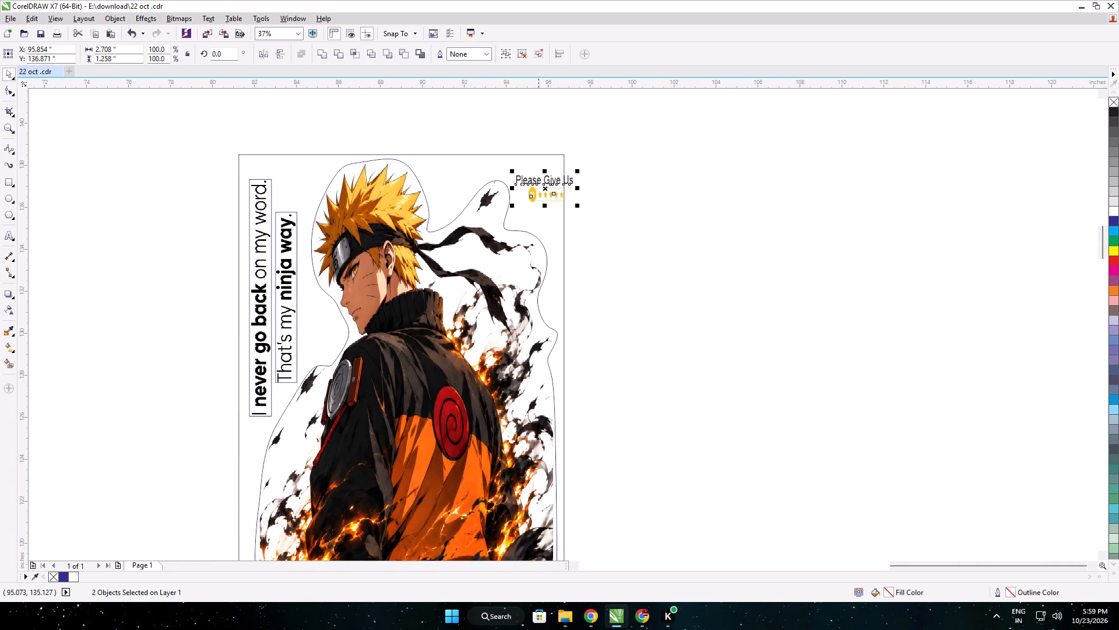
pyautogui.moveTo(545, 185); pyautogui.dragTo(449, 170)
pyautogui.click(175, 211)
# Duplicate the small car thank-you card from the last Zoro poster and fit it into the Naruto frame's upper-right corner.
pyautogui.scroll(-3, 174, 218)
pyautogui.moveTo(180, 225); pyautogui.dragTo(365, 232, button='middle')
pyautogui.moveTo(210, 279); pyautogui.dragTo(316, 295, button='middle')
pyautogui.moveTo(251, 309); pyautogui.dragTo(207, 269)
pyautogui.hotkey('ctrl', 'd')
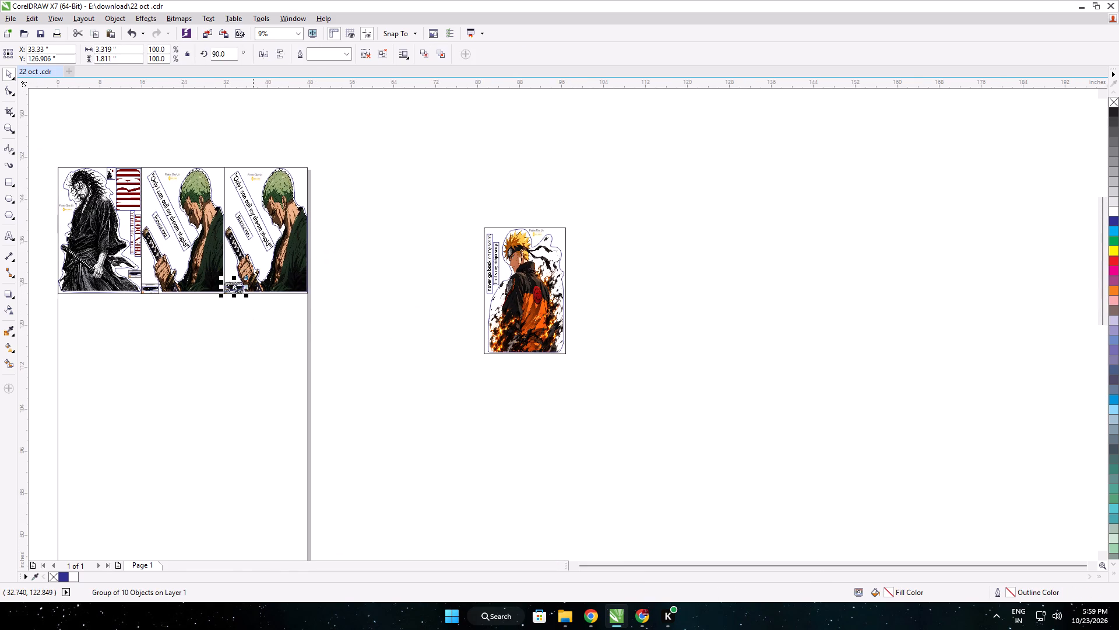
pyautogui.moveTo(234, 287); pyautogui.dragTo(556, 233)
pyautogui.scroll(2, 556, 233)
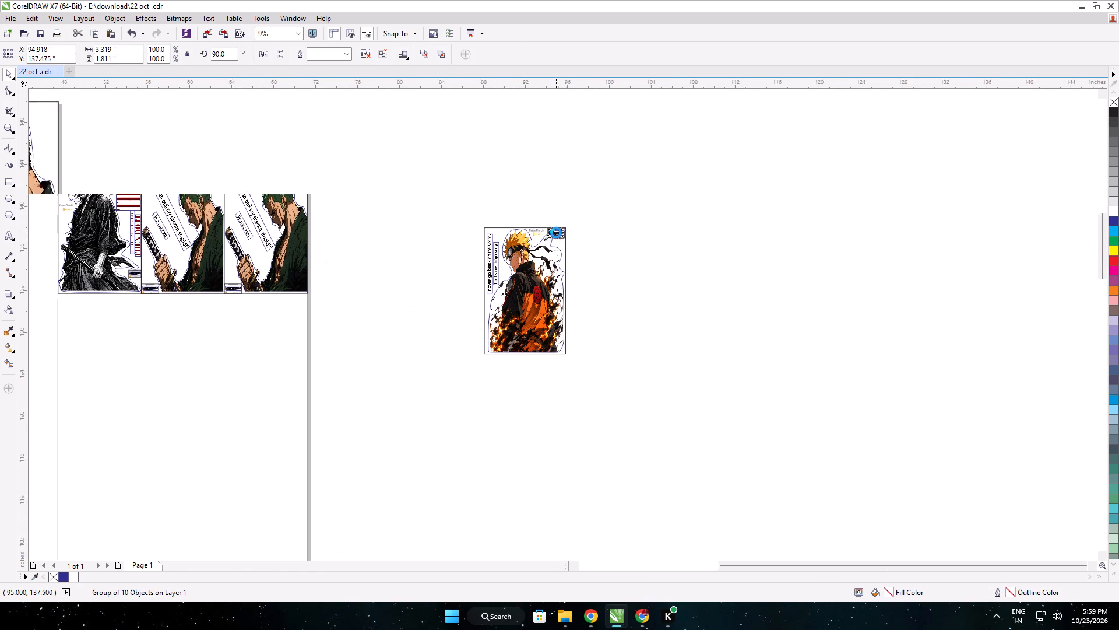
pyautogui.scroll(2, 556, 233)
pyautogui.moveTo(558, 230); pyautogui.dragTo(564, 228)
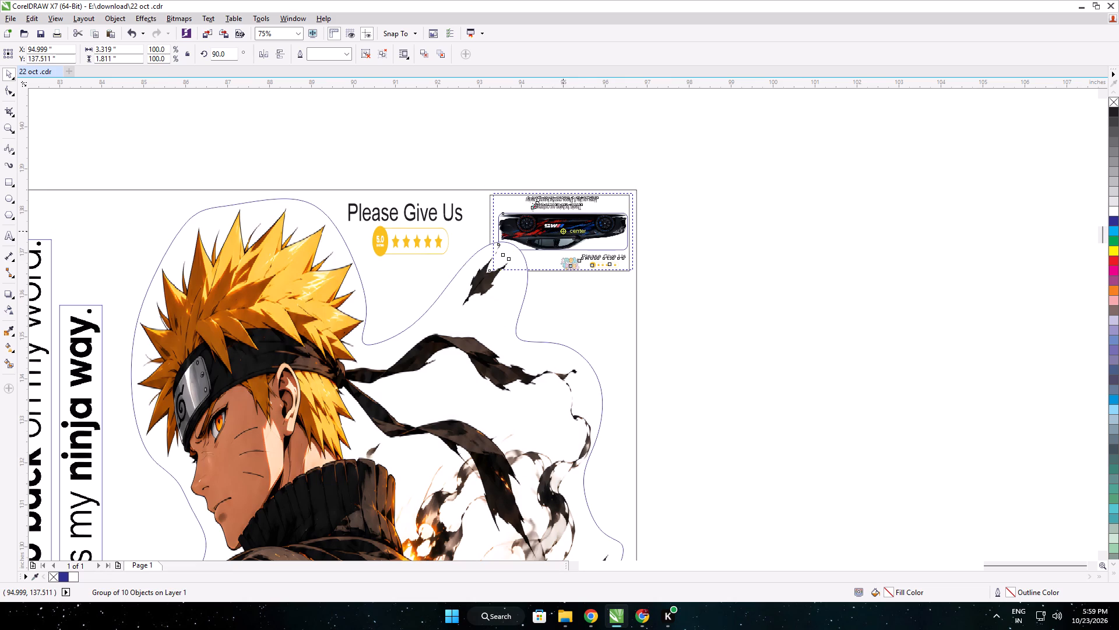
pyautogui.moveTo(564, 228); pyautogui.dragTo(567, 225)
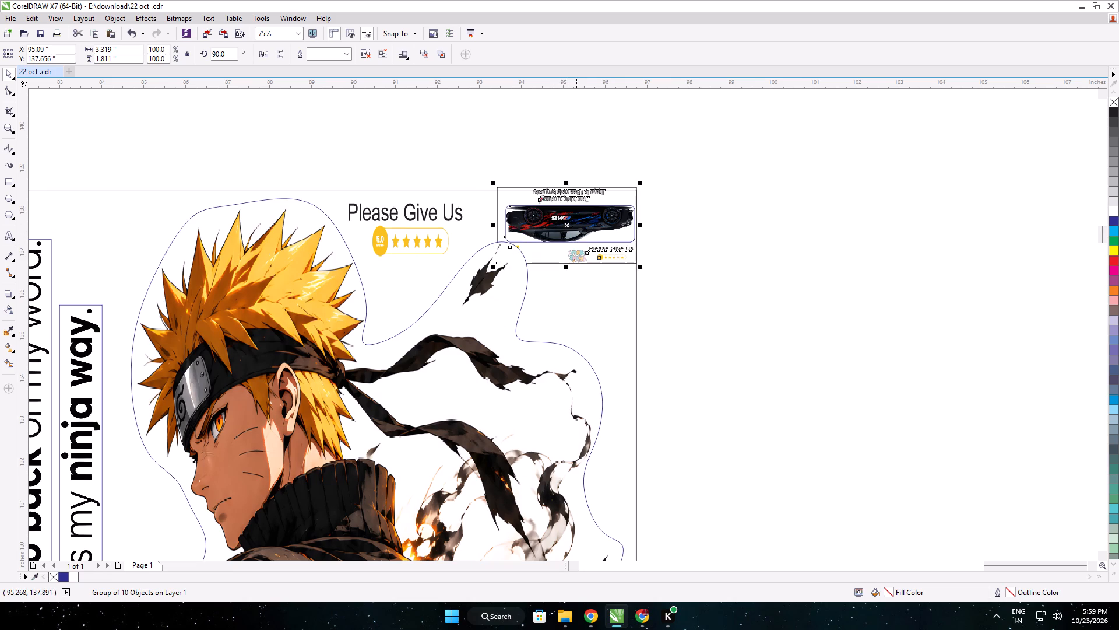
pyautogui.press('Down')
pyautogui.press('Down')
pyautogui.press('Down')
pyautogui.press('Down')
pyautogui.press('Down')
pyautogui.press('Down')
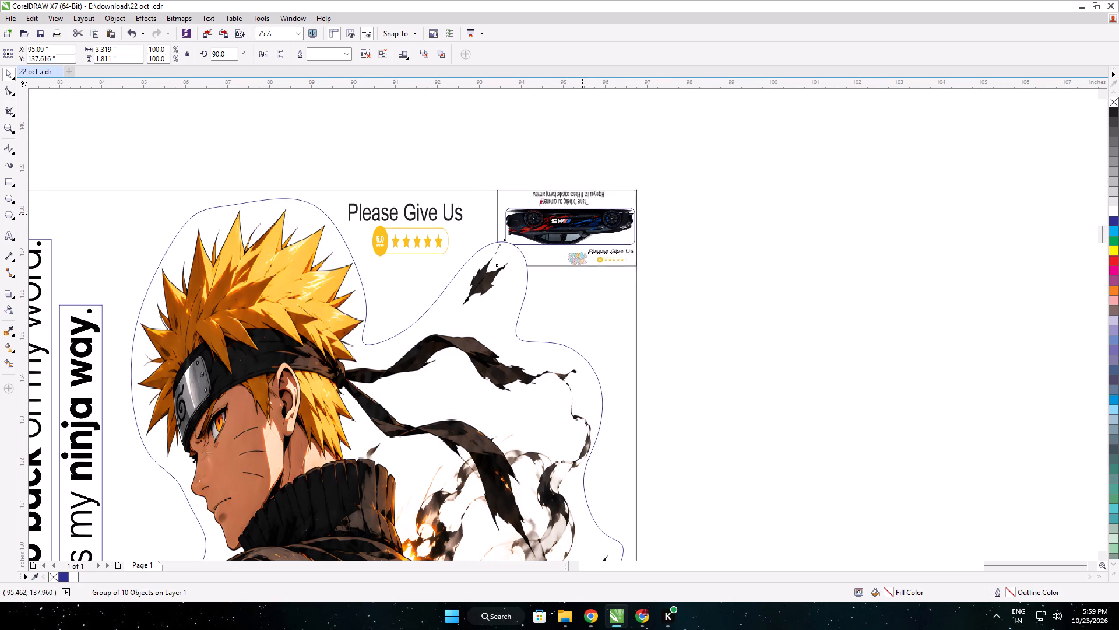
# Scale the car thank-you card down proportionally towards the Naruto frame's upper-right corner.
pyautogui.moveTo(495, 268); pyautogui.dragTo(507, 257)
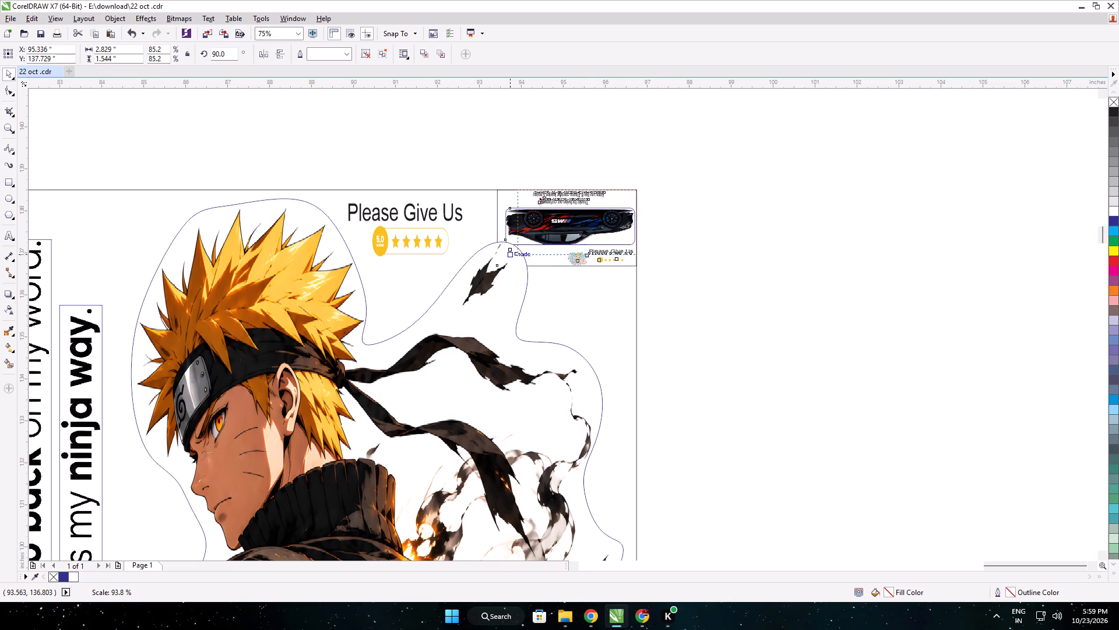
pyautogui.moveTo(507, 257); pyautogui.dragTo(512, 254)
pyautogui.click(716, 277)
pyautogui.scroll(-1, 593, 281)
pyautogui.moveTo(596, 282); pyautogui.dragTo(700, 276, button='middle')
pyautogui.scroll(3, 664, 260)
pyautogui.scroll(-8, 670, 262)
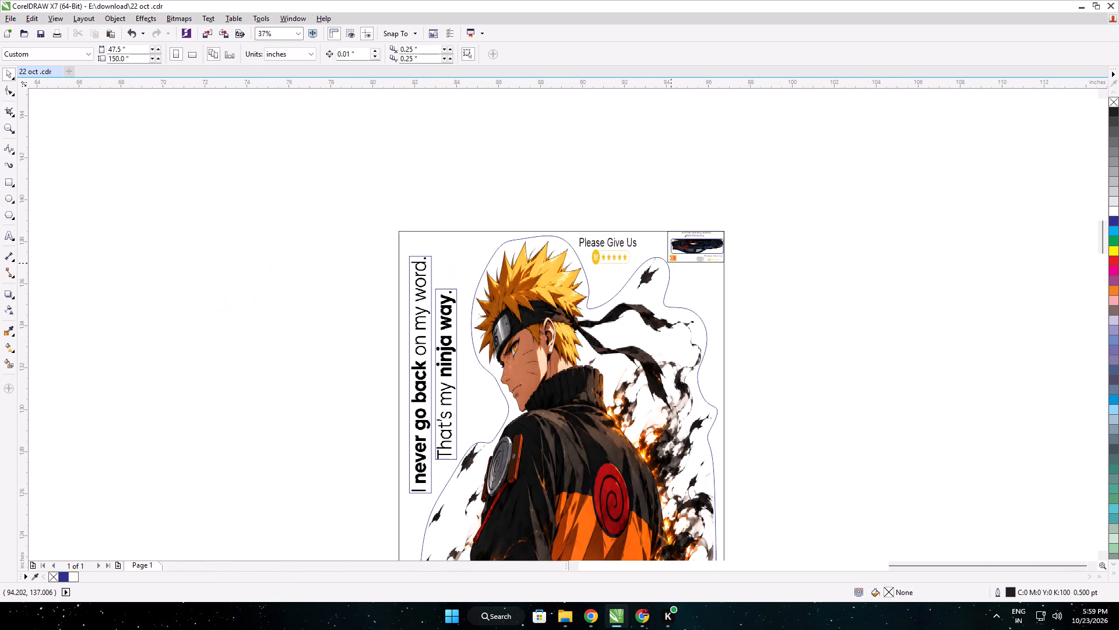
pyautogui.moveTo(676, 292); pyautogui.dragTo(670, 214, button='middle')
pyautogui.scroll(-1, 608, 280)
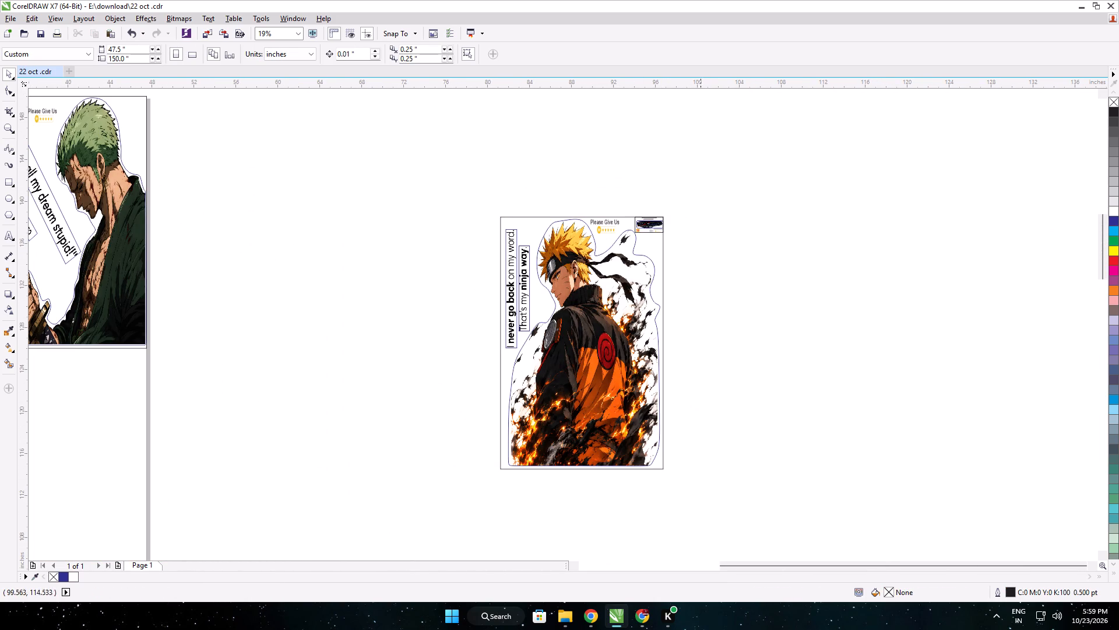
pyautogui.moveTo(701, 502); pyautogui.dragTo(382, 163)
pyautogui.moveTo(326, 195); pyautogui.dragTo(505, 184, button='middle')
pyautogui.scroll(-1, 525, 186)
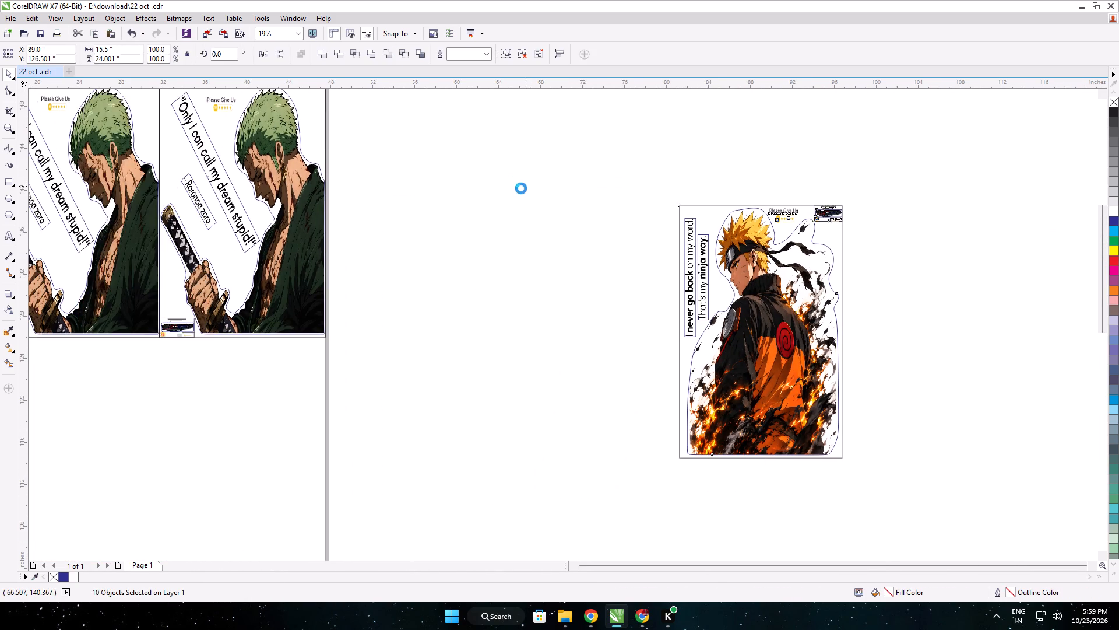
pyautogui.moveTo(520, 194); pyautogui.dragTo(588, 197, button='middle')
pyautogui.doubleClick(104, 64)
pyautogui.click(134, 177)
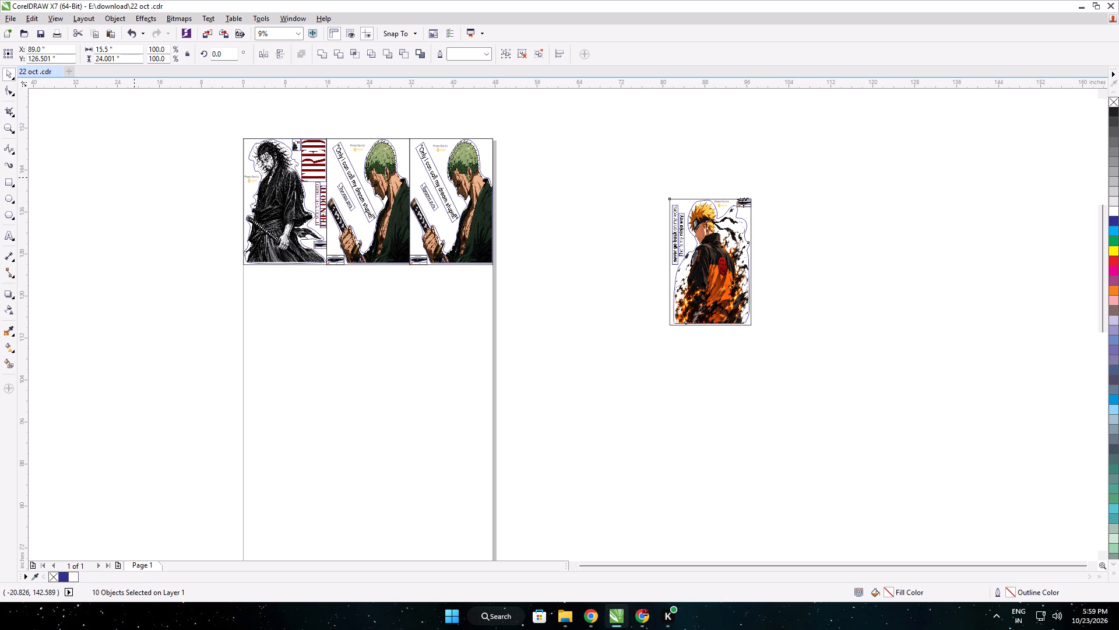
# Select the samurai poster and both Zoro posters together and set their height to 22.5 inches.
pyautogui.moveTo(208, 121); pyautogui.dragTo(532, 316)
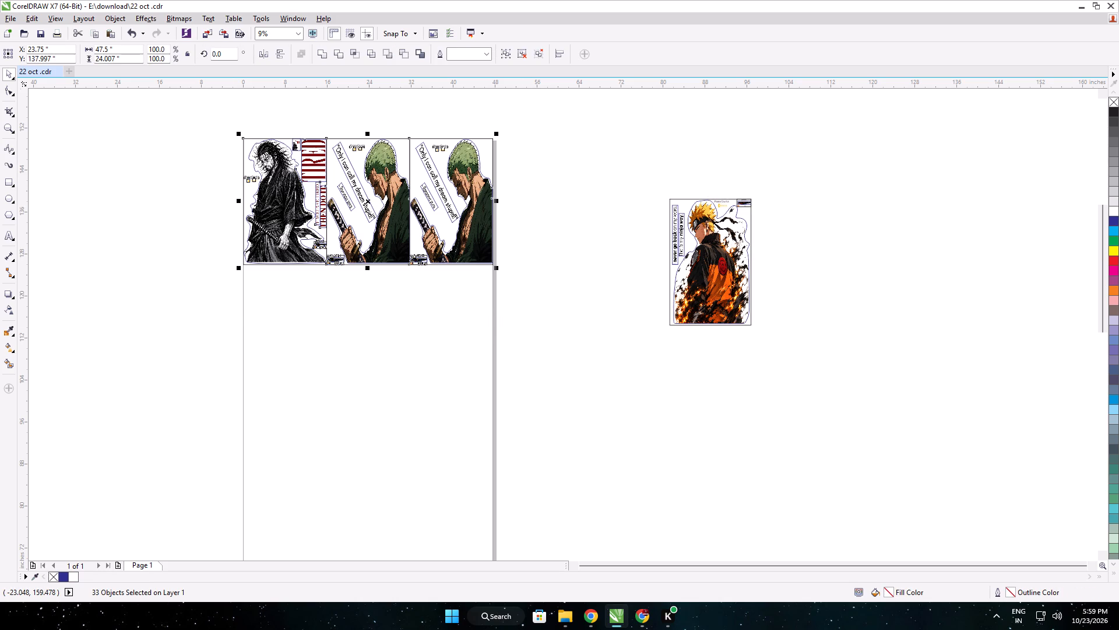
pyautogui.doubleClick(105, 60)
pyautogui.write('22')
pyautogui.write('.5')
pyautogui.press('Return')
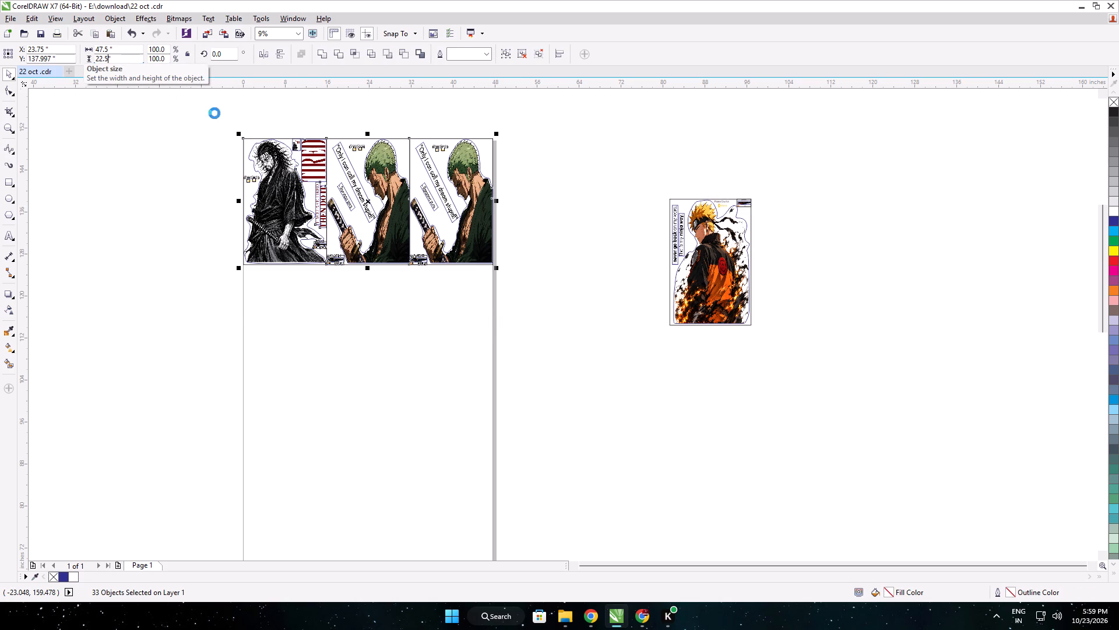
# Move the three selected posters up until their top edge meets the page's top edge.
pyautogui.scroll(2, 293, 150)
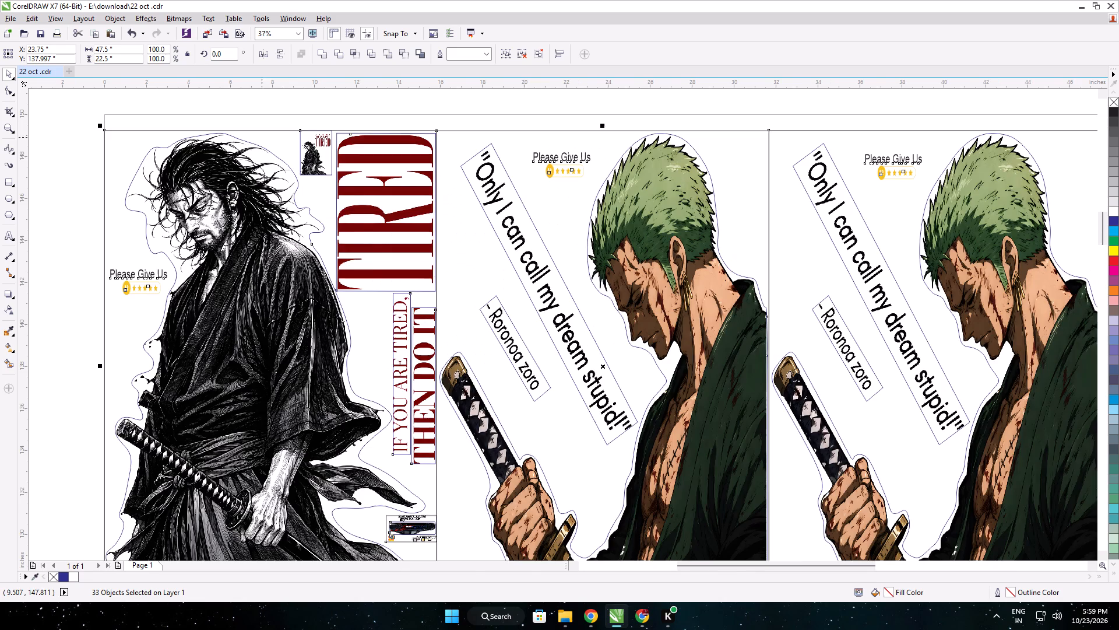
pyautogui.moveTo(262, 137); pyautogui.dragTo(439, 253, button='middle')
pyautogui.scroll(1, 266, 143)
pyautogui.scroll(1, 448, 256)
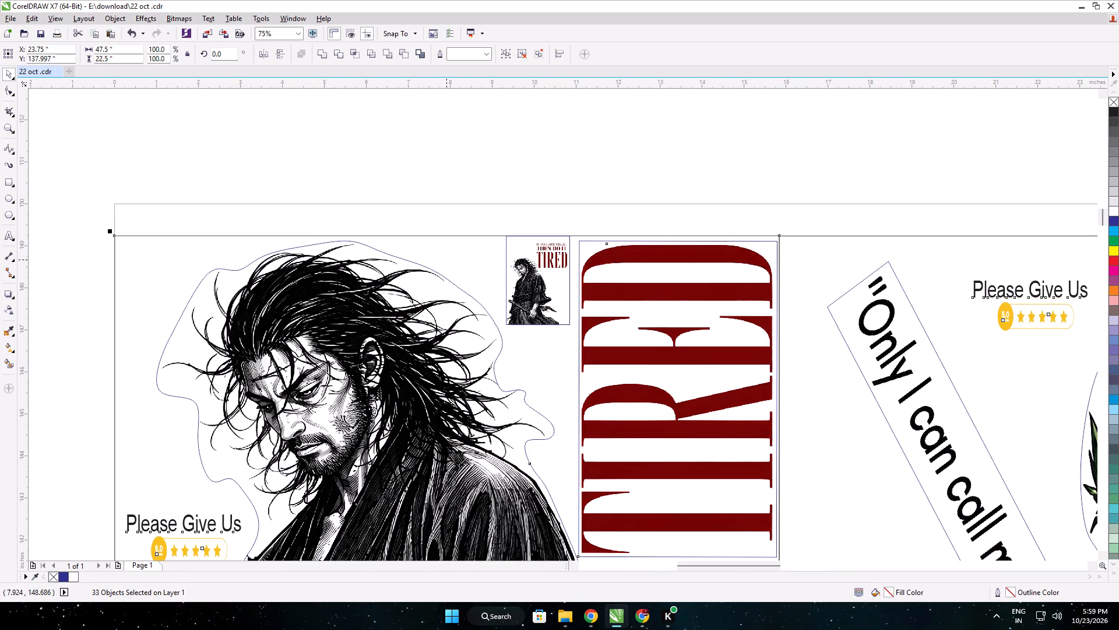
pyautogui.moveTo(445, 256); pyautogui.dragTo(442, 230)
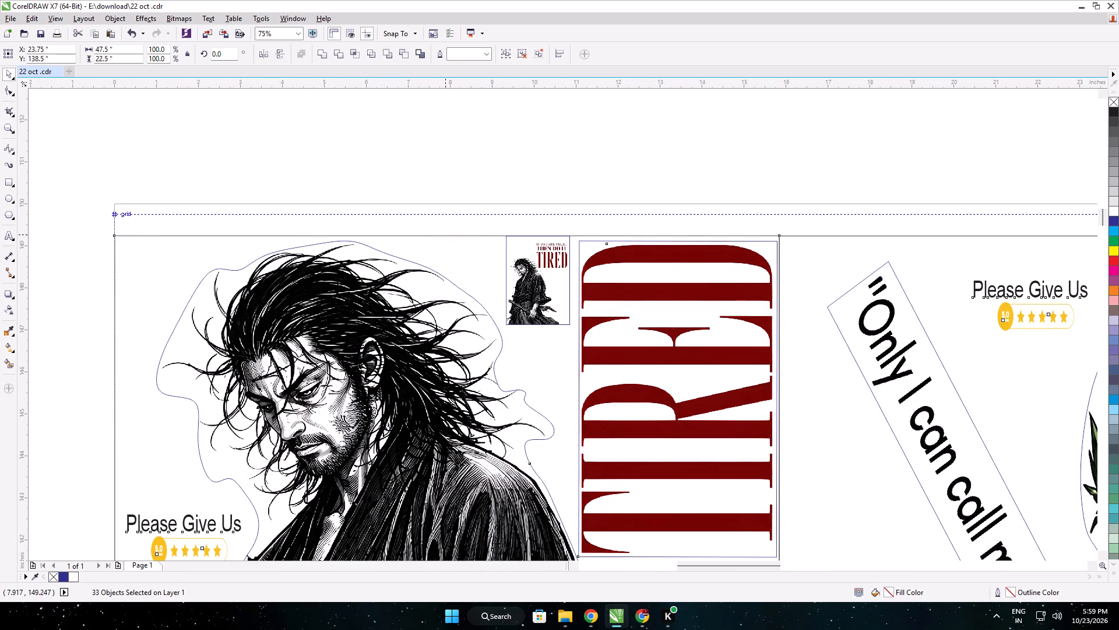
pyautogui.moveTo(442, 230); pyautogui.dragTo(445, 226)
pyautogui.scroll(2, 122, 204)
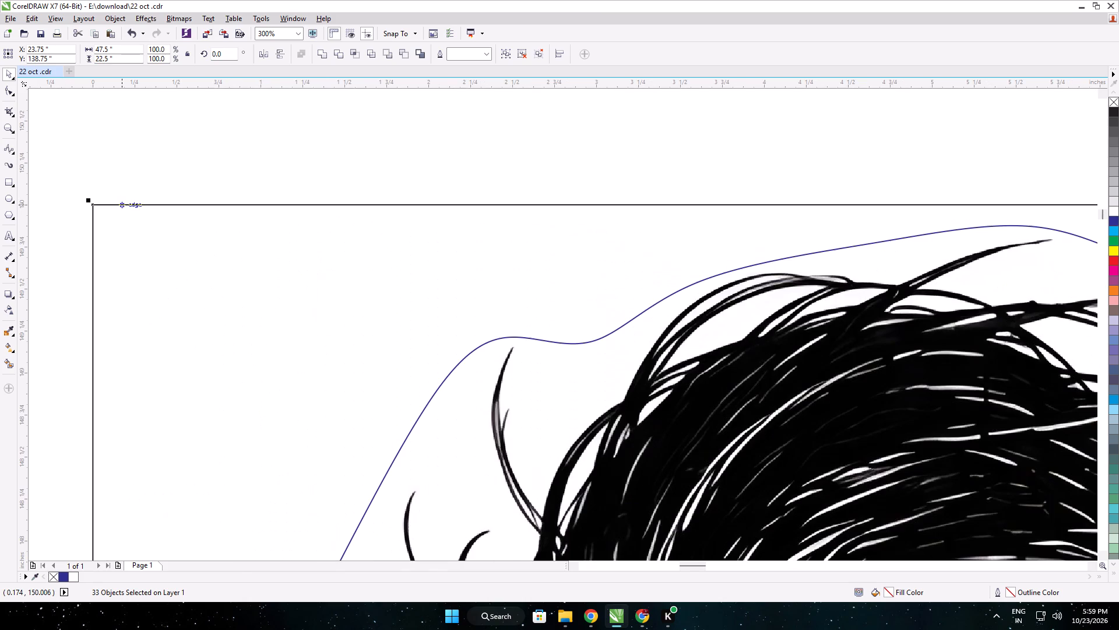
pyautogui.scroll(-11, 124, 206)
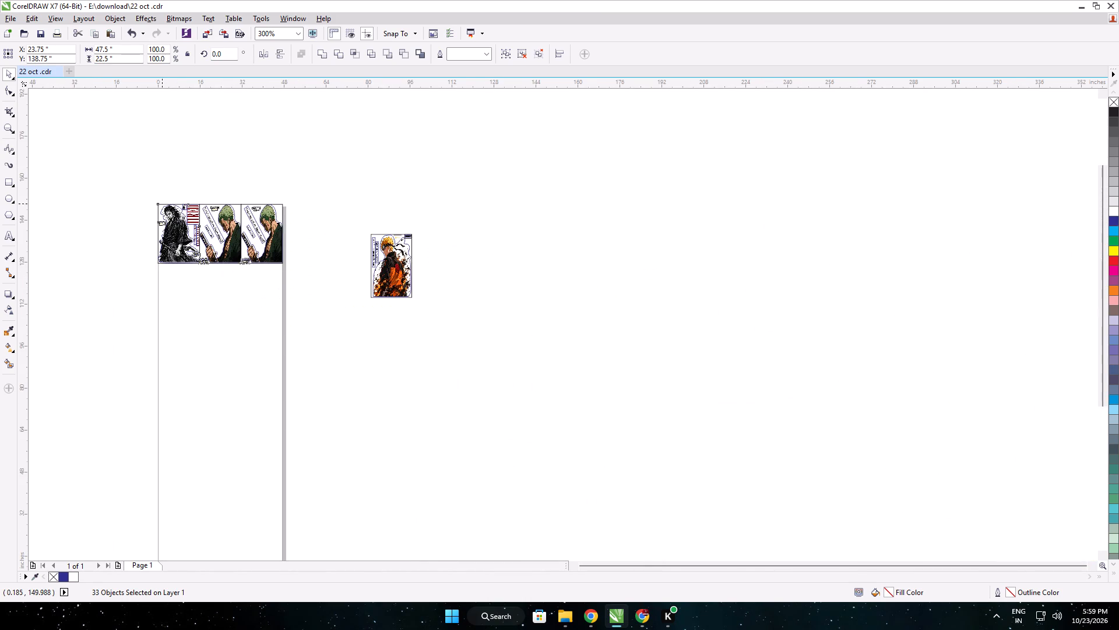
pyautogui.scroll(1, 333, 239)
pyautogui.click(339, 248)
# Select the complete Naruto design with its frame and set its height to 22.5 inches.
pyautogui.moveTo(391, 331); pyautogui.dragTo(541, 348, button='middle')
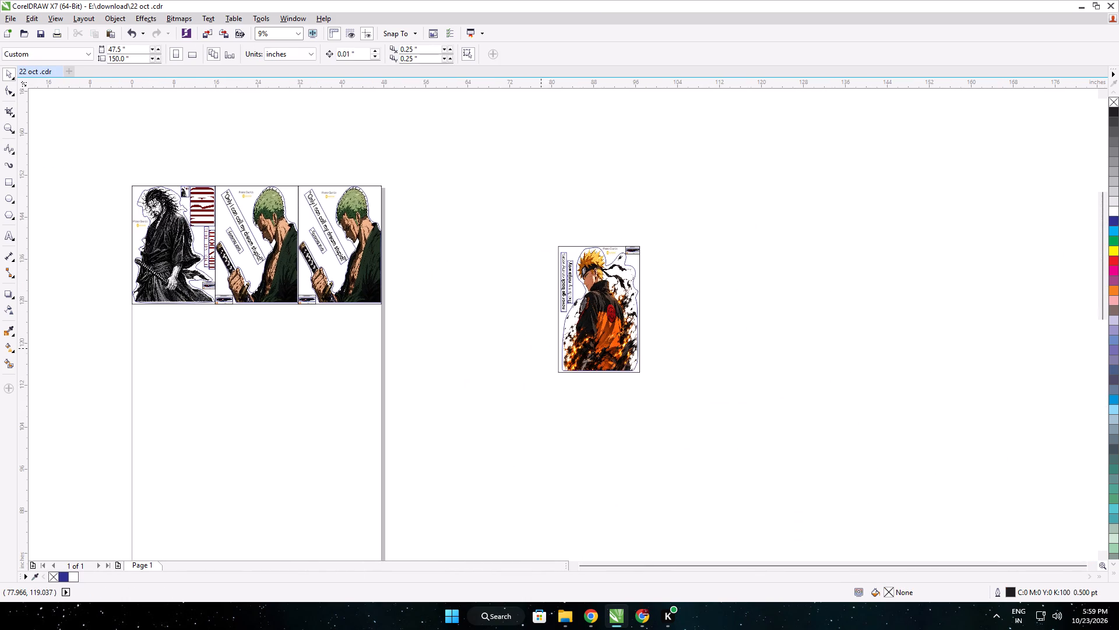
pyautogui.moveTo(675, 398); pyautogui.dragTo(532, 225)
pyautogui.doubleClick(107, 61)
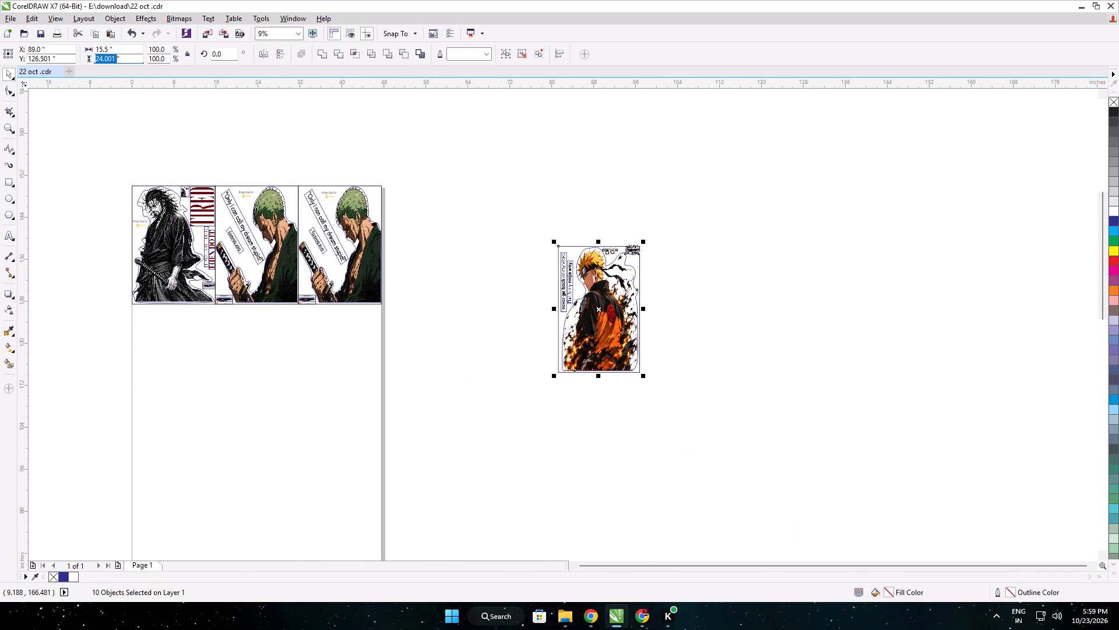
pyautogui.press('2')
pyautogui.write('2.')
pyautogui.press('5')
pyautogui.press('Return')
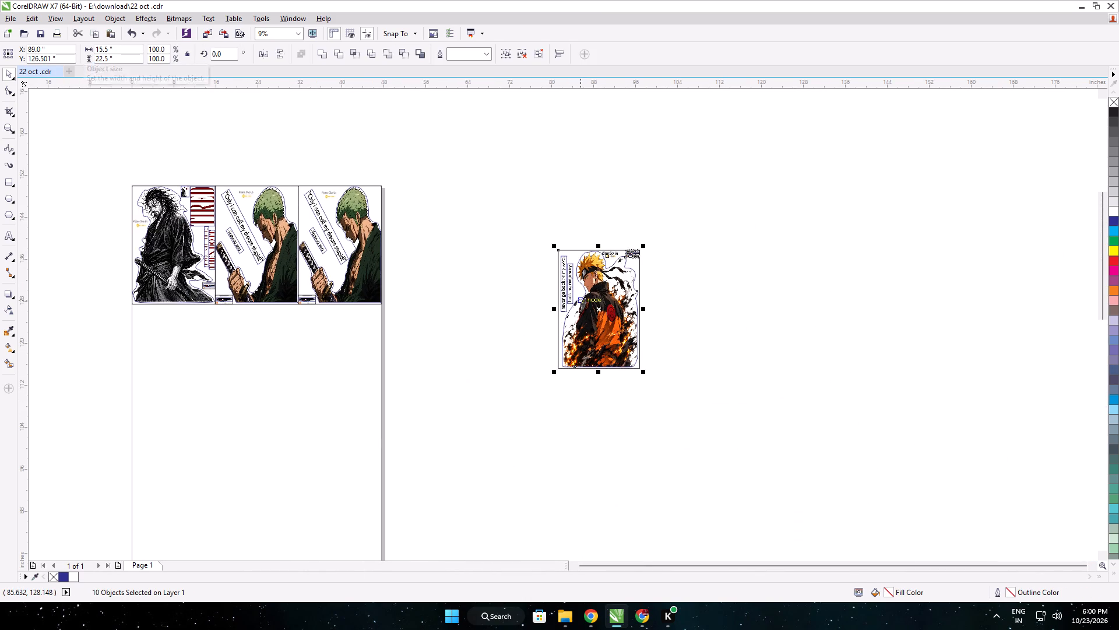
# Move the Naruto design onto the page directly beneath the samurai poster, aligning it with the page's left edge and the poster's bottom line.
pyautogui.moveTo(581, 301); pyautogui.dragTo(154, 354)
pyautogui.scroll(3, 136, 310)
pyautogui.moveTo(128, 293); pyautogui.dragTo(217, 306, button='middle')
pyautogui.scroll(1, 135, 297)
pyautogui.scroll(1, 200, 305)
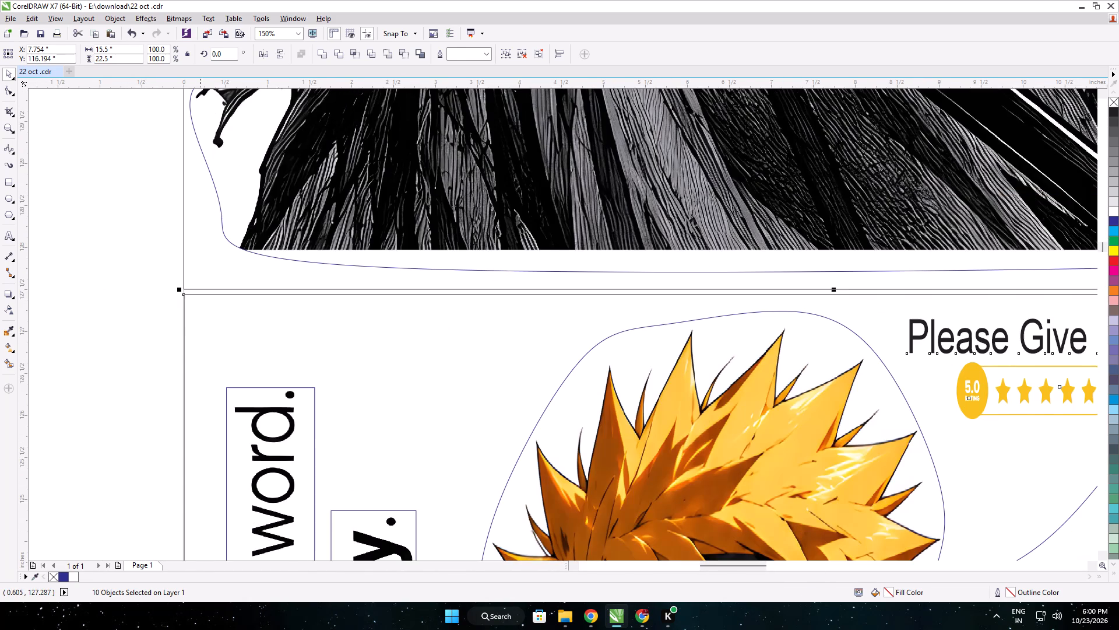
pyautogui.moveTo(216, 324); pyautogui.dragTo(215, 318)
pyautogui.scroll(2, 192, 297)
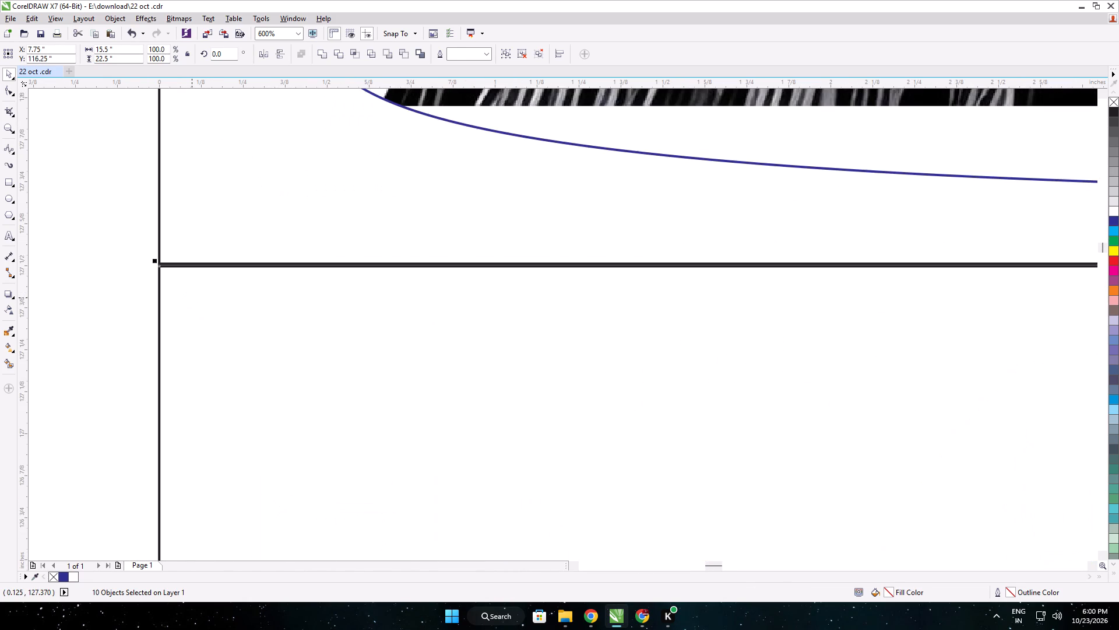
pyautogui.scroll(1, 192, 296)
pyautogui.press('Up')
pyautogui.press('Down')
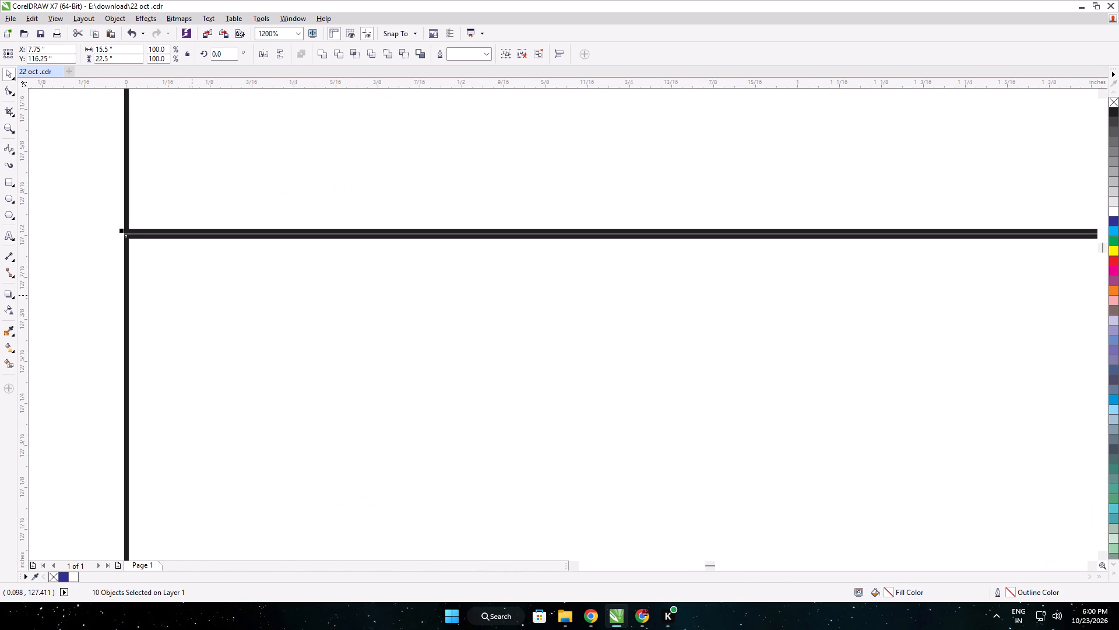
pyautogui.press('Up')
pyautogui.press('Down')
pyautogui.scroll(-2, 192, 295)
pyautogui.press('Up')
pyautogui.scroll(-7, 193, 296)
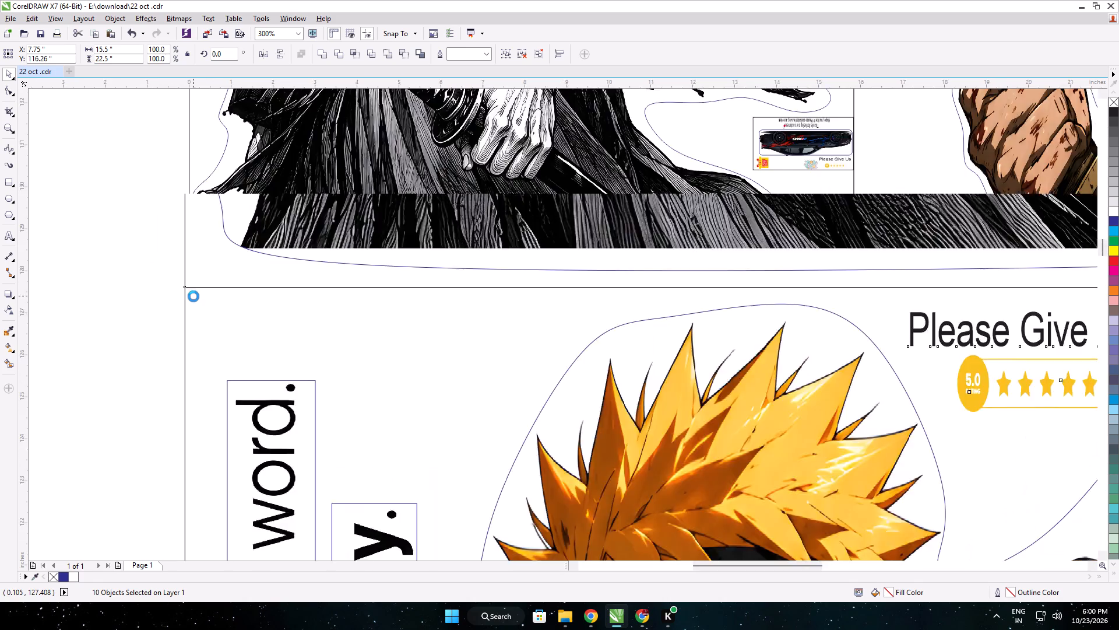
# Switch to Chrome and download the finished 400% upscale of the Baby Krishna and calf image from Img.Upscaler.
pyautogui.click(98, 301)
pyautogui.scroll(-3, 146, 289)
pyautogui.moveTo(293, 279); pyautogui.dragTo(368, 257, button='middle')
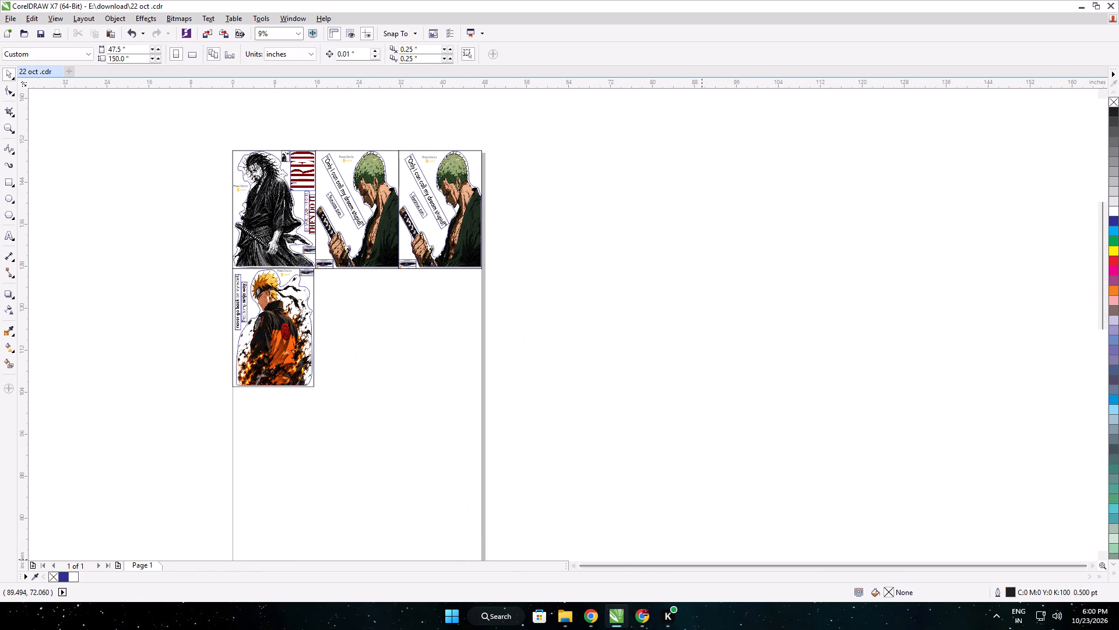
pyautogui.click(589, 619)
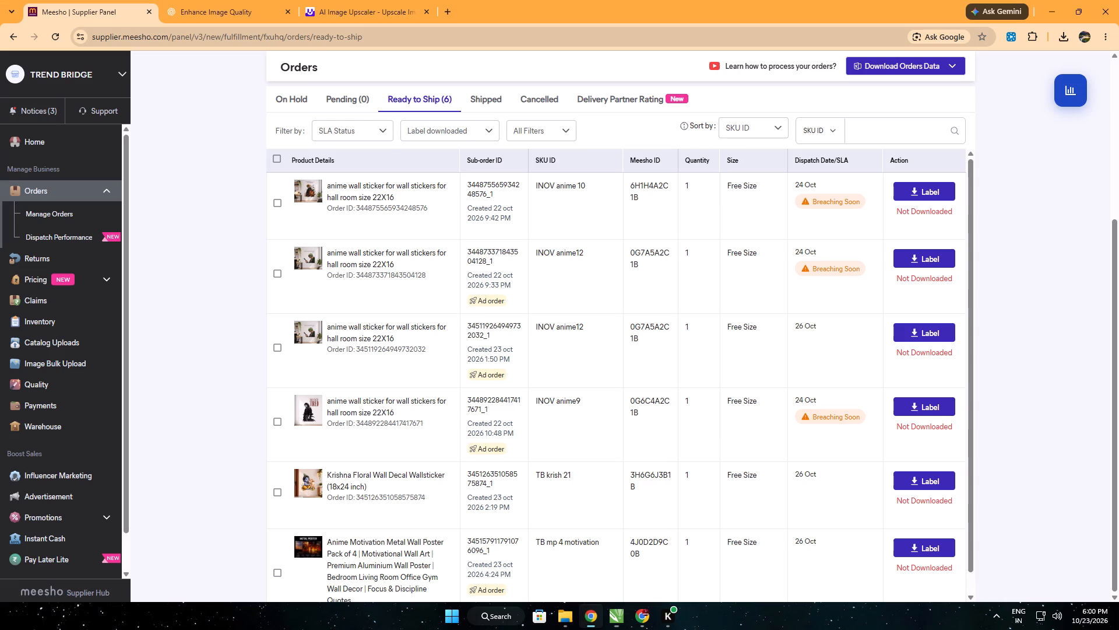
pyautogui.click(339, 8)
pyautogui.click(677, 398)
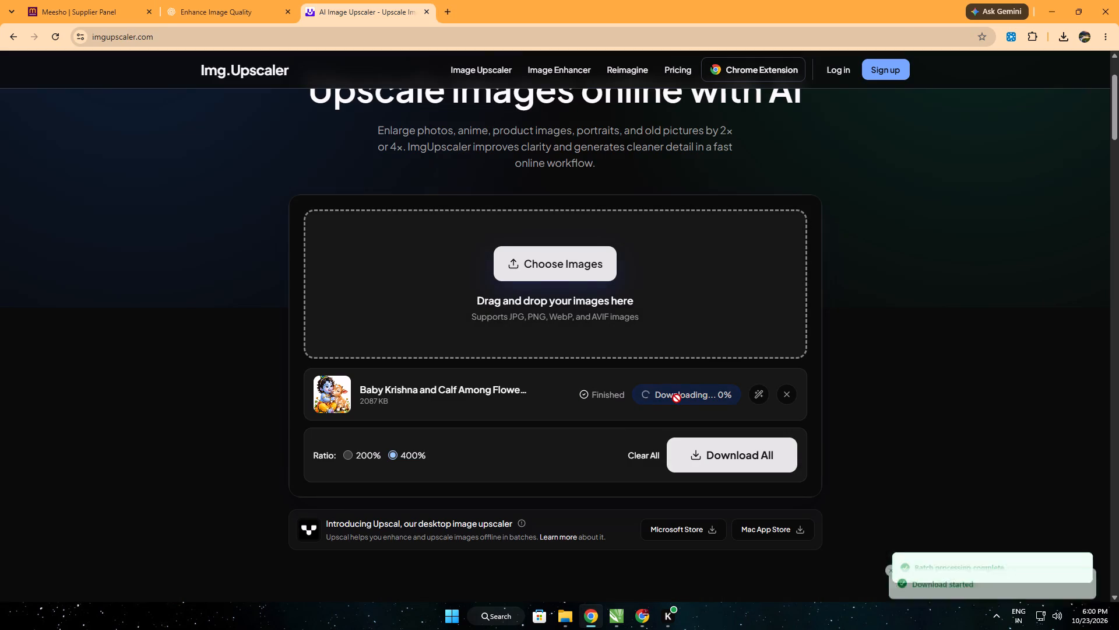
pyautogui.click(240, 0)
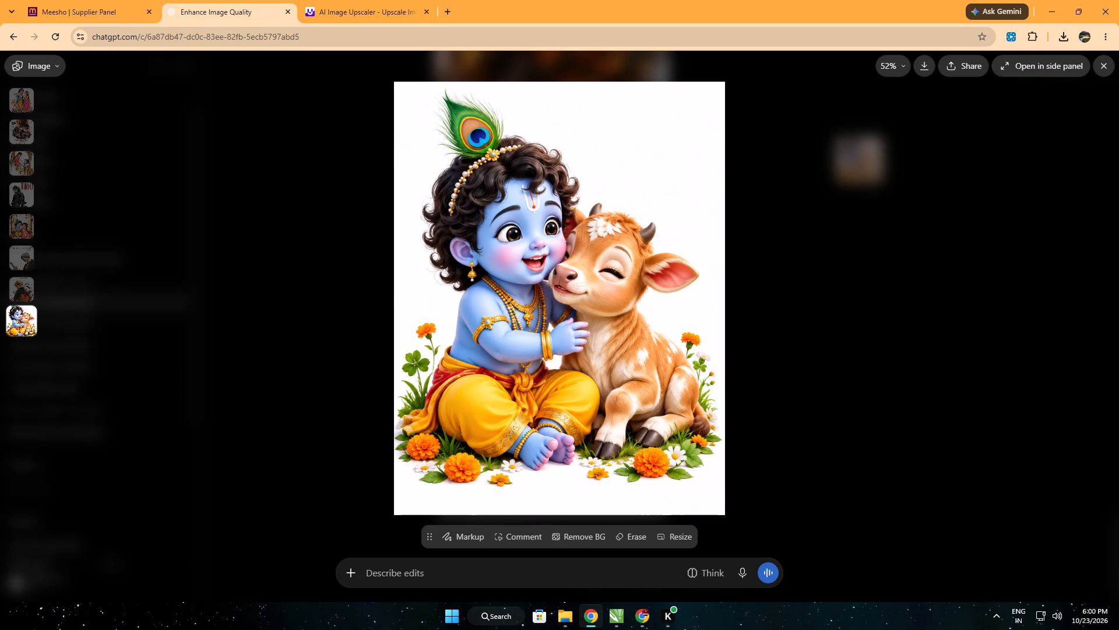
pyautogui.click(57, 0)
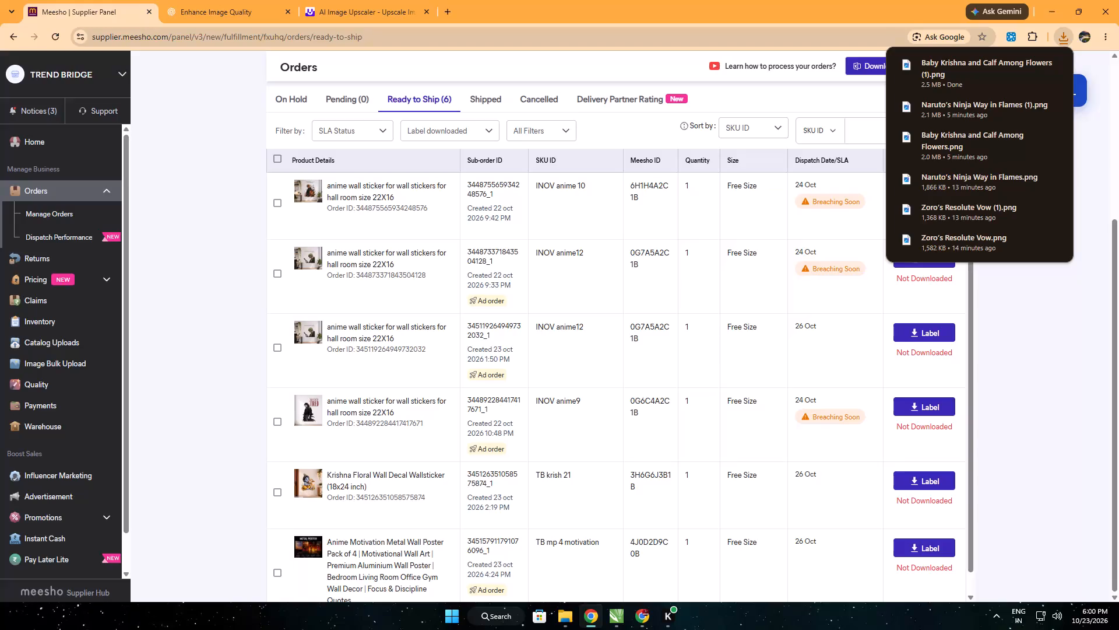
# Back in CorelDRAW, import "Baby Krishna and Calf Among Flowers (1).png" and place it in the empty area beside the page.
pyautogui.click(618, 611)
pyautogui.moveTo(733, 395); pyautogui.dragTo(660, 407, button='middle')
pyautogui.hotkey('ctrl', 'i')
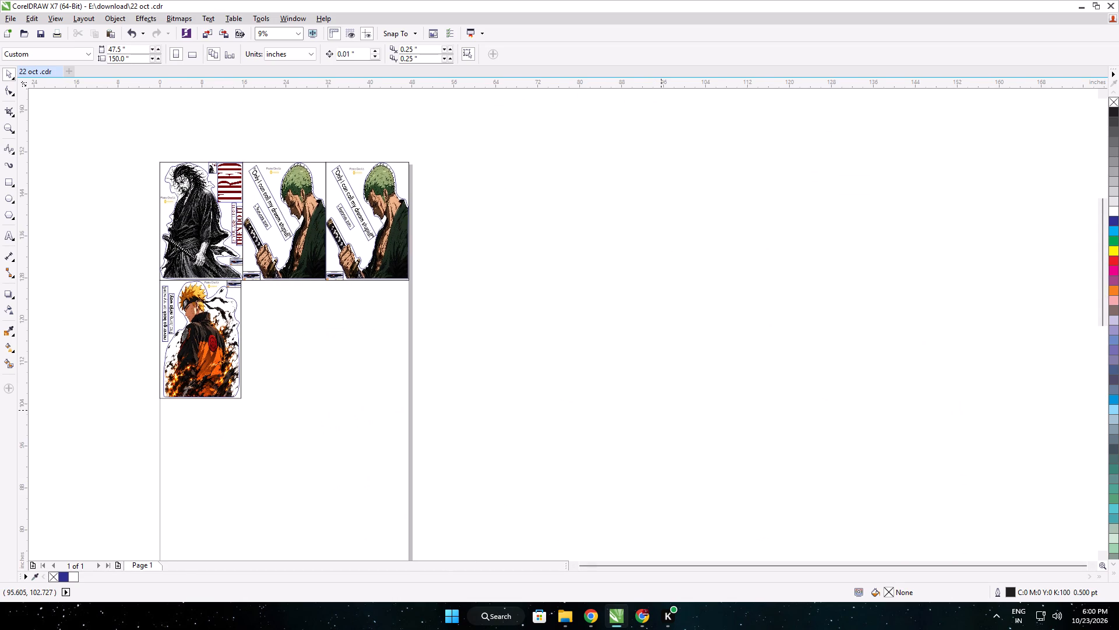
pyautogui.click(530, 266)
pyautogui.press('Return')
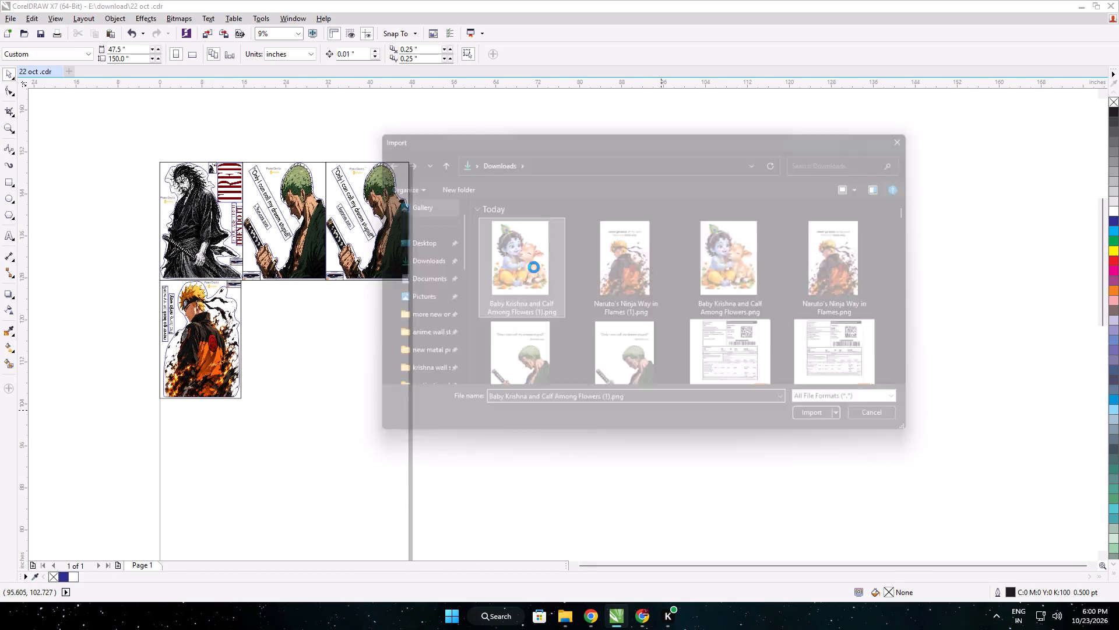
pyautogui.click(628, 299)
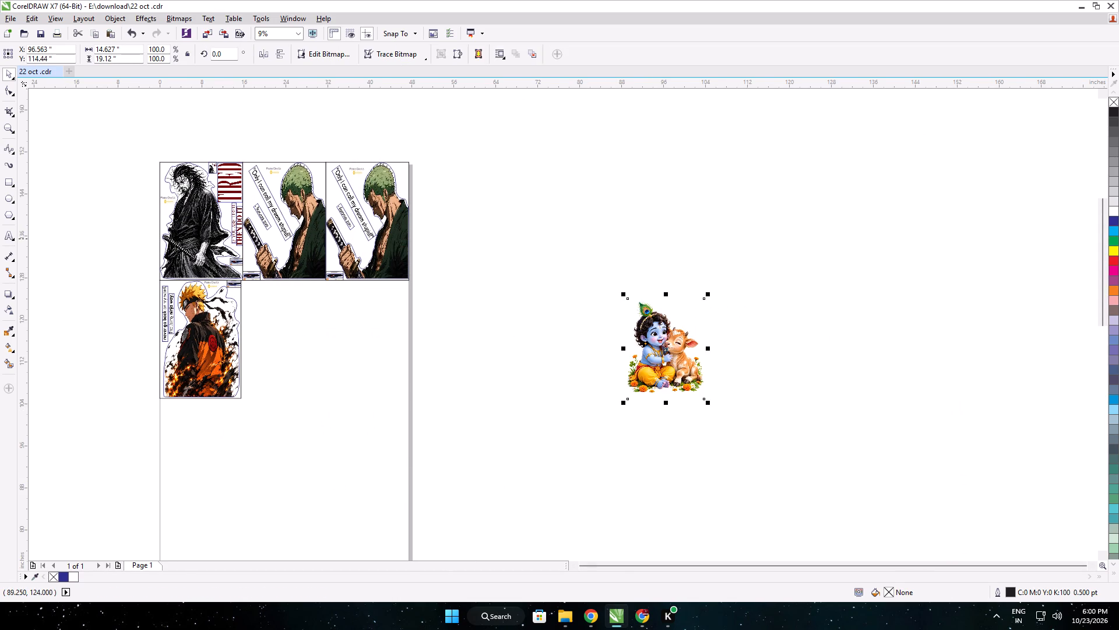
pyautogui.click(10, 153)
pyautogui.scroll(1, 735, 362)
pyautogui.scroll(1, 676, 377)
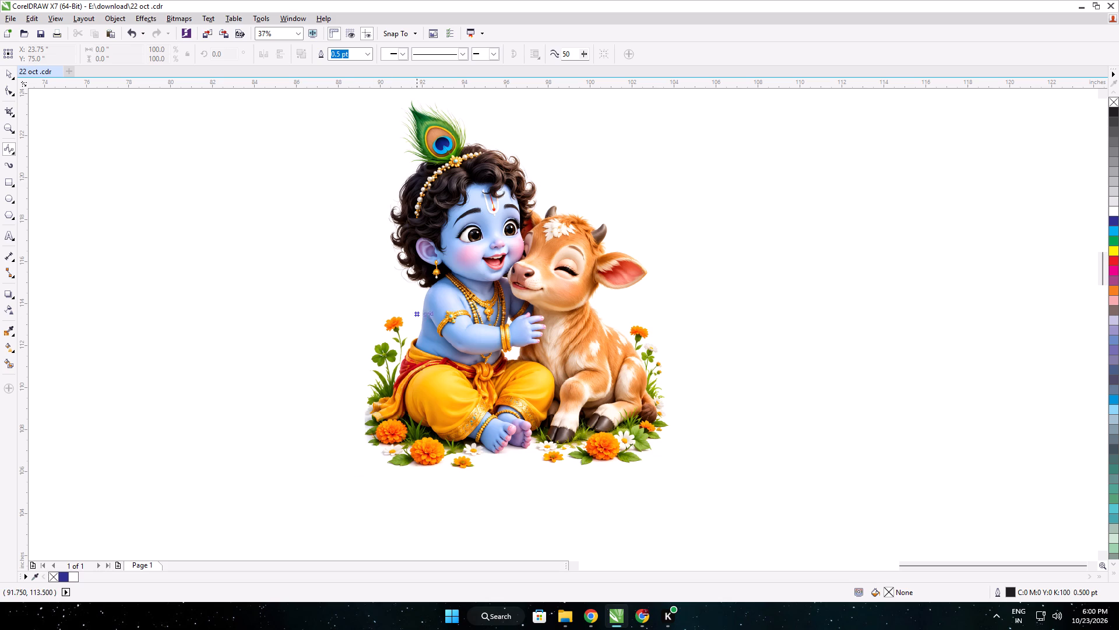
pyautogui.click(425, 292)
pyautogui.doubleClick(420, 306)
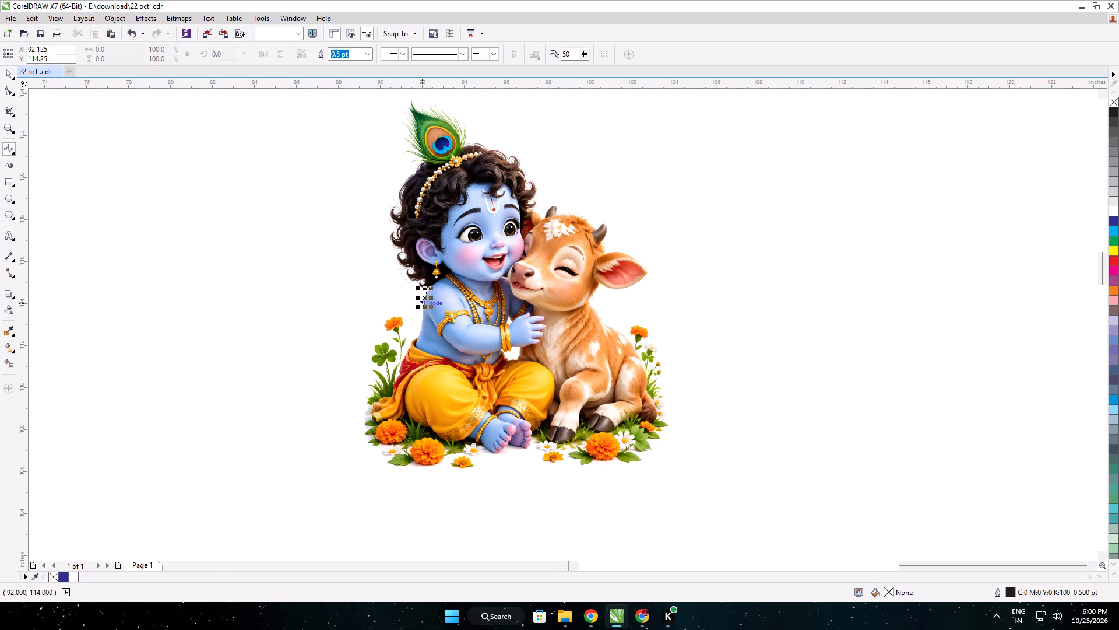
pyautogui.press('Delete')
# Start a B-Spline cut outline beside Krishna's shoulder, tracing down around the flowers on his side and beneath the marigolds to his feet.
pyautogui.click(417, 293)
pyautogui.click(414, 327)
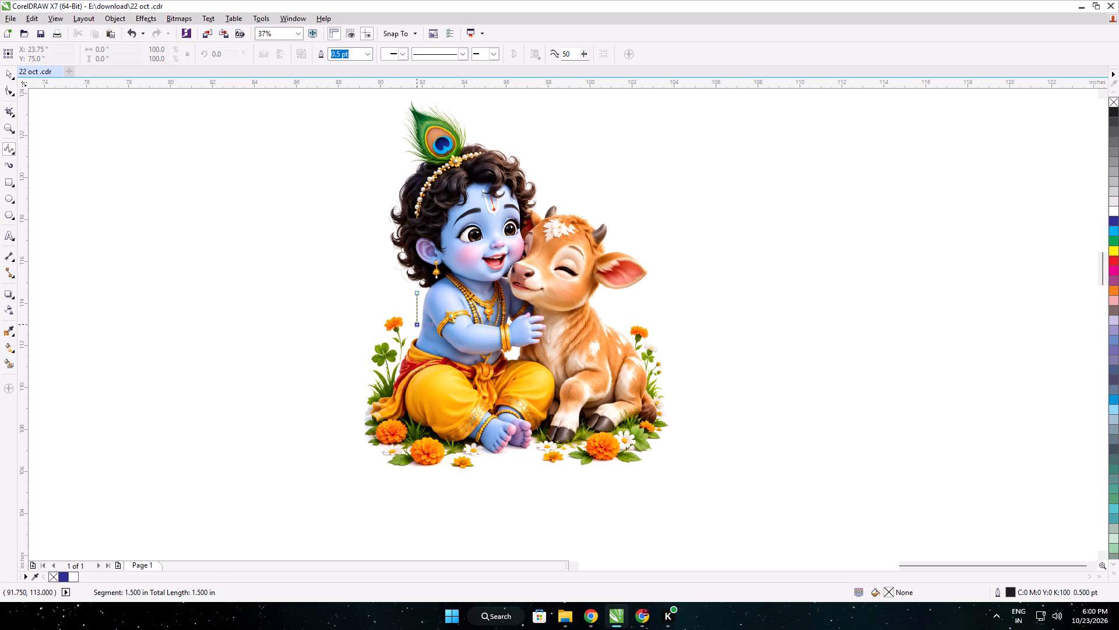
pyautogui.click(385, 302)
pyautogui.click(374, 328)
pyautogui.click(358, 404)
pyautogui.click(358, 447)
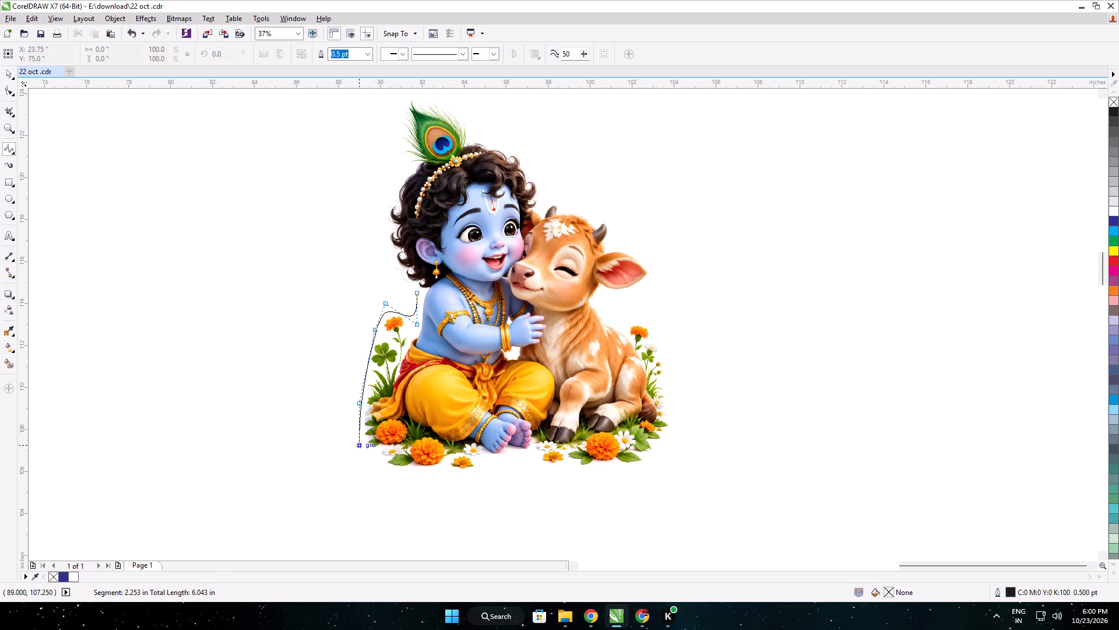
pyautogui.click(375, 470)
pyautogui.moveTo(395, 474); pyautogui.dragTo(403, 474)
pyautogui.moveTo(438, 471); pyautogui.dragTo(444, 472)
pyautogui.moveTo(472, 483); pyautogui.dragTo(478, 481)
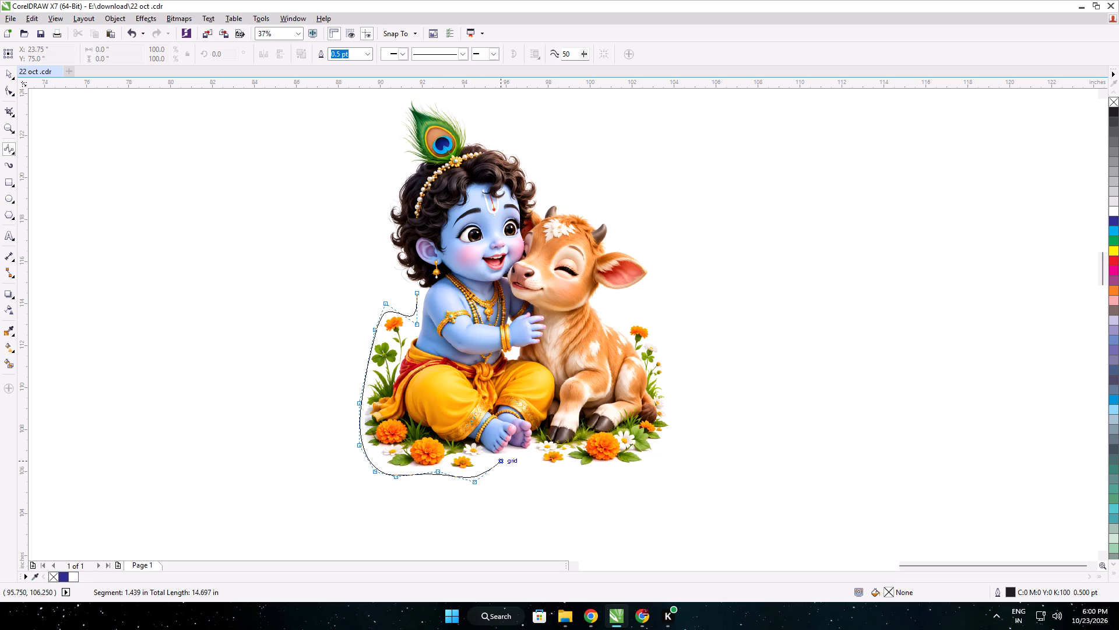
# Continue the B-Spline outline beneath Krishna's feet and the calf, then up around the flowers on the calf's outer side.
pyautogui.moveTo(502, 461); pyautogui.dragTo(518, 461)
pyautogui.moveTo(529, 457); pyautogui.dragTo(530, 465)
pyautogui.moveTo(548, 479); pyautogui.dragTo(572, 475)
pyautogui.moveTo(629, 470); pyautogui.dragTo(642, 468)
pyautogui.click(649, 463)
pyautogui.click(663, 446)
pyautogui.click(670, 422)
pyautogui.click(667, 394)
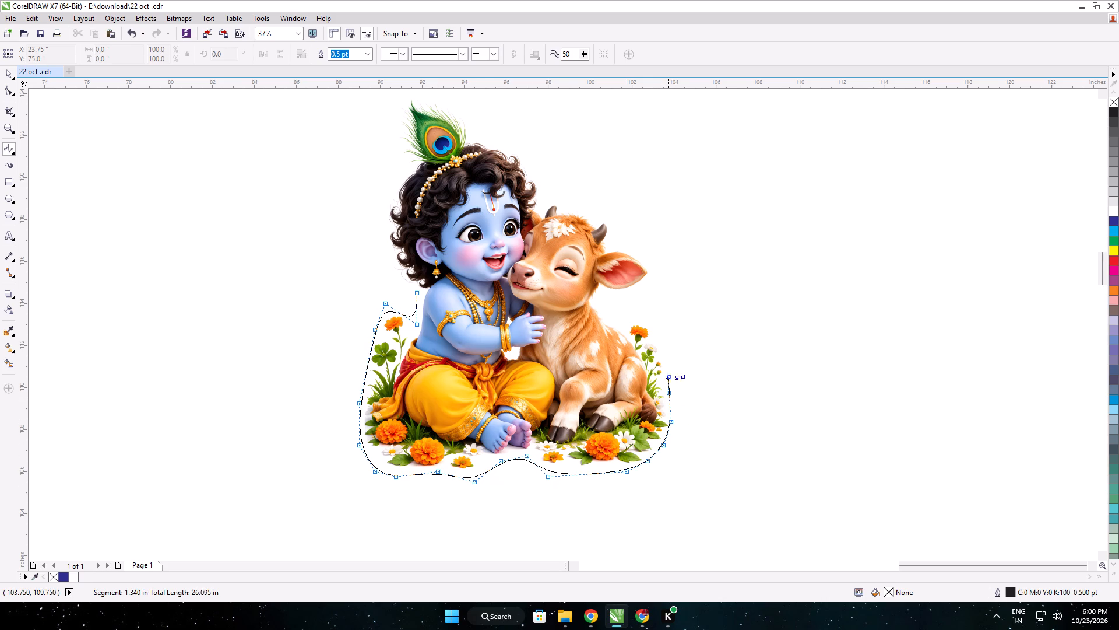
pyautogui.moveTo(666, 369); pyautogui.dragTo(666, 360)
pyautogui.click(668, 328)
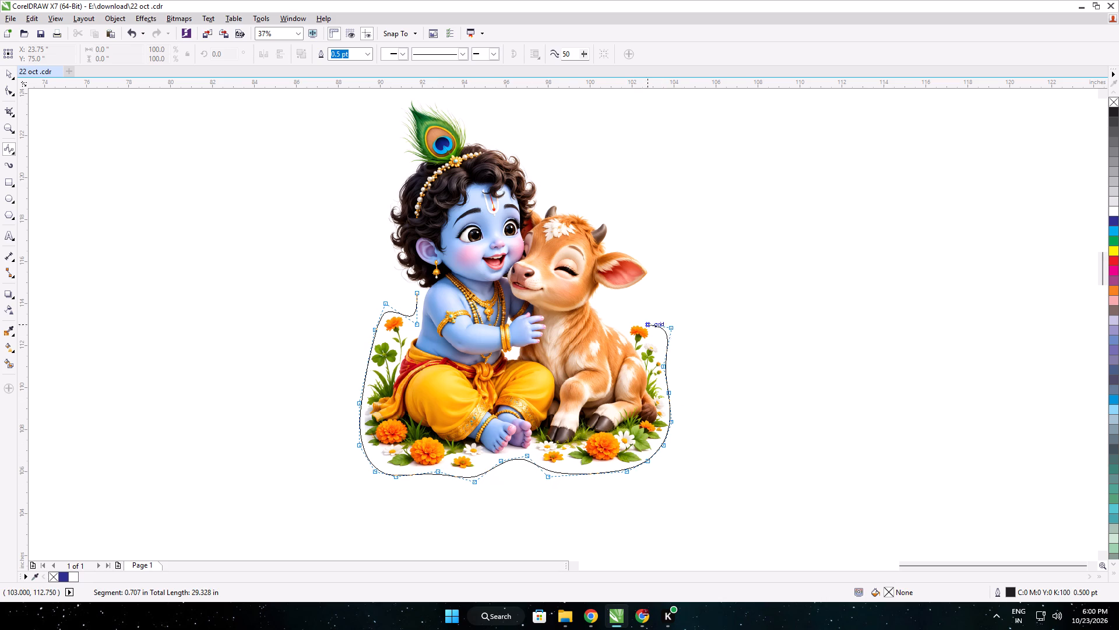
# Continue the outline over the flower tops and around the calf's ear, horn and head, up towards Krishna's hair.
pyautogui.click(638, 317)
pyautogui.click(618, 318)
pyautogui.moveTo(603, 300); pyautogui.dragTo(610, 299)
pyautogui.click(638, 293)
pyautogui.moveTo(654, 280); pyautogui.dragTo(657, 272)
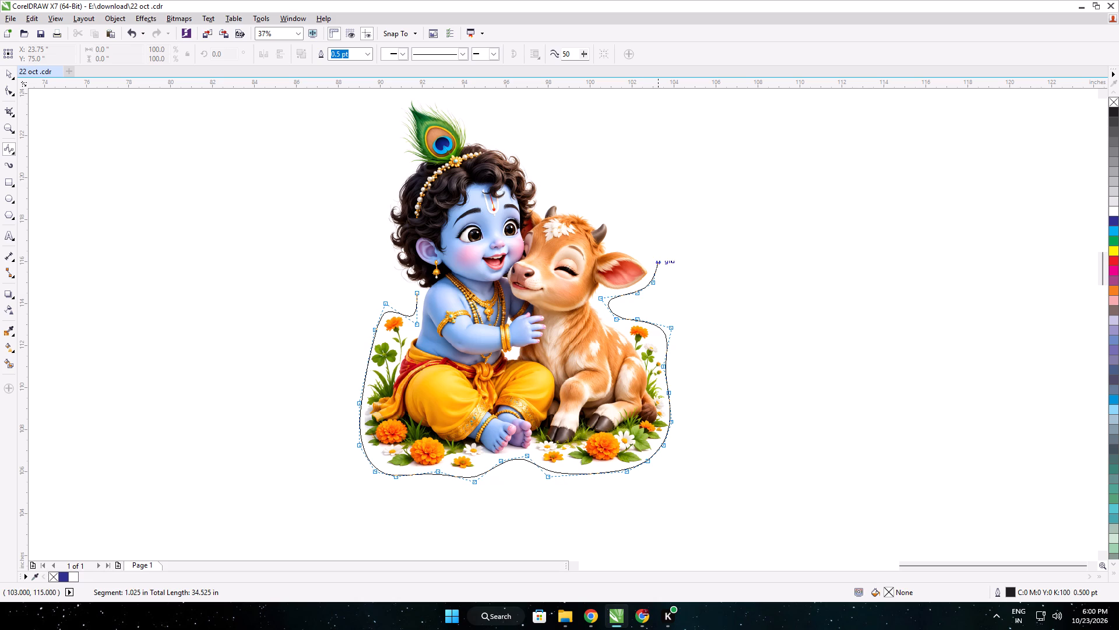
pyautogui.click(658, 258)
pyautogui.click(628, 249)
pyautogui.click(618, 242)
pyautogui.moveTo(618, 216); pyautogui.dragTo(611, 213)
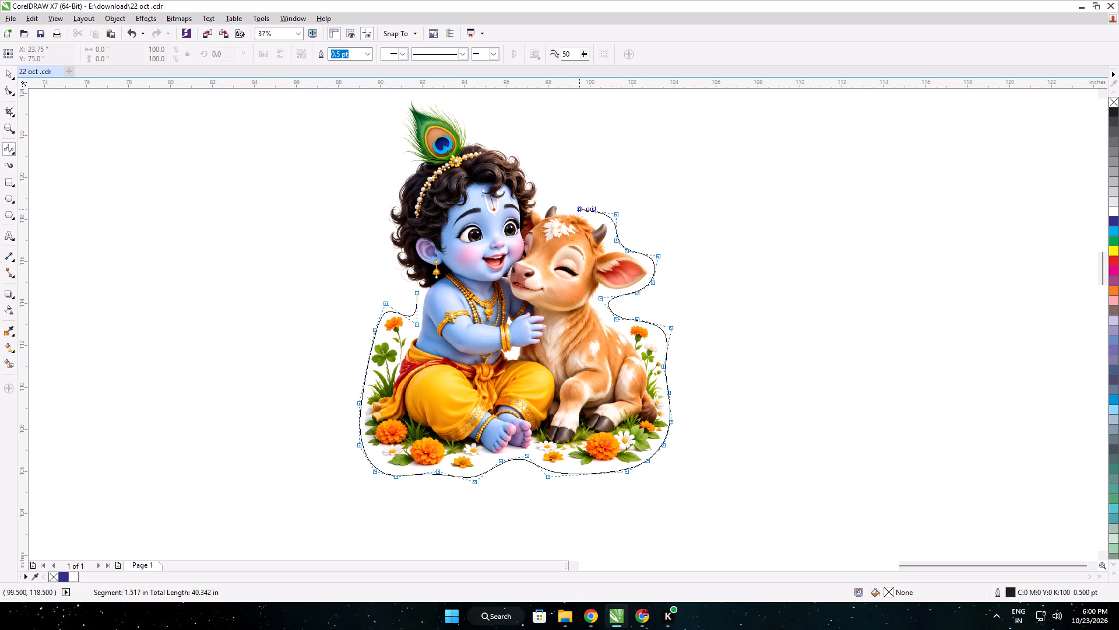
pyautogui.click(579, 208)
pyautogui.click(545, 184)
pyautogui.click(529, 163)
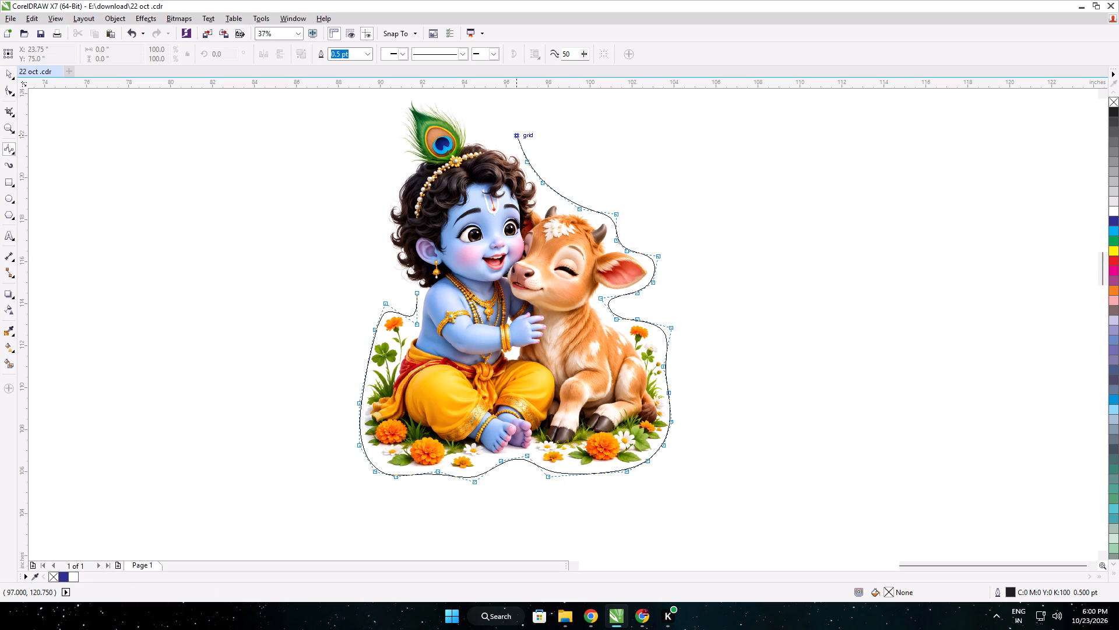
# Continue the outline over Krishna's hair and around the peacock feather, down to the back of his head.
pyautogui.click(515, 141)
pyautogui.click(481, 138)
pyautogui.click(470, 126)
pyautogui.moveTo(459, 107); pyautogui.dragTo(453, 102)
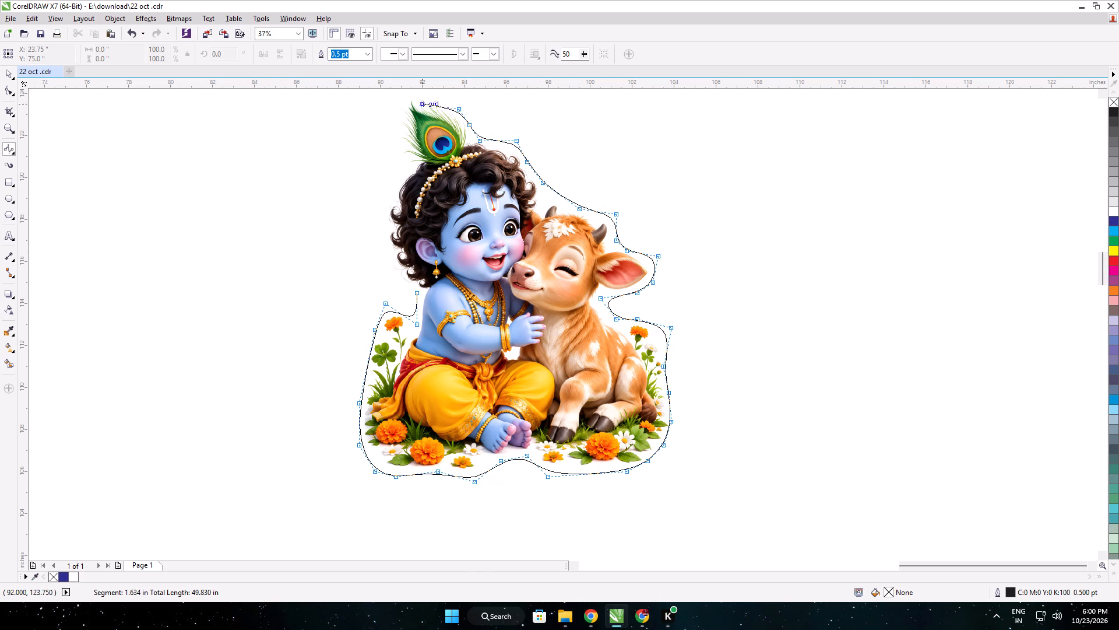
pyautogui.moveTo(430, 113); pyautogui.dragTo(529, 233, button='middle')
pyautogui.scroll(1, 531, 249)
pyautogui.click(549, 195)
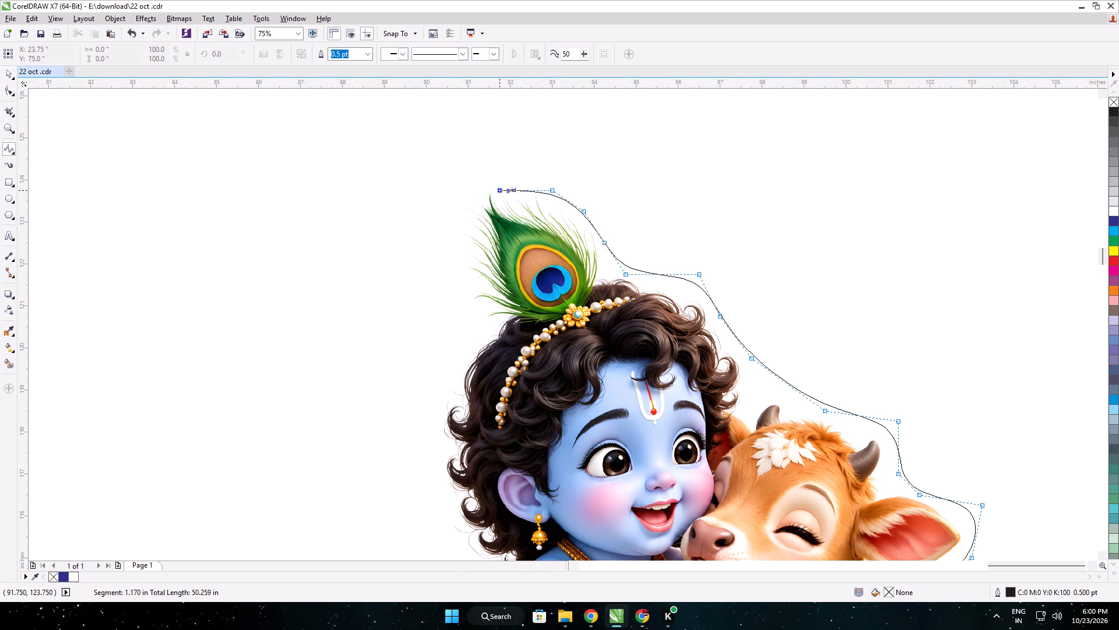
pyautogui.moveTo(501, 190); pyautogui.dragTo(491, 191)
pyautogui.click(476, 188)
pyautogui.click(466, 226)
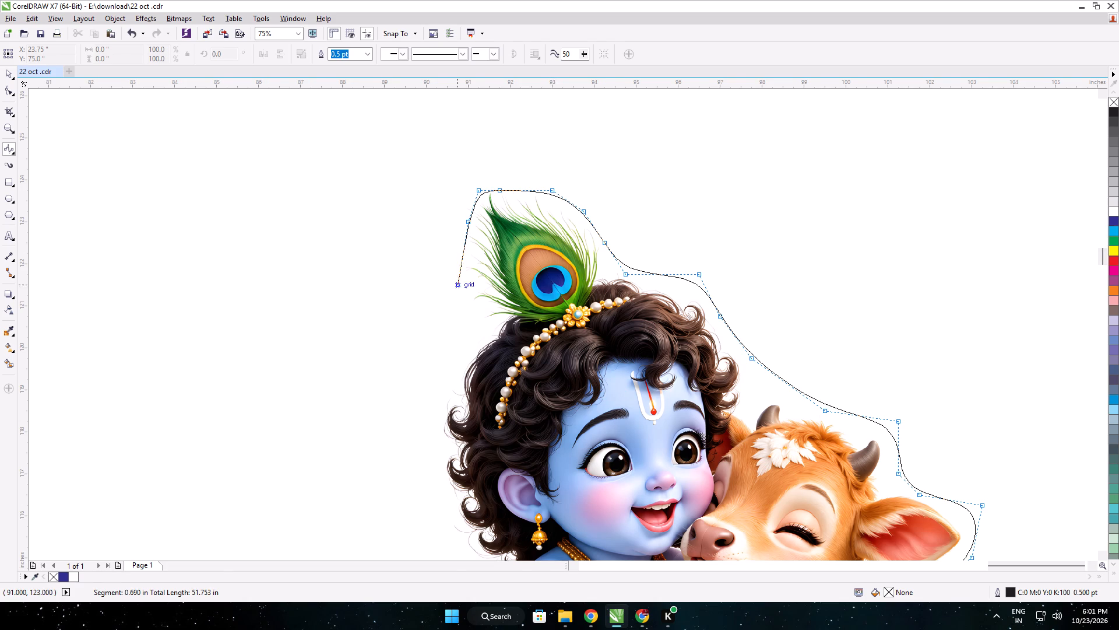
pyautogui.click(460, 293)
pyautogui.click(498, 324)
pyautogui.moveTo(480, 341); pyautogui.dragTo(475, 345)
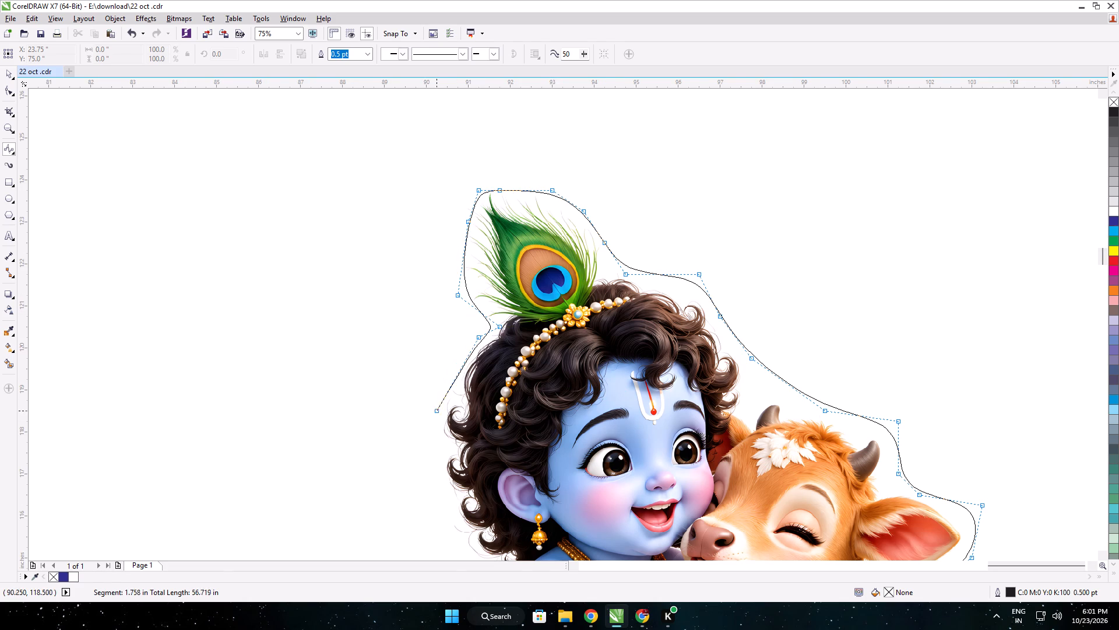
# Trace the outline down behind Krishna's curls and close it at its starting point beside his shoulder.
pyautogui.click(442, 408)
pyautogui.click(444, 452)
pyautogui.moveTo(439, 450); pyautogui.dragTo(435, 252, button='middle')
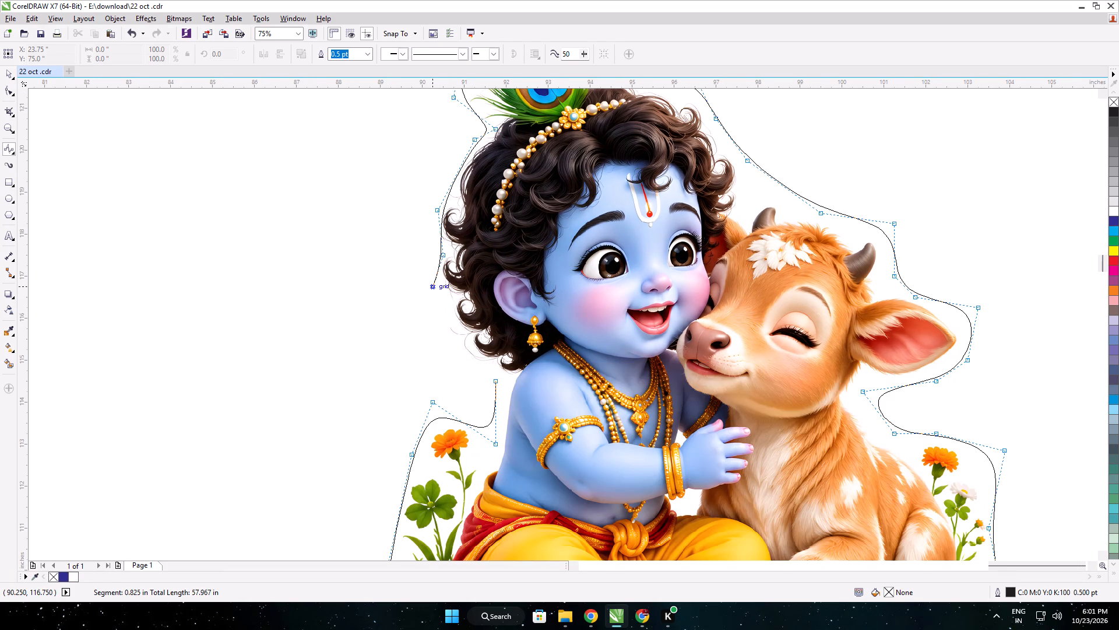
pyautogui.click(436, 290)
pyautogui.click(468, 351)
pyautogui.click(483, 377)
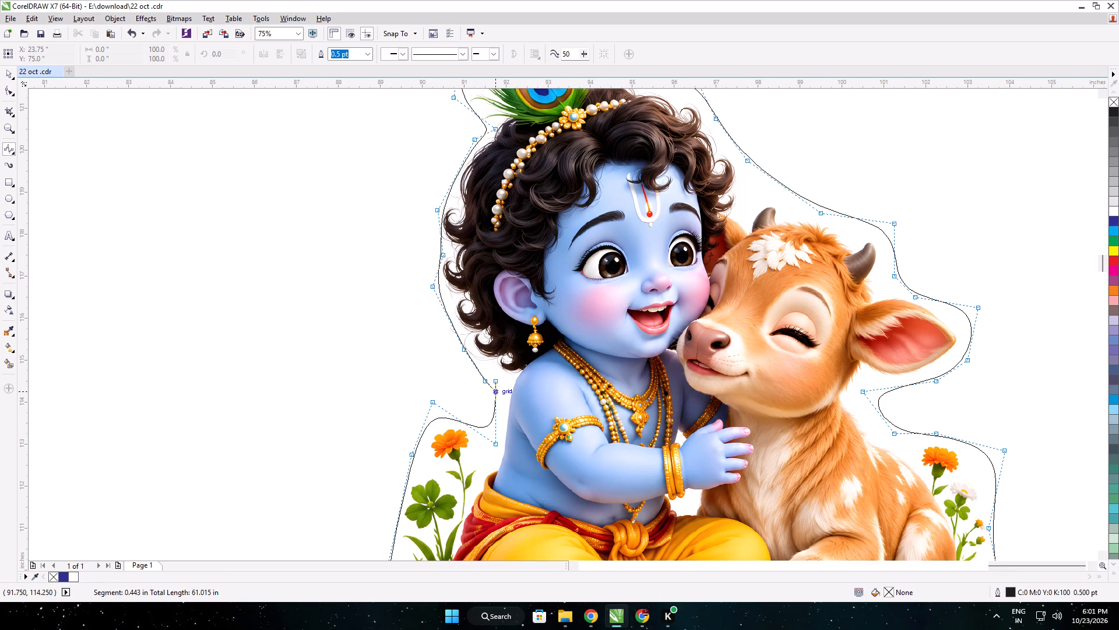
pyautogui.click(496, 391)
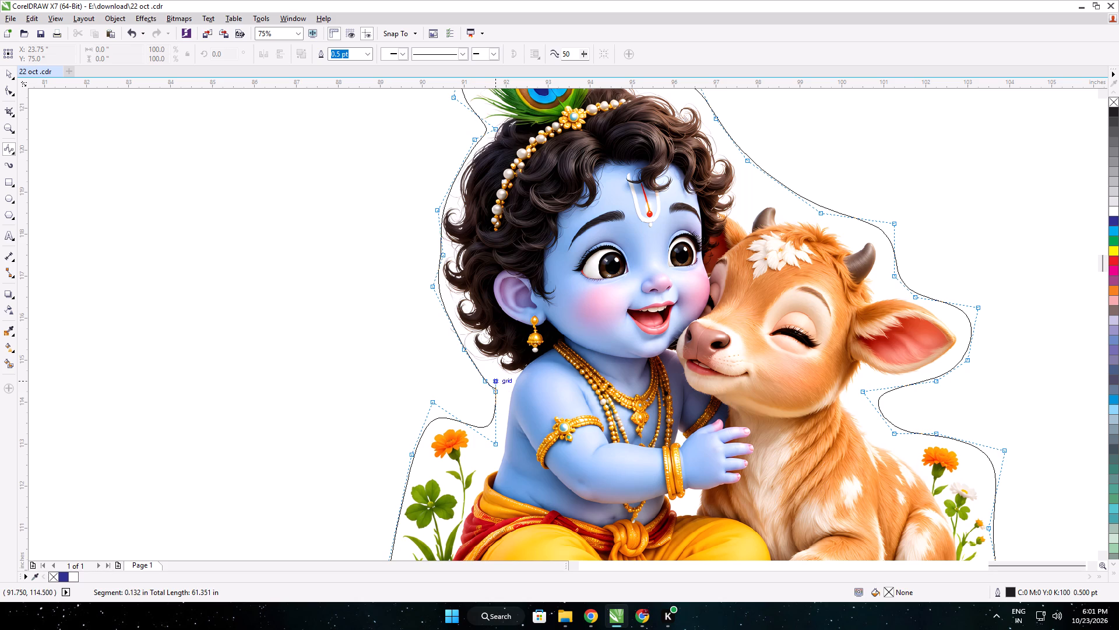
pyautogui.click(496, 391)
pyautogui.click(494, 380)
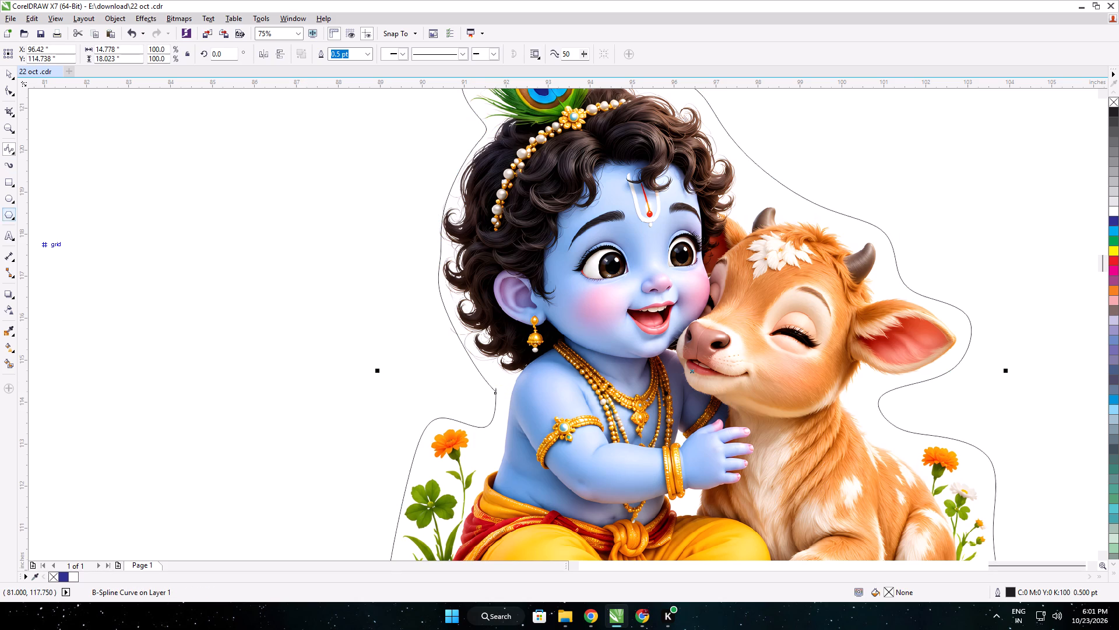
# Using the Shape tool, pull the outline's control points by the calf's ear, outer flowers and horn closer to the artwork.
pyautogui.click(8, 92)
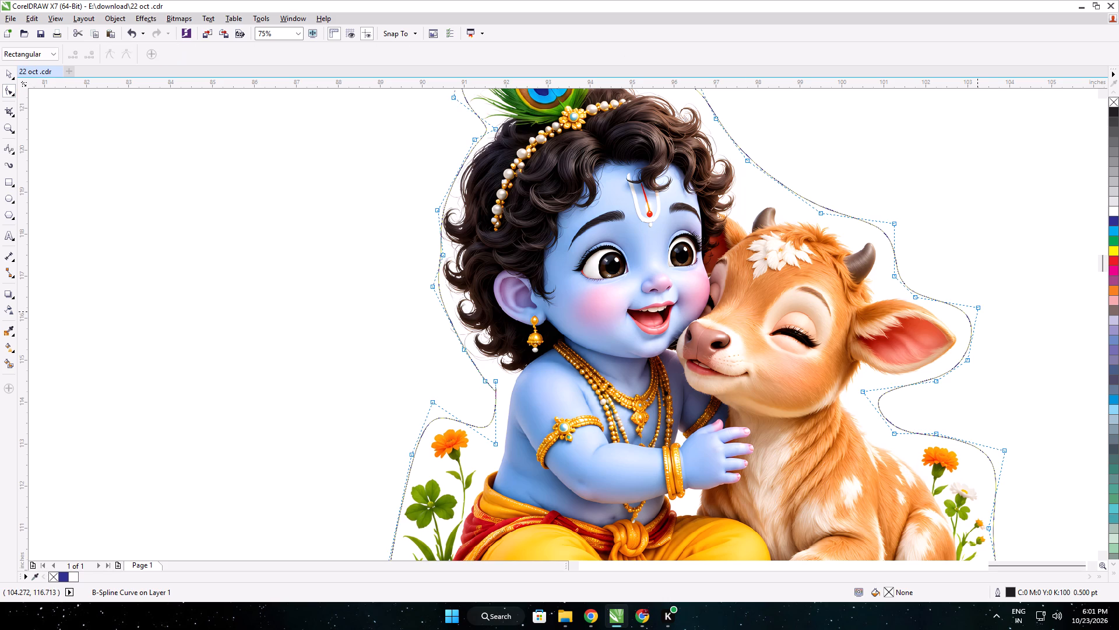
pyautogui.moveTo(976, 308); pyautogui.dragTo(953, 318)
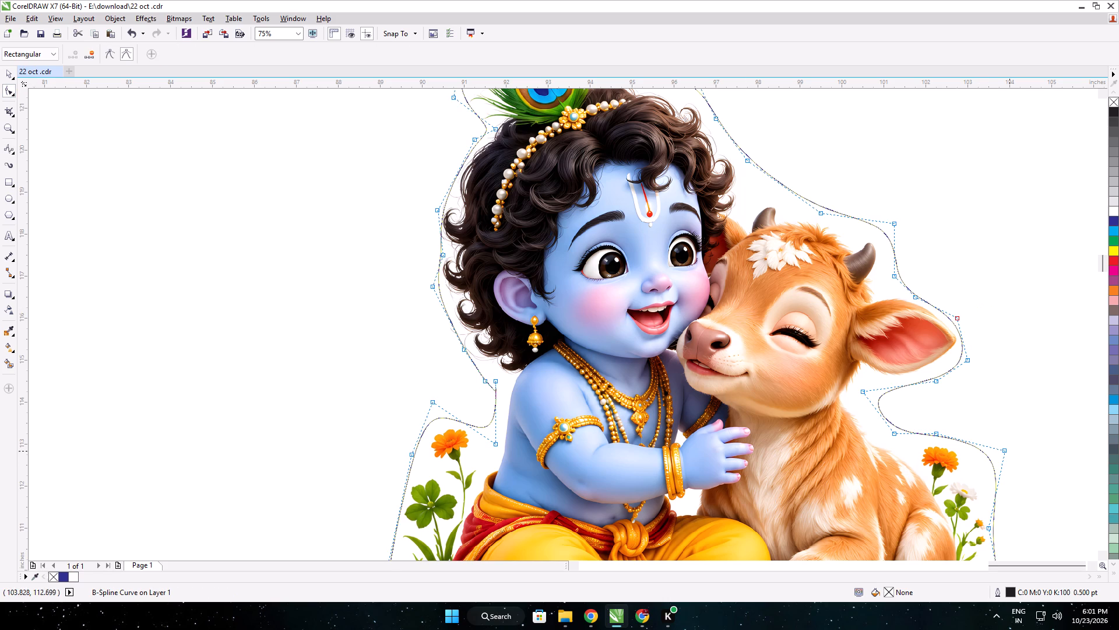
pyautogui.moveTo(1004, 453); pyautogui.dragTo(994, 461)
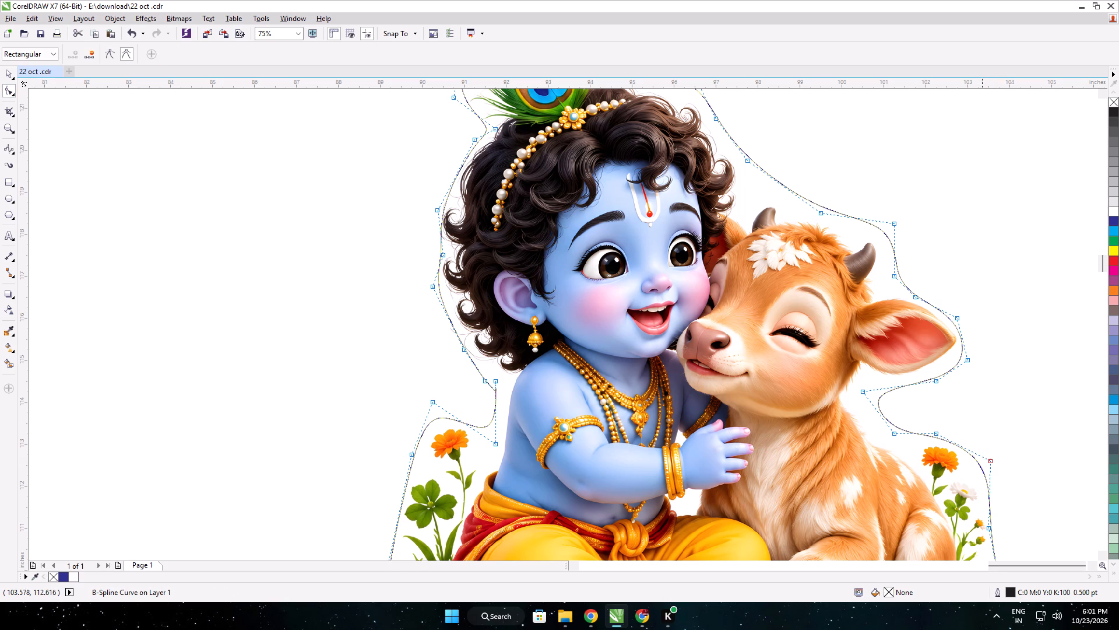
pyautogui.moveTo(892, 221); pyautogui.dragTo(885, 226)
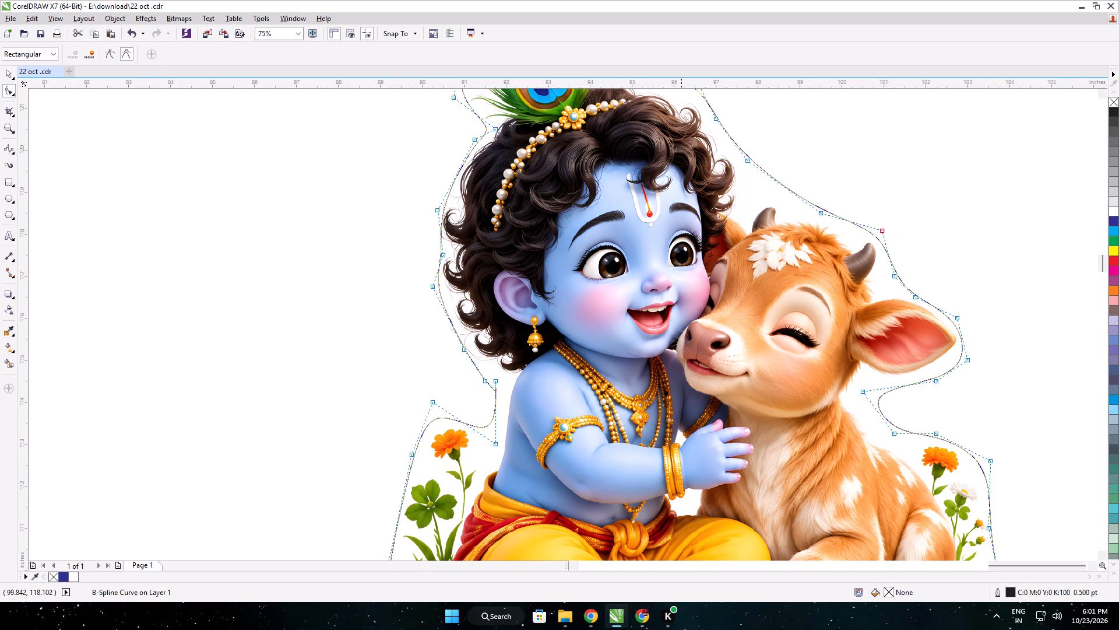
# Lower the outline's control point at the closing joint beside Krishna's shoulder to smooth the overlapping end.
pyautogui.moveTo(606, 242); pyautogui.dragTo(825, 218, button='middle')
pyautogui.scroll(2, 710, 366)
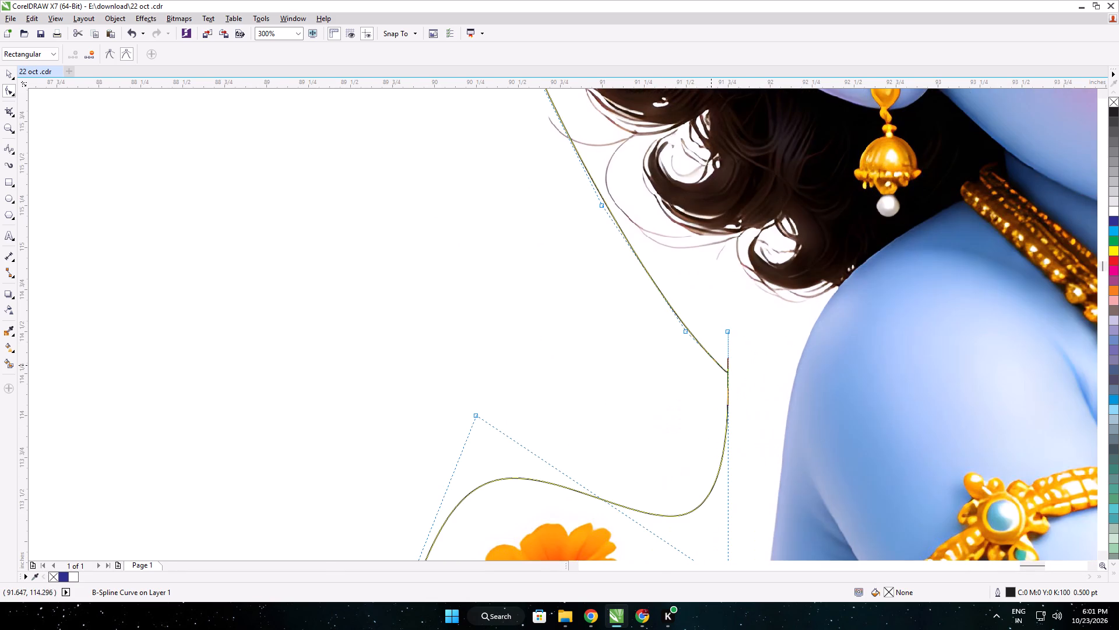
pyautogui.scroll(2, 731, 364)
pyautogui.moveTo(717, 233); pyautogui.dragTo(743, 347)
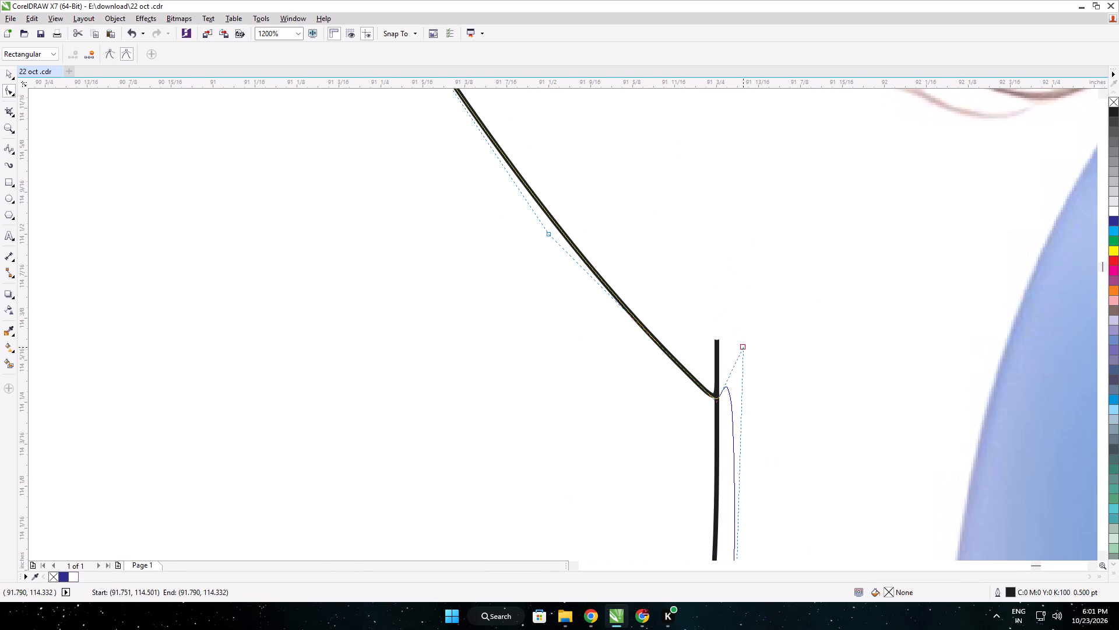
pyautogui.moveTo(743, 347); pyautogui.dragTo(721, 380)
pyautogui.scroll(-4, 731, 379)
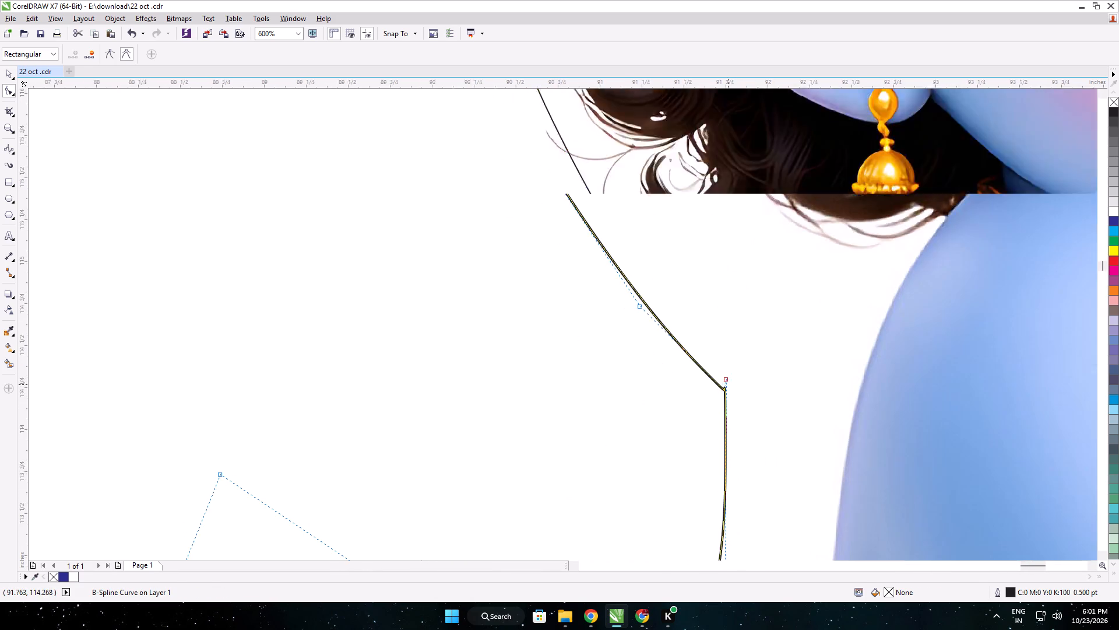
pyautogui.scroll(-3, 728, 384)
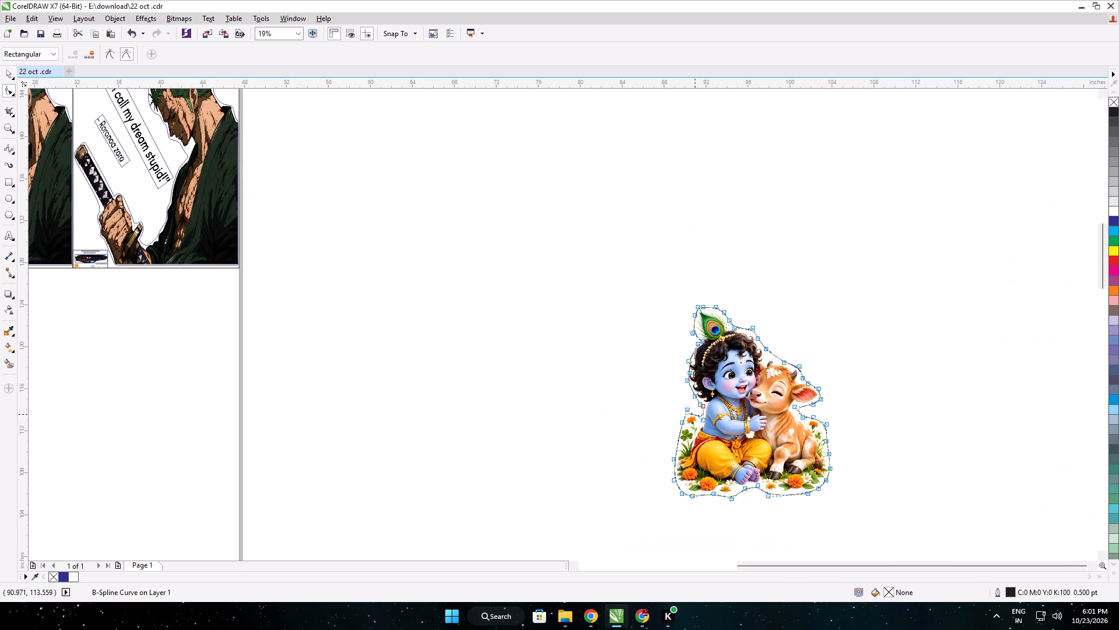
# Intersect the Krishna and calf image with its contour outline, and delete the original uncropped image.
pyautogui.click(3, 76)
pyautogui.keyDown('shift'); pyautogui.click(673, 362); pyautogui.keyUp('shift')
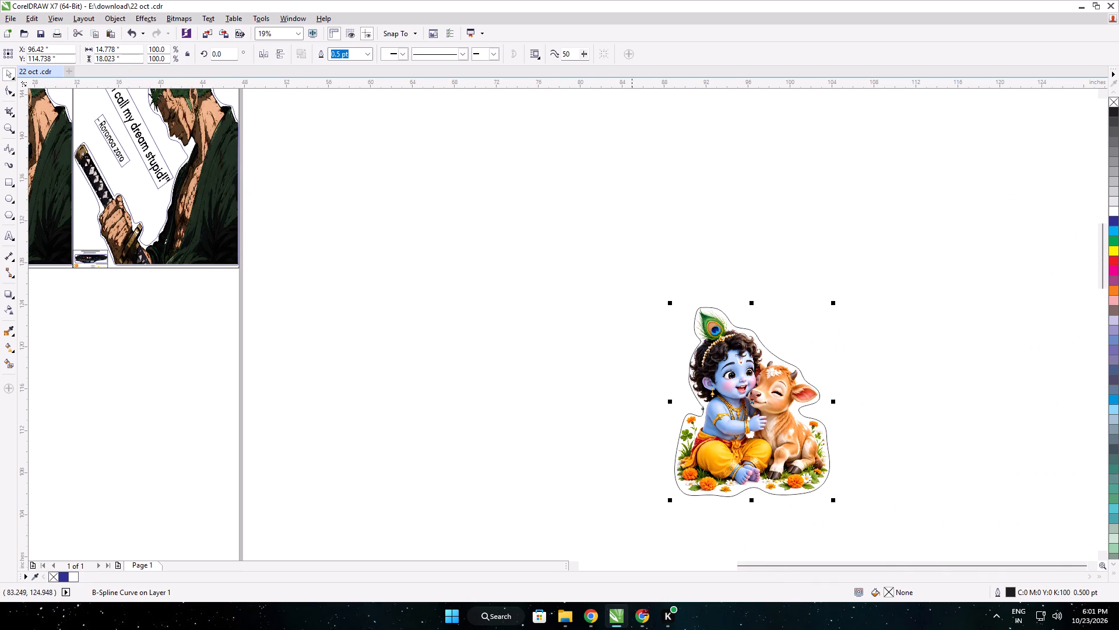
pyautogui.keyDown('shift'); pyautogui.click(687, 405); pyautogui.keyUp('shift')
pyautogui.click(352, 57)
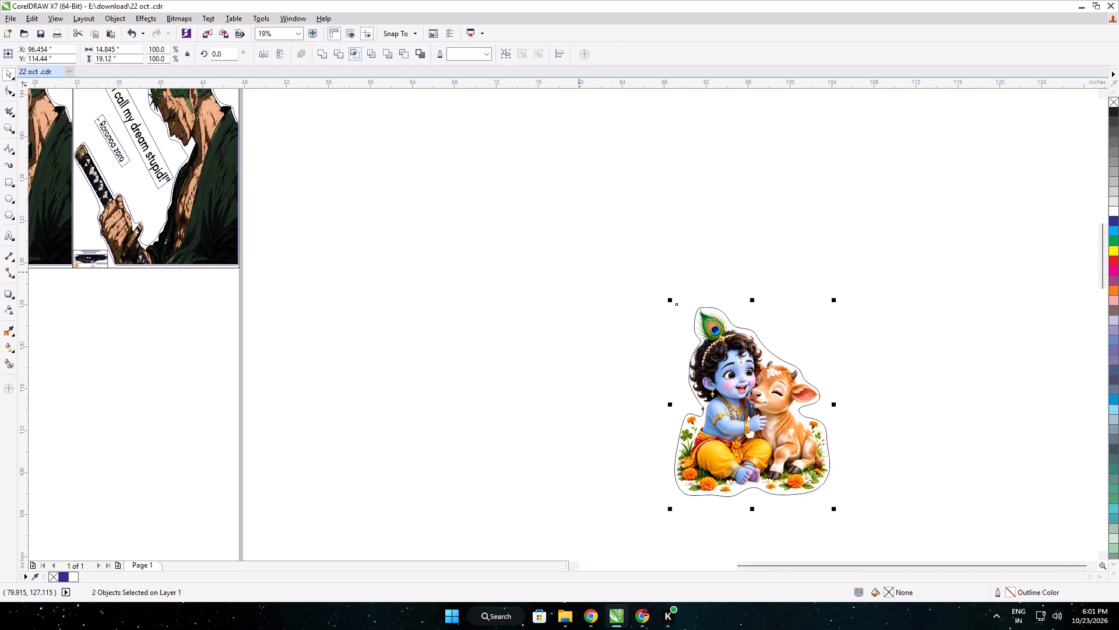
pyautogui.click(550, 317)
pyautogui.click(678, 381)
pyautogui.press('Delete')
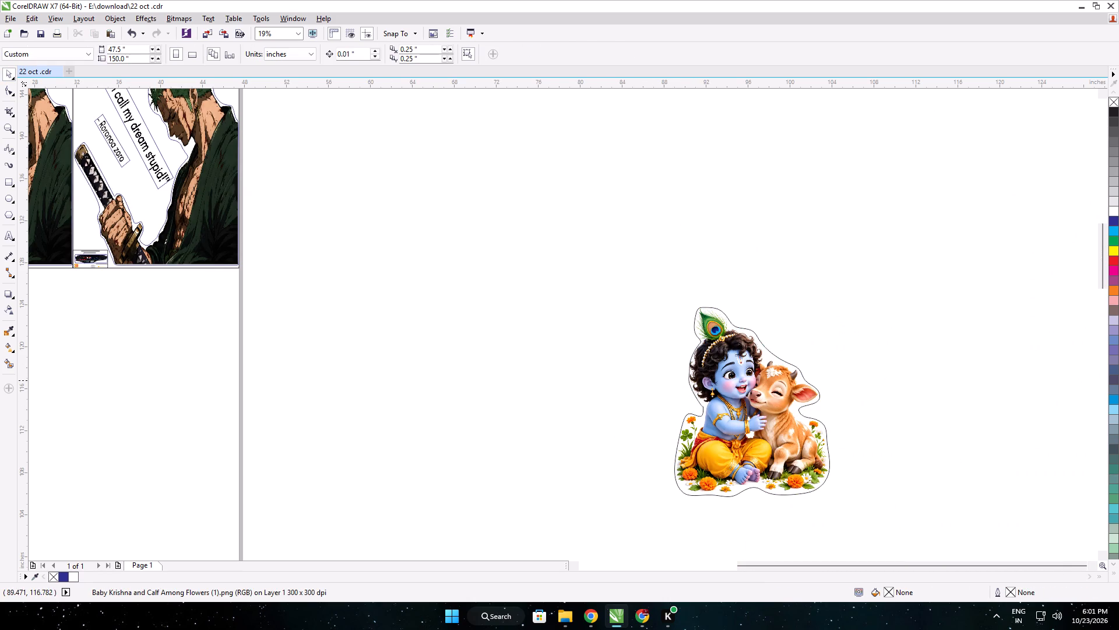
# Draw a rectangle of about 17.75 by 24.5 inches around the outlined Krishna and calf design.
pyautogui.click(9, 186)
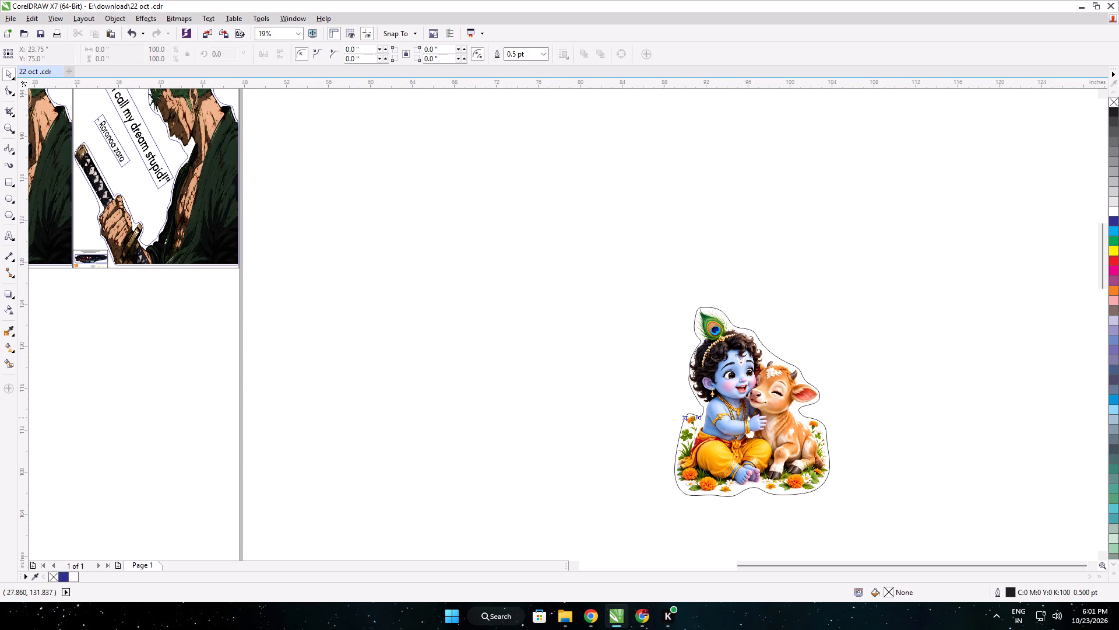
pyautogui.moveTo(648, 276); pyautogui.dragTo(835, 487)
# Raise the rectangle's bottom edge to sit just below the contour under the flowers, making it about 21.1 inches high.
pyautogui.scroll(2, 741, 462)
pyautogui.scroll(1, 726, 380)
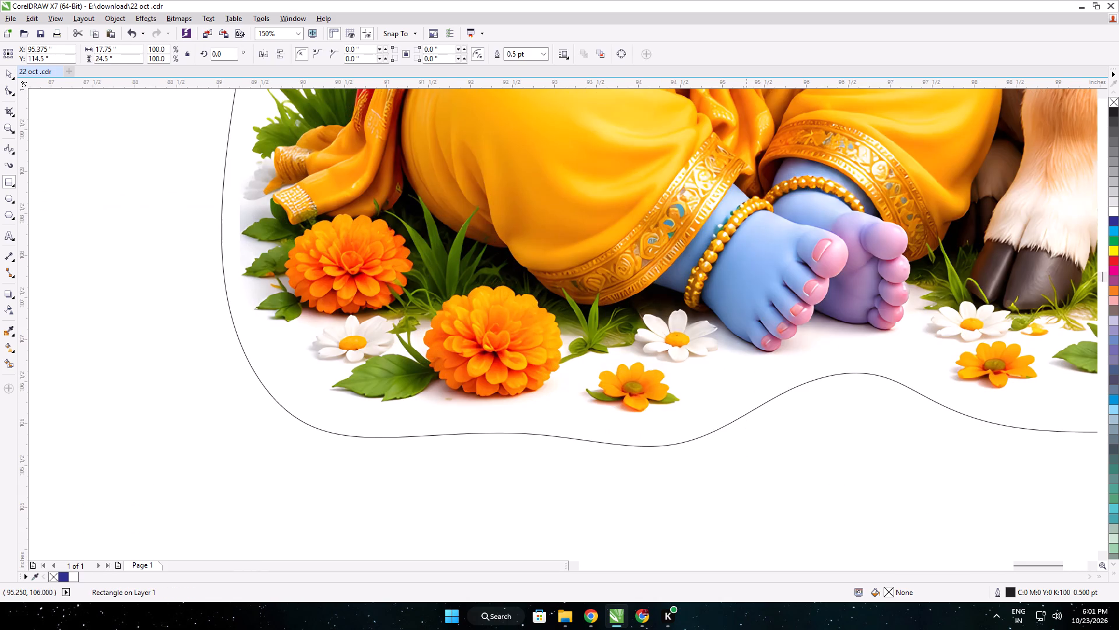
pyautogui.scroll(-2, 749, 432)
pyautogui.moveTo(750, 436); pyautogui.dragTo(752, 393, button='middle')
pyautogui.scroll(1, 753, 422)
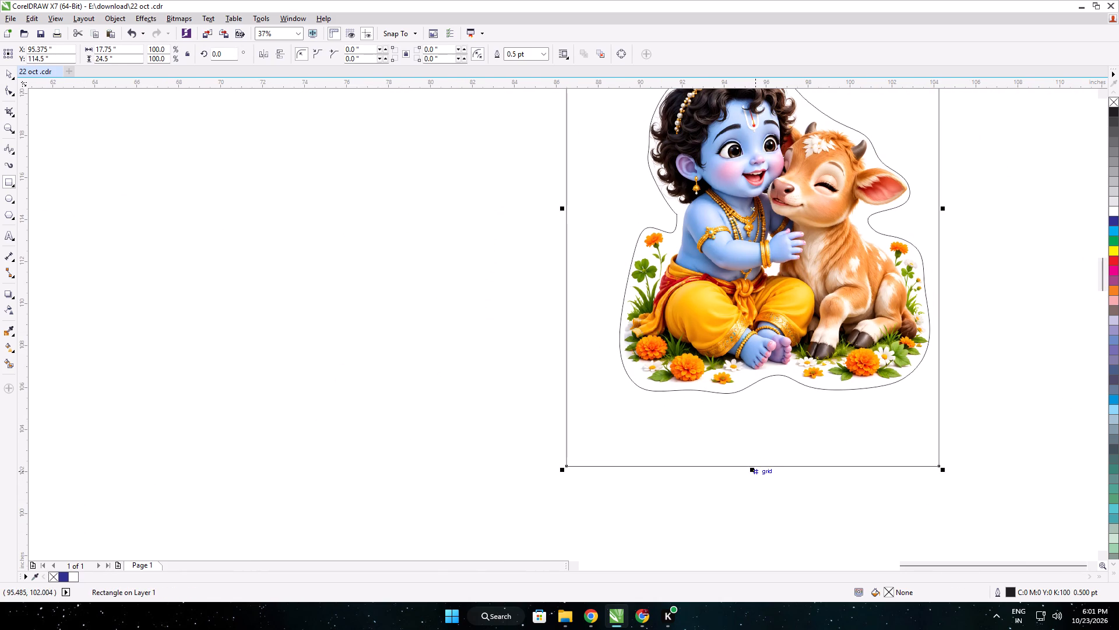
pyautogui.moveTo(754, 470); pyautogui.dragTo(752, 404)
pyautogui.scroll(1, 752, 404)
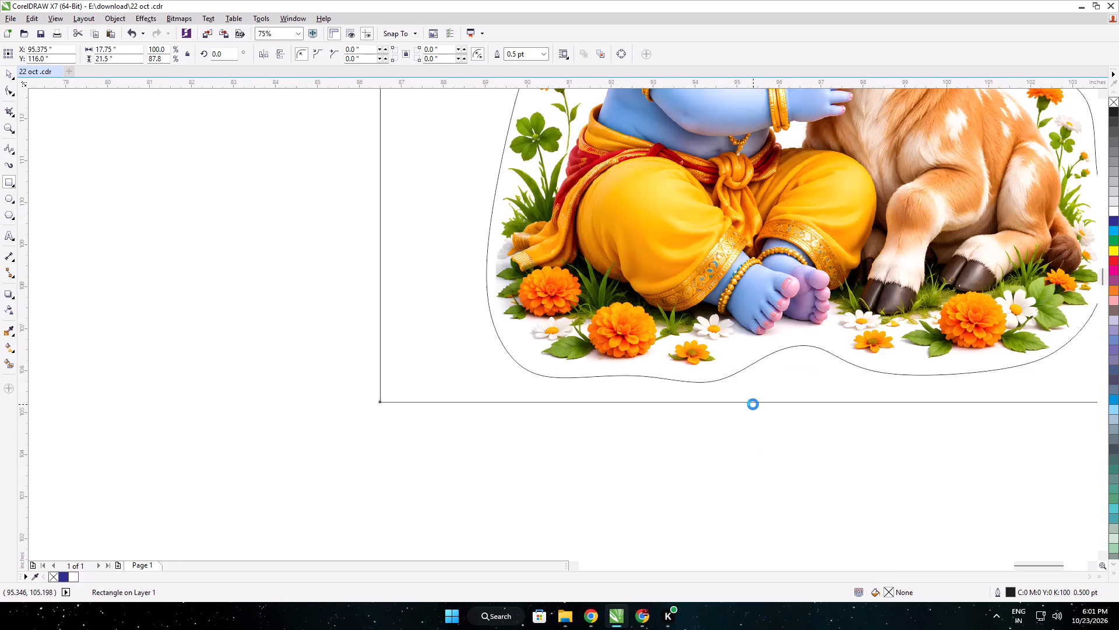
pyautogui.scroll(1, 753, 404)
pyautogui.moveTo(750, 404); pyautogui.dragTo(754, 372)
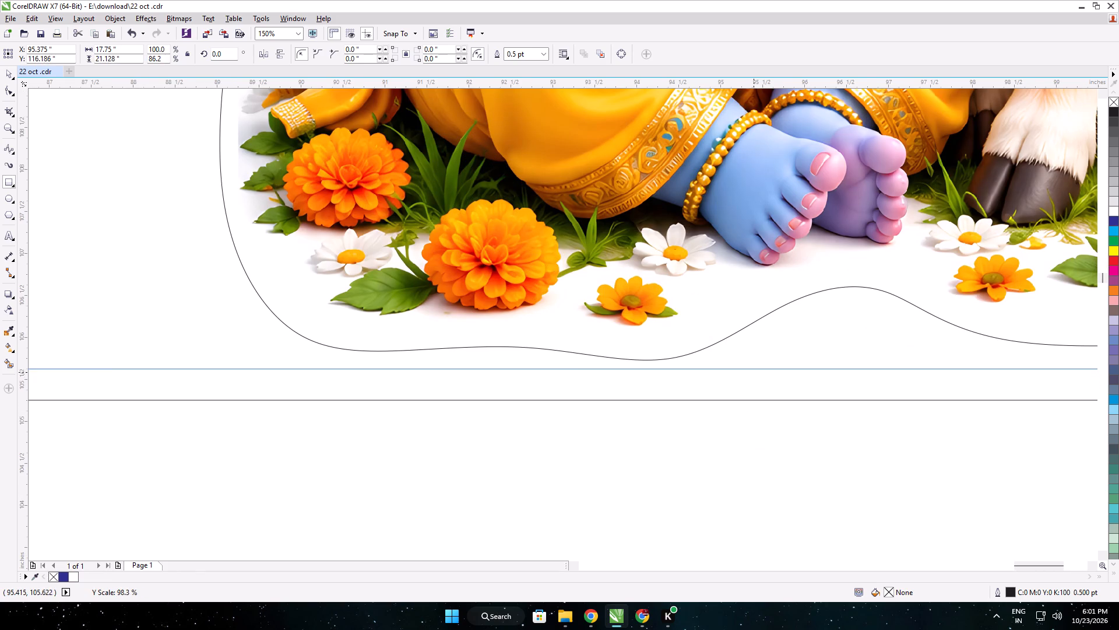
pyautogui.moveTo(754, 372); pyautogui.dragTo(754, 371)
# Lower the rectangle's top edge to just above the peacock feather's contour, making it about 18.15 inches high.
pyautogui.scroll(-3, 713, 313)
pyautogui.moveTo(748, 139); pyautogui.dragTo(708, 389, button='middle')
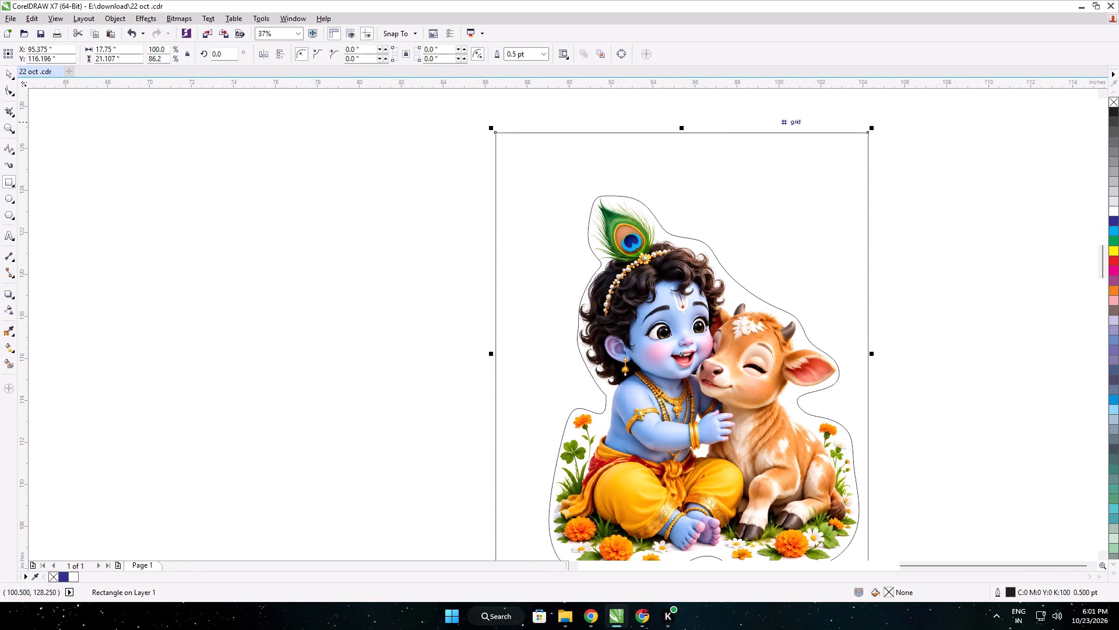
pyautogui.moveTo(682, 129); pyautogui.dragTo(678, 184)
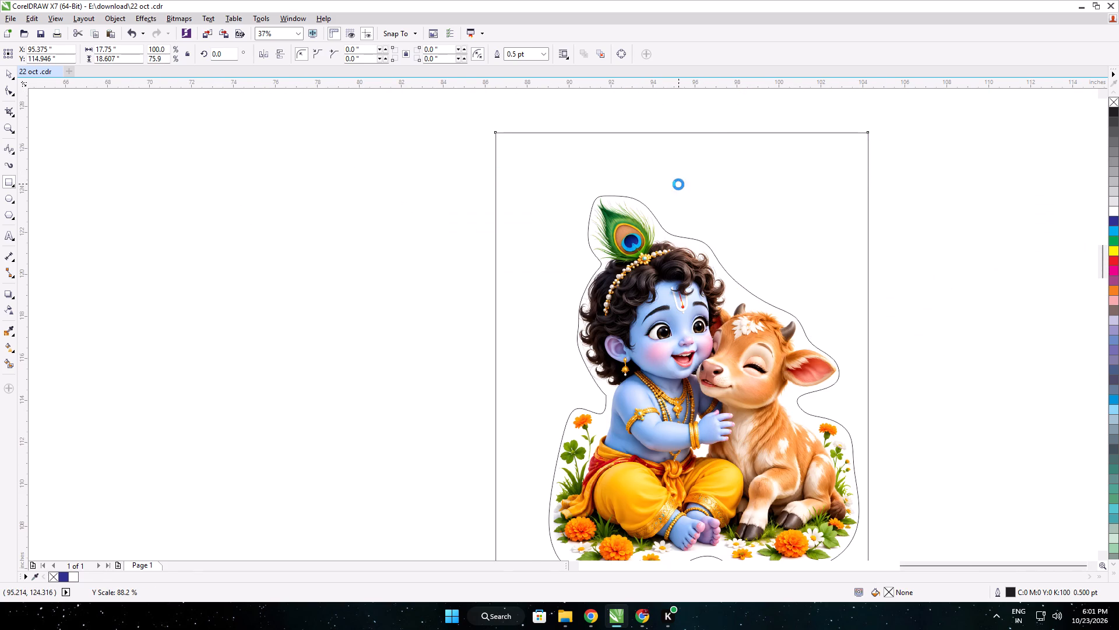
pyautogui.moveTo(678, 184); pyautogui.dragTo(678, 184)
pyautogui.scroll(2, 678, 184)
pyautogui.moveTo(693, 183); pyautogui.dragTo(687, 215)
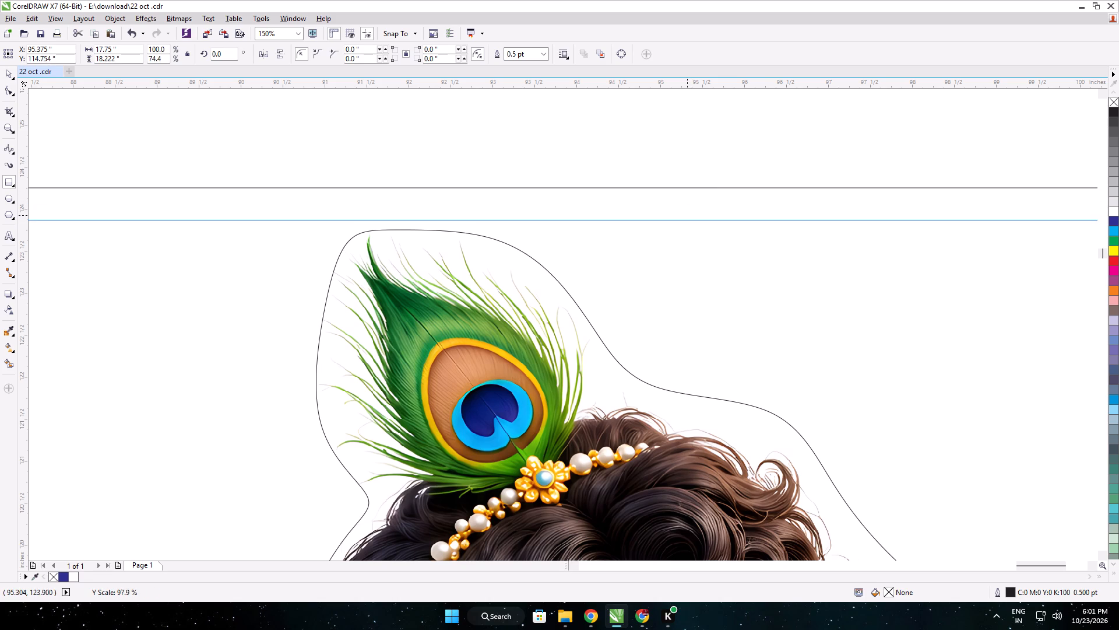
pyautogui.moveTo(687, 215); pyautogui.dragTo(688, 221)
# Bring the rectangle's two side edges in close to the contour, making it 15.25 inches wide.
pyautogui.scroll(-2, 688, 221)
pyautogui.moveTo(855, 296); pyautogui.dragTo(715, 234, button='middle')
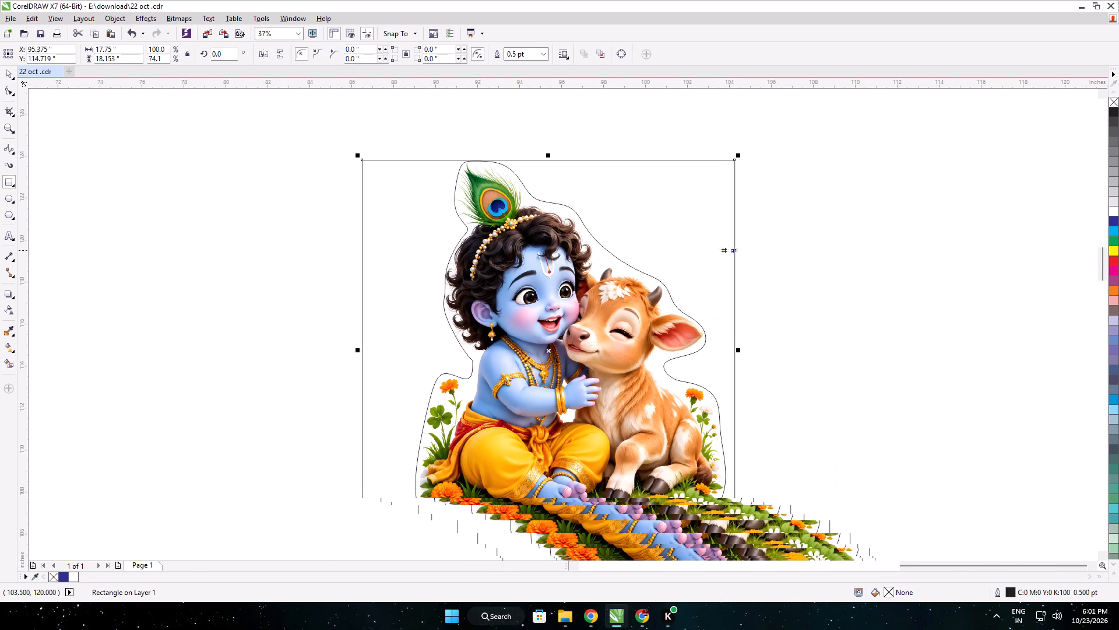
pyautogui.scroll(1, 720, 348)
pyautogui.moveTo(739, 367); pyautogui.dragTo(704, 229, button='middle')
pyautogui.moveTo(687, 321); pyautogui.dragTo(673, 240, button='middle')
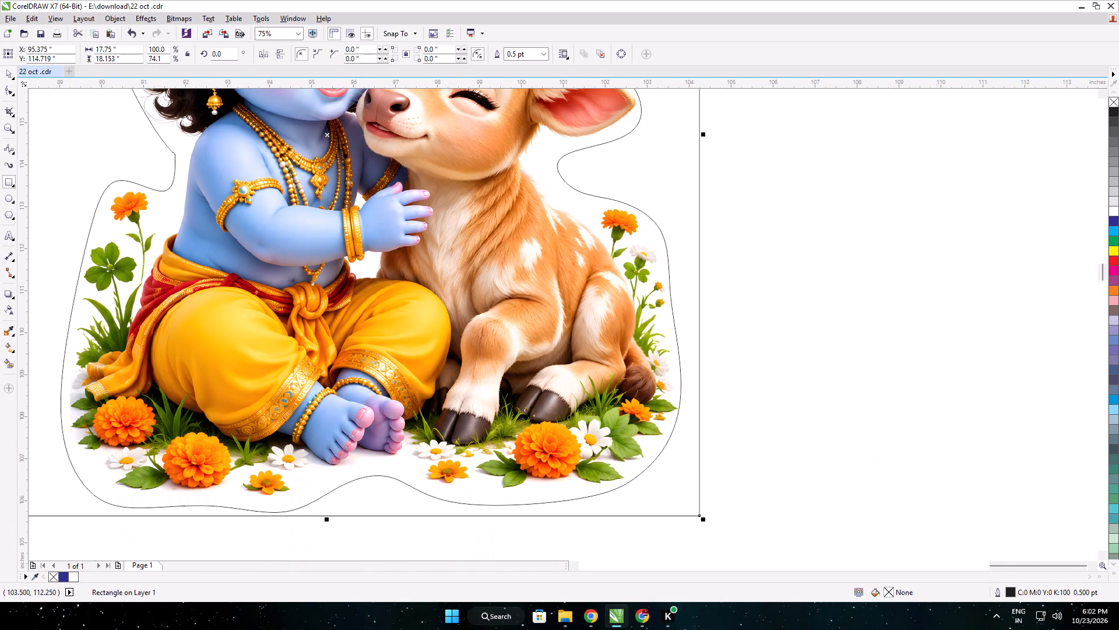
pyautogui.moveTo(703, 134); pyautogui.dragTo(692, 143)
pyautogui.scroll(-2, 564, 181)
pyautogui.moveTo(516, 184); pyautogui.dragTo(748, 258, button='middle')
pyautogui.scroll(1, 648, 251)
pyautogui.moveTo(589, 241); pyautogui.dragTo(636, 243)
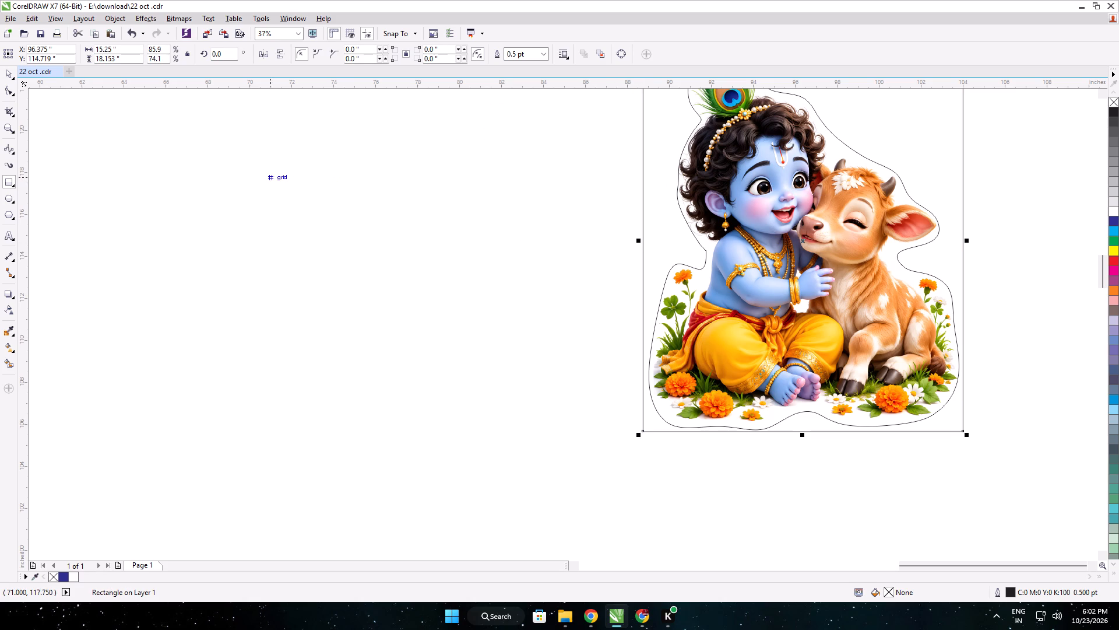
# Select the rectangle, Krishna image and outline together and resize them to 15.5 inches wide by 22.5 inches high.
pyautogui.click(6, 69)
pyautogui.scroll(-2, 365, 204)
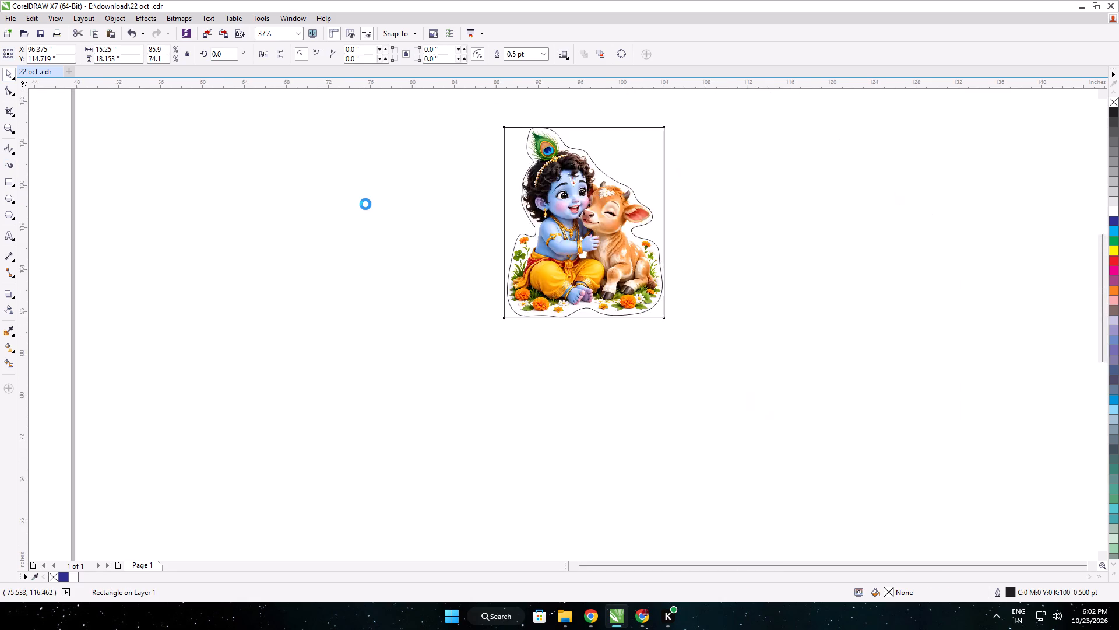
pyautogui.moveTo(365, 204); pyautogui.dragTo(350, 257, button='middle')
pyautogui.click(523, 349)
pyautogui.moveTo(533, 351); pyautogui.dragTo(393, 190)
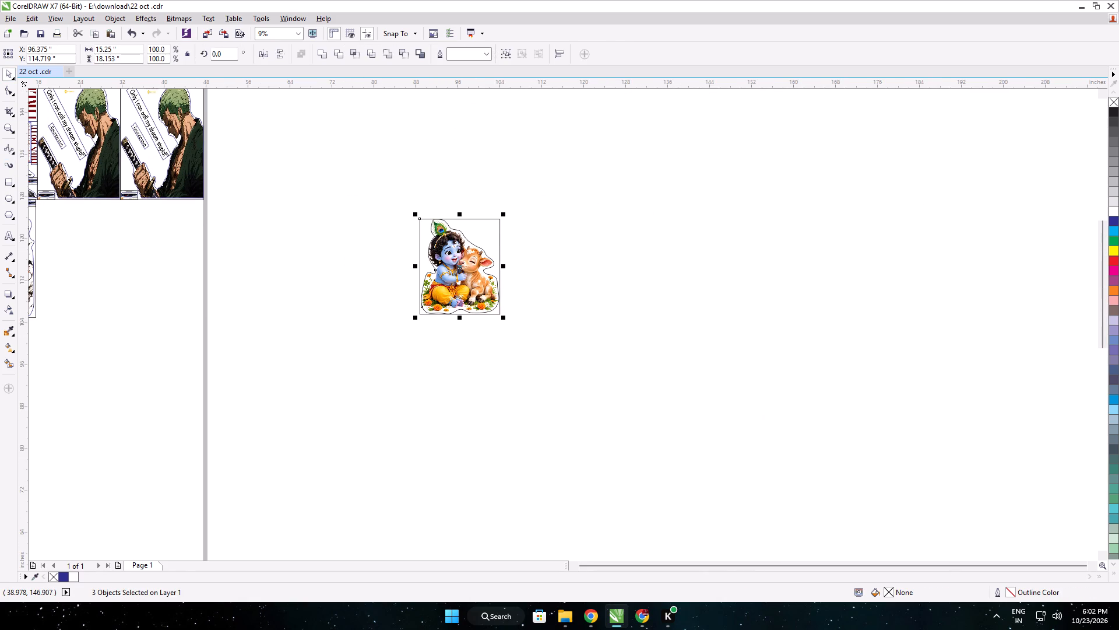
pyautogui.doubleClick(100, 49)
pyautogui.press('1')
pyautogui.press('5')
pyautogui.press('.')
pyautogui.press('5')
pyautogui.doubleClick(105, 60)
pyautogui.write('22.5')
pyautogui.press('Return')
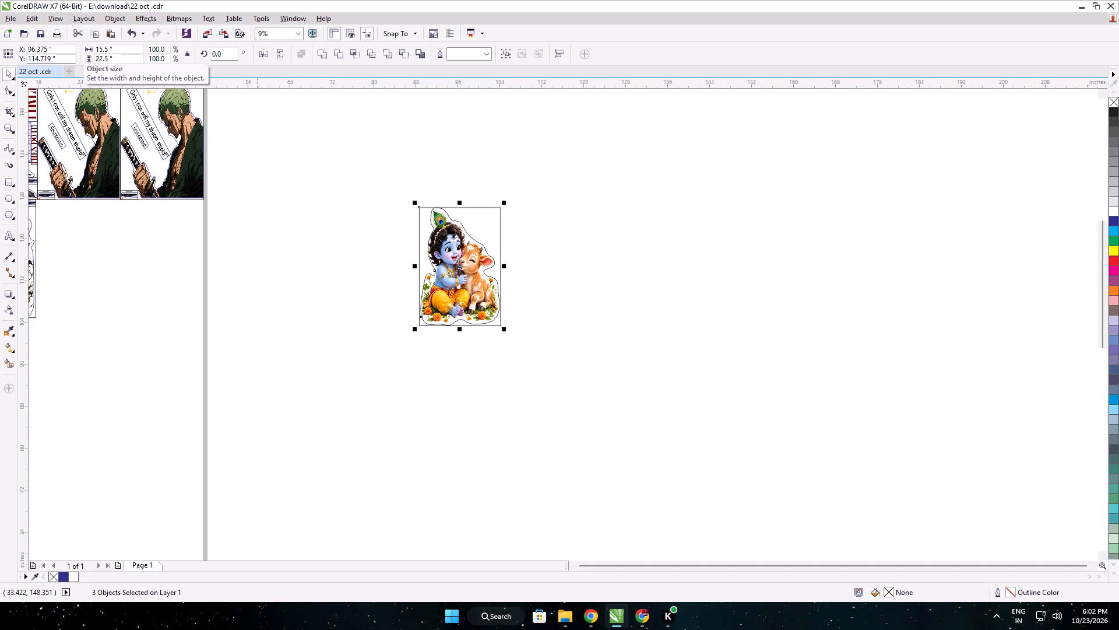
# Move the framed Krishna design onto the page, beside the Naruto poster and under the first Zoro poster.
pyautogui.moveTo(466, 272); pyautogui.dragTo(325, 302)
pyautogui.moveTo(219, 293); pyautogui.dragTo(222, 296, button='middle')
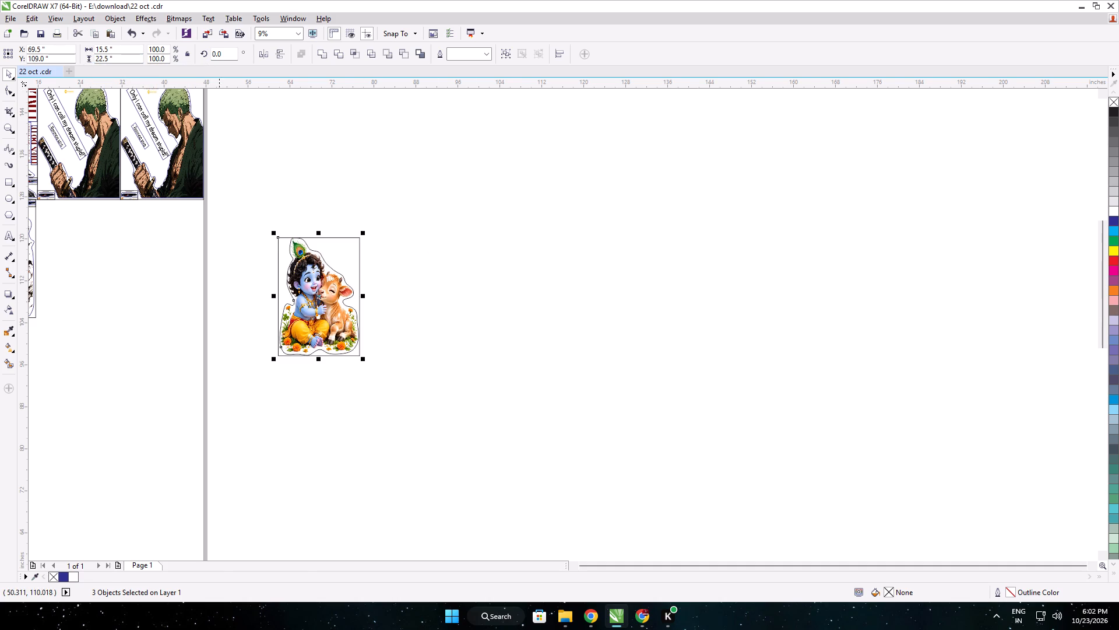
pyautogui.moveTo(222, 296); pyautogui.dragTo(502, 348, button='middle')
pyautogui.moveTo(589, 353); pyautogui.dragTo(349, 318)
pyautogui.scroll(2, 321, 289)
pyautogui.moveTo(346, 258); pyautogui.dragTo(337, 245)
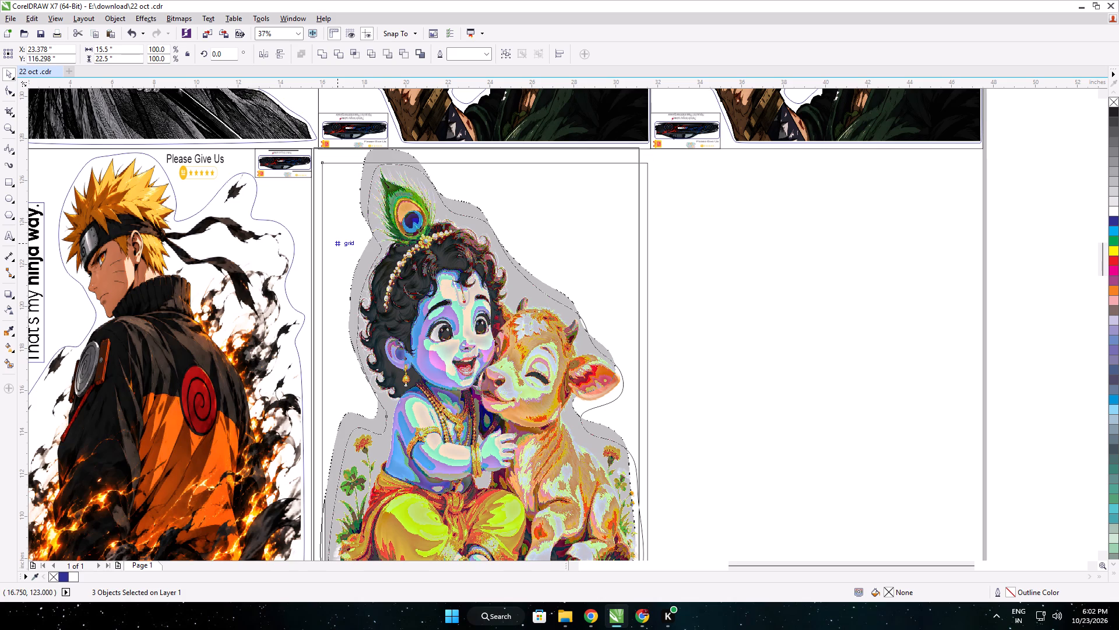
pyautogui.moveTo(337, 245); pyautogui.dragTo(336, 244)
# Nudge the Krishna design up 0.01 inch so its frame corner lines up with the neighbouring posters' borders.
pyautogui.scroll(2, 313, 156)
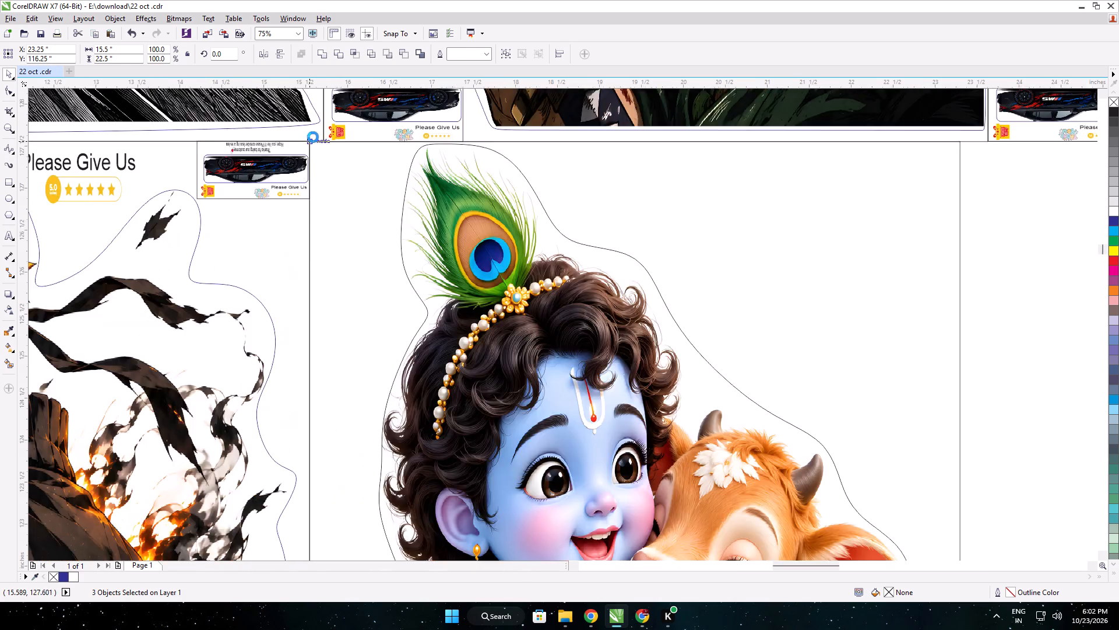
pyautogui.scroll(3, 313, 137)
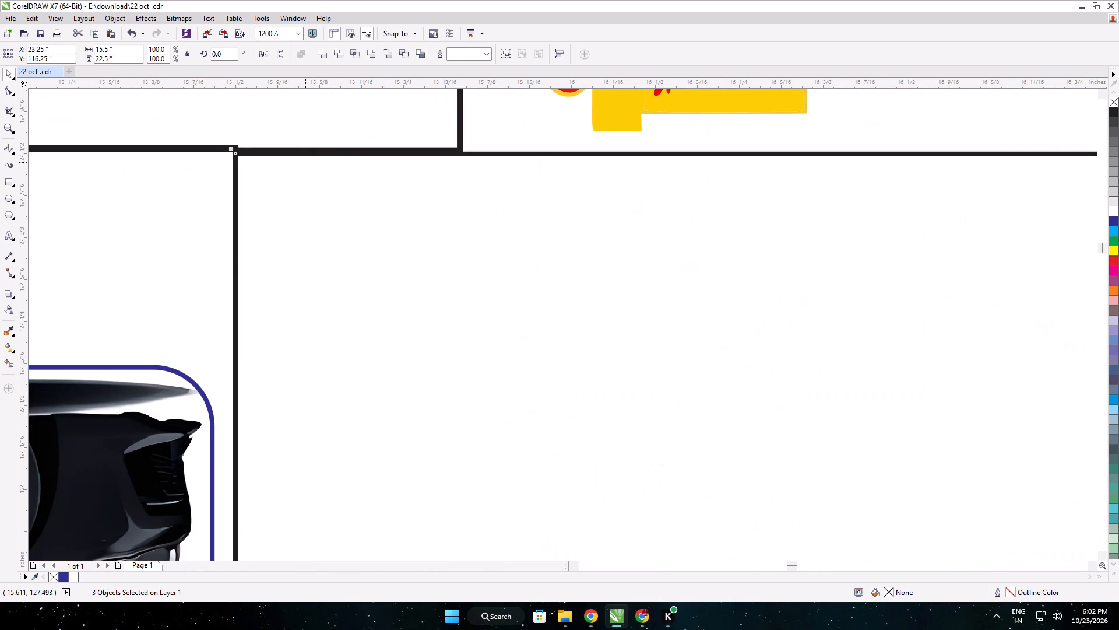
pyautogui.press('Up')
pyautogui.scroll(-10, 305, 162)
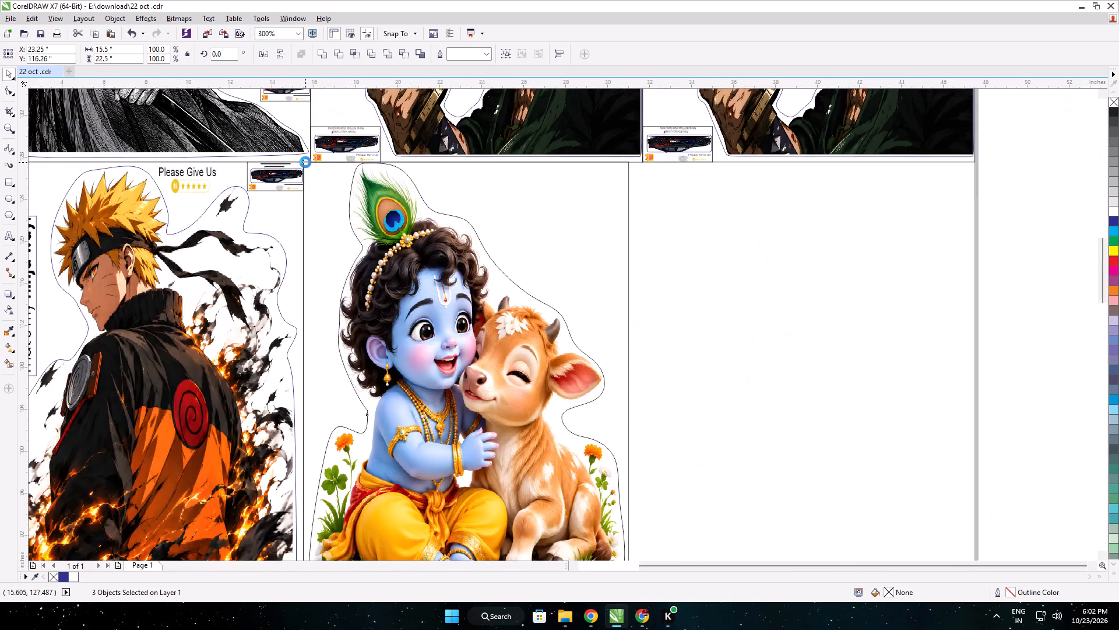
pyautogui.scroll(-1, 313, 163)
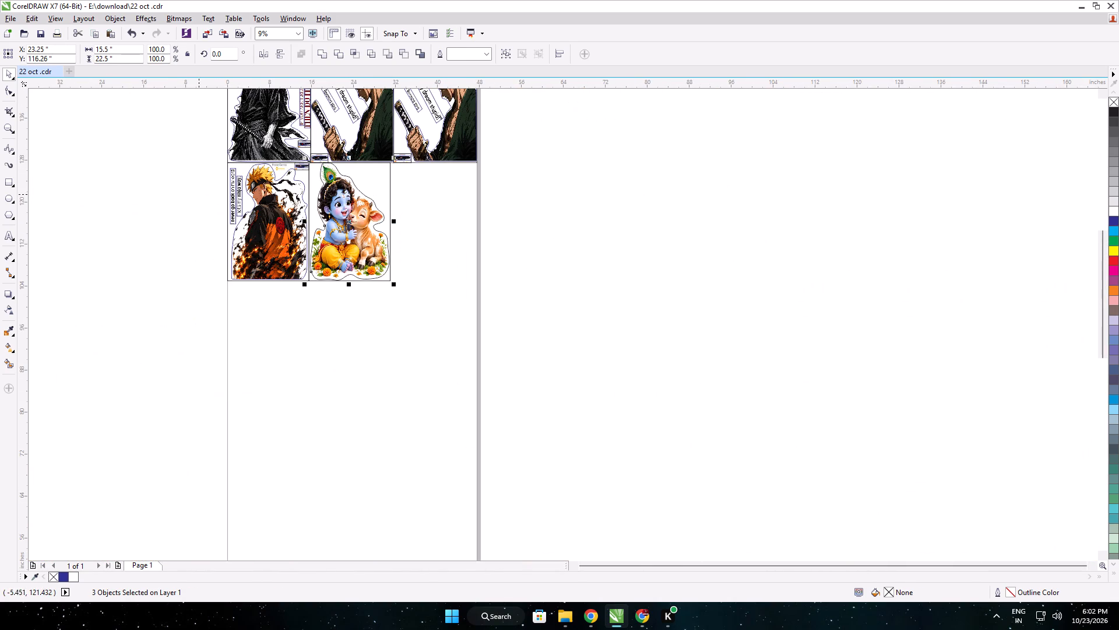
# Duplicate the Naruto poster's "Please Give Us" text with its star rating and place the copy beside Krishna's peacock feather.
pyautogui.click(205, 177)
pyautogui.moveTo(210, 152); pyautogui.dragTo(234, 169)
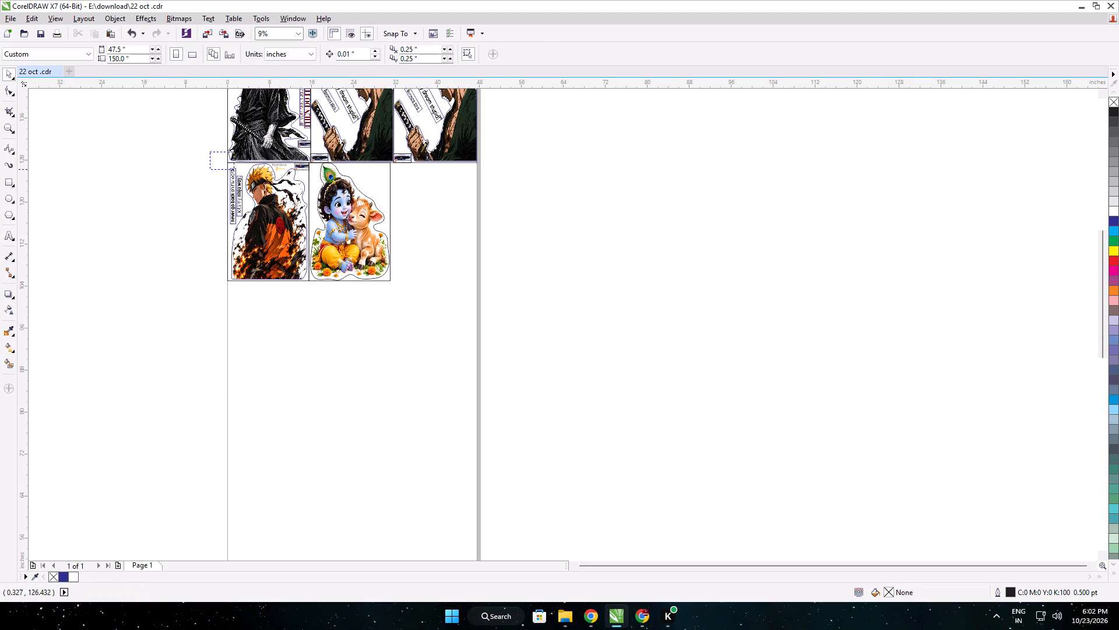
pyautogui.moveTo(234, 169); pyautogui.dragTo(293, 174)
pyautogui.moveTo(235, 169); pyautogui.dragTo(293, 174, button='right')
pyautogui.scroll(1, 287, 171)
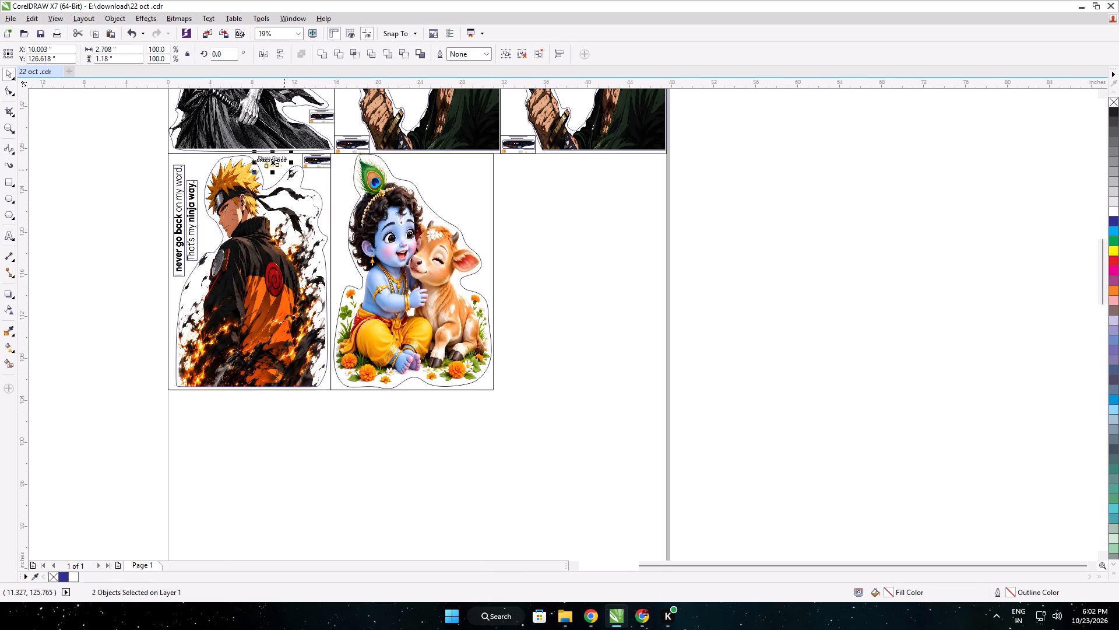
pyautogui.hotkey('ctrl', 'd')
pyautogui.moveTo(278, 159); pyautogui.dragTo(307, 191)
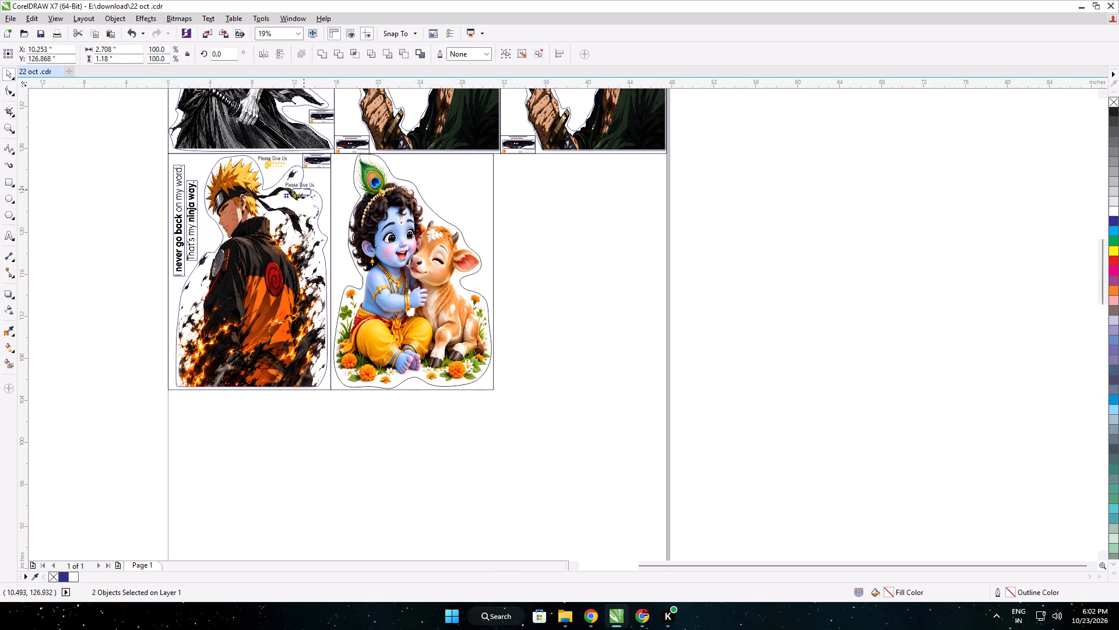
pyautogui.moveTo(307, 191); pyautogui.dragTo(349, 195)
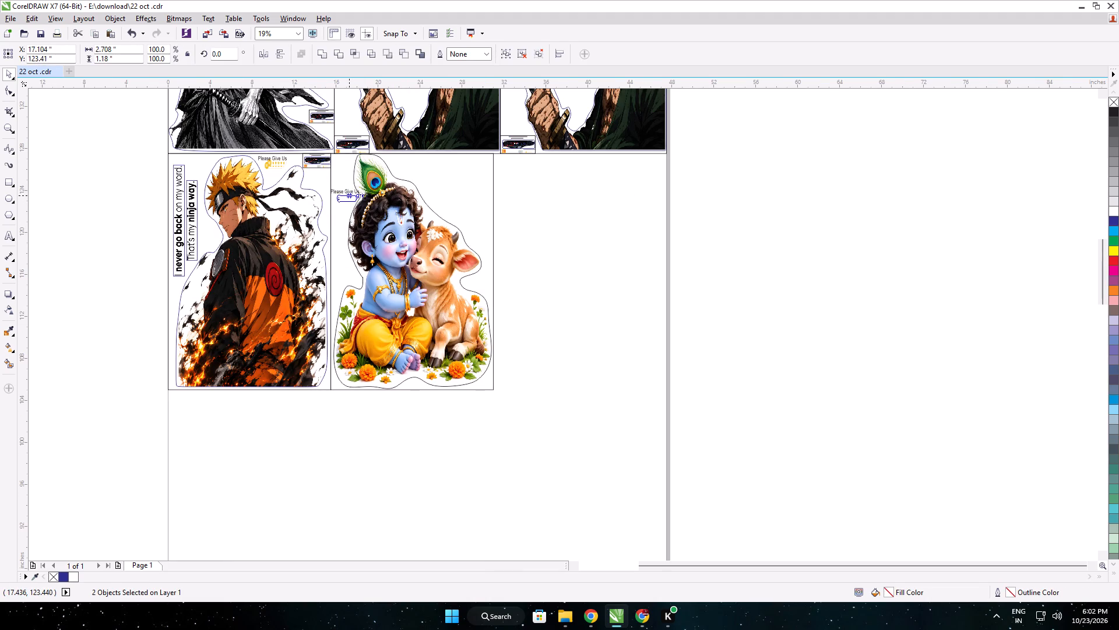
pyautogui.moveTo(349, 195); pyautogui.dragTo(349, 194)
# Rotate the copied "Please Give Us" text and star rating by 90 degrees.
pyautogui.scroll(4, 349, 194)
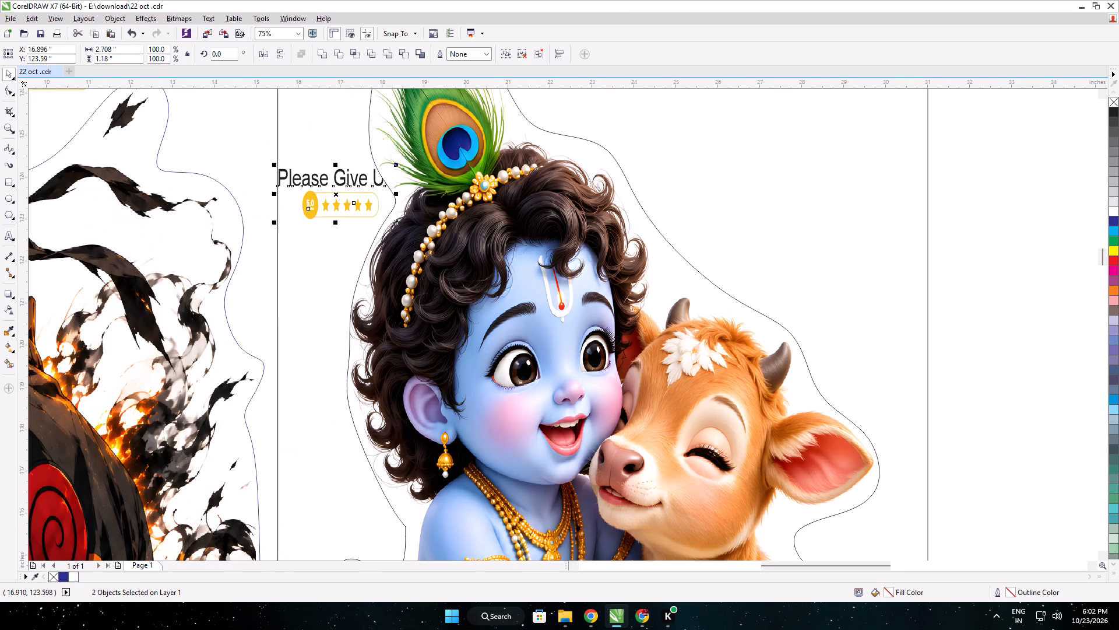
pyautogui.doubleClick(225, 52)
pyautogui.write('90')
pyautogui.press('Return')
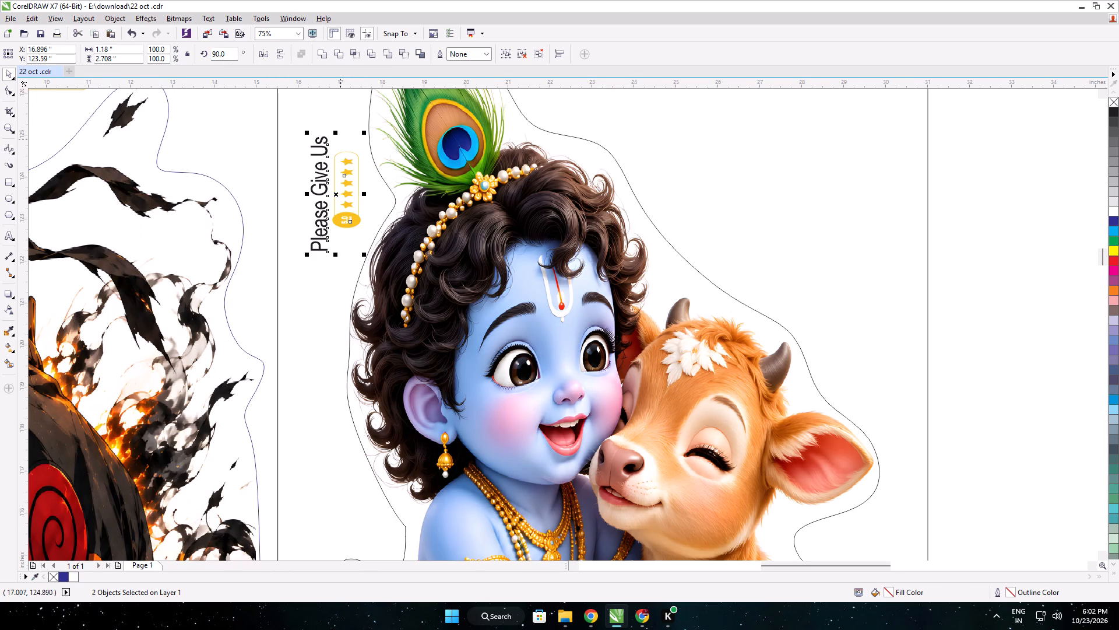
# Stretch the rotated "Please Give Us" text and stars upward to about 4.5 inches high, keeping the width.
pyautogui.moveTo(337, 131); pyautogui.dragTo(331, 96)
pyautogui.moveTo(382, 218); pyautogui.dragTo(456, 407, button='middle')
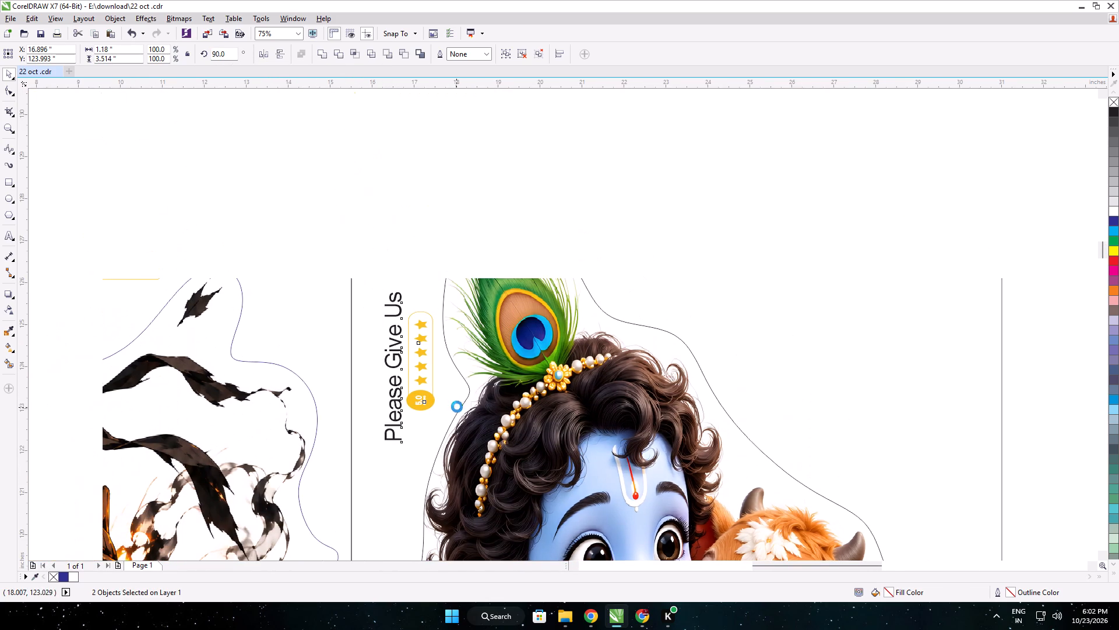
pyautogui.moveTo(409, 286); pyautogui.dragTo(413, 247)
pyautogui.scroll(-2, 494, 329)
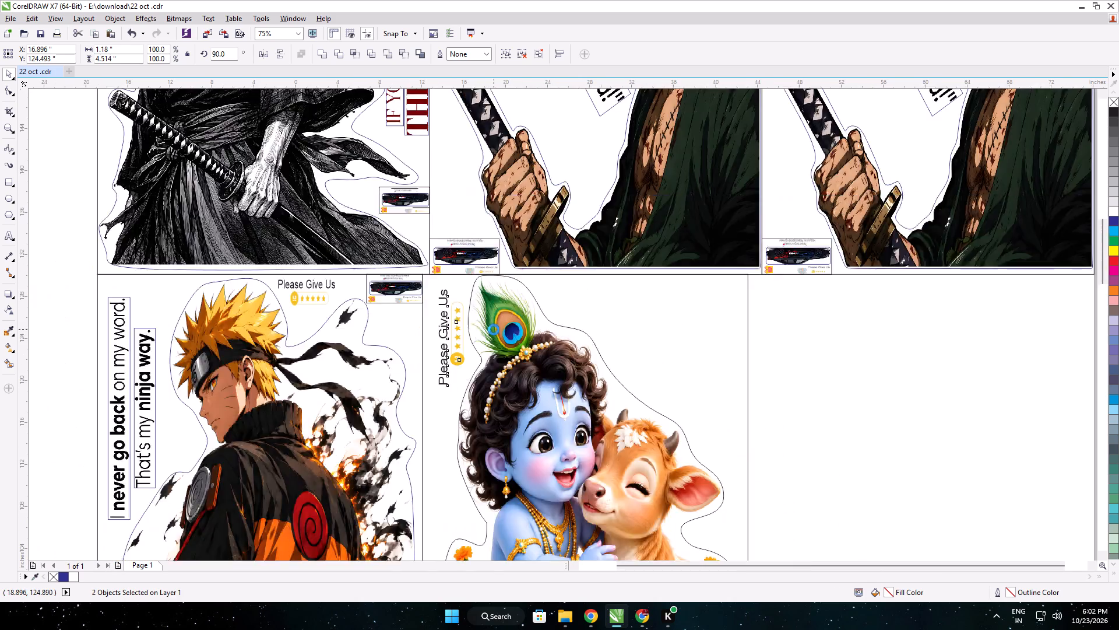
pyautogui.click(153, 351)
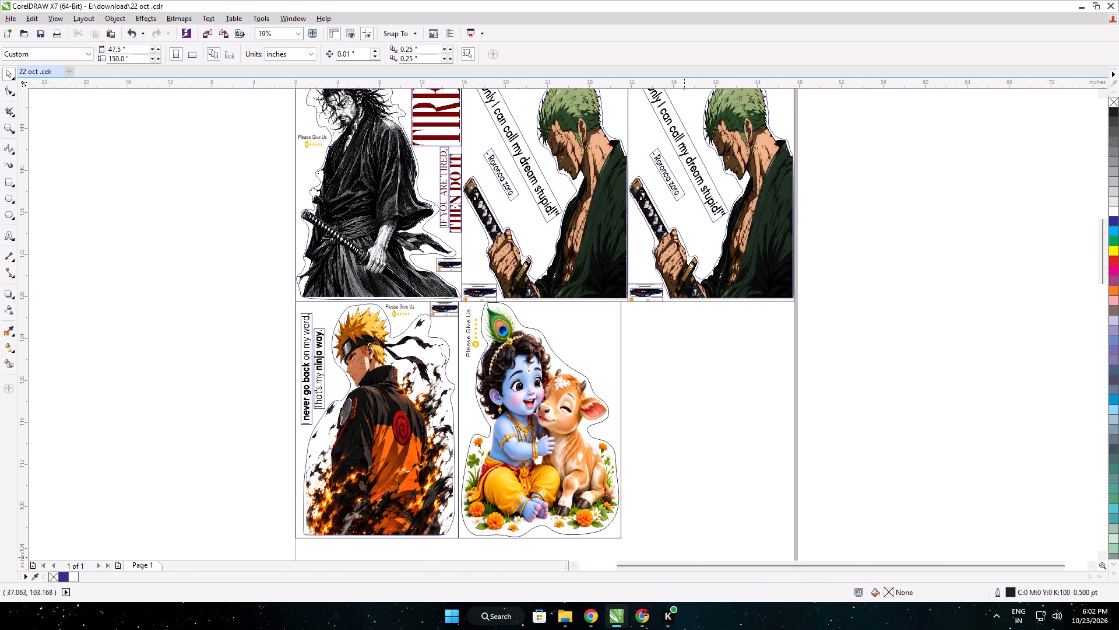
# Switch to Chrome and open a browser window under the ZOMST profile.
pyautogui.click(577, 614)
pyautogui.click(644, 624)
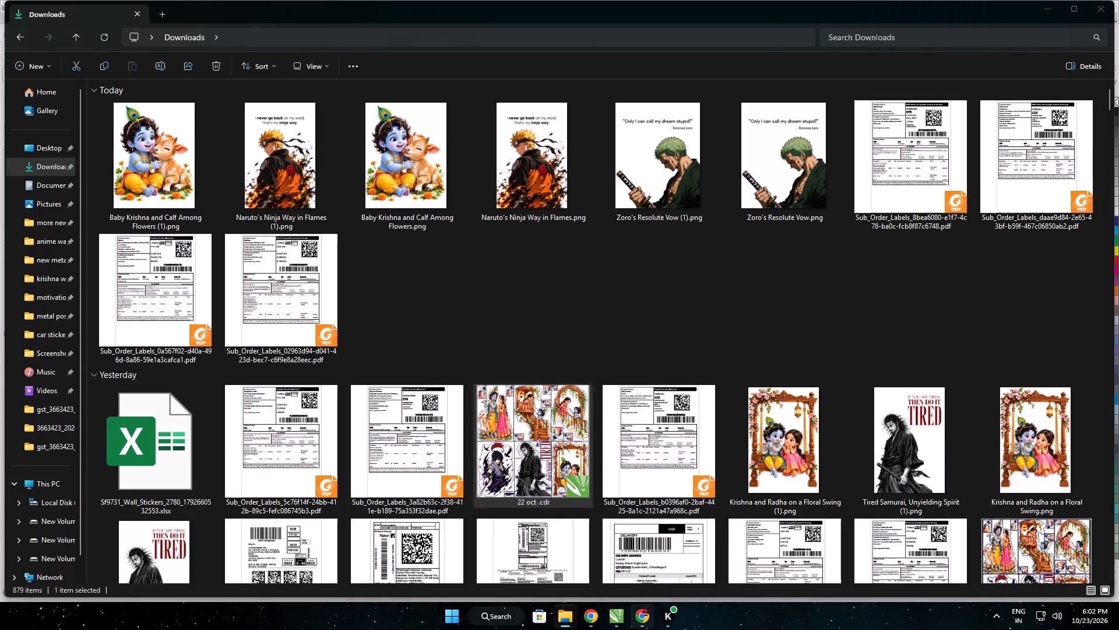
pyautogui.click(1063, 33)
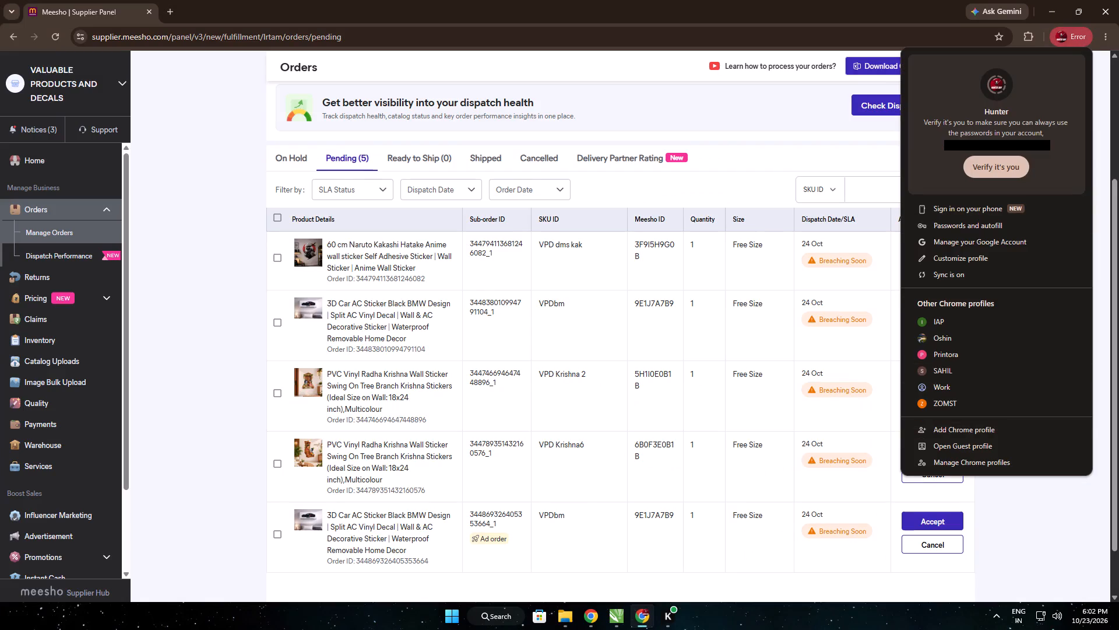
pyautogui.click(941, 398)
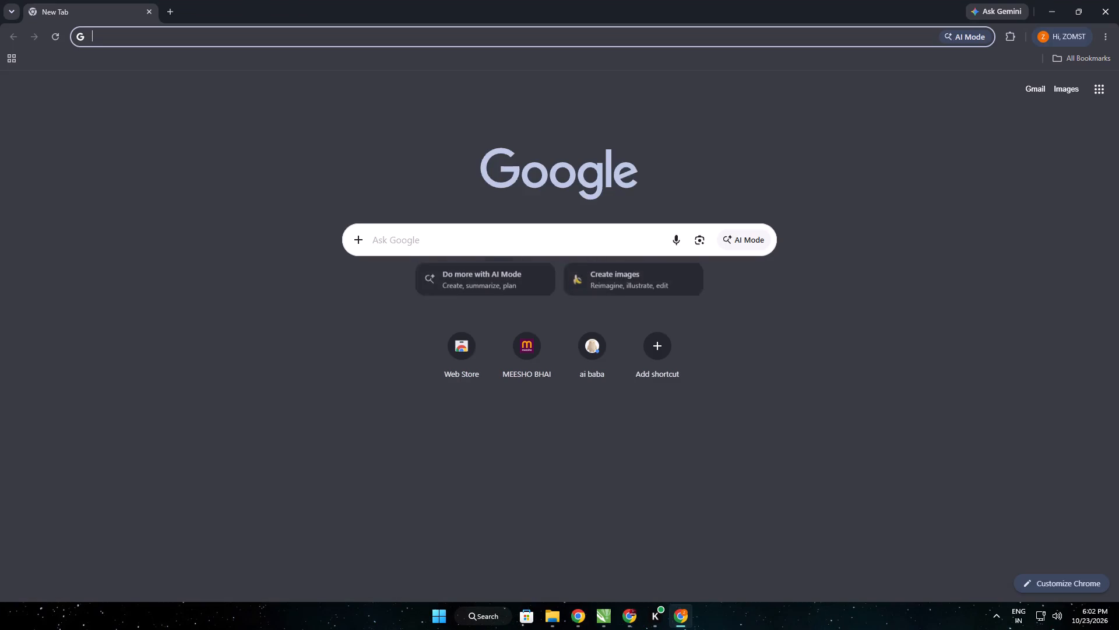
# Open the Mahir Enterprise store page on Snapdeal.
pyautogui.press('s')
pyautogui.press('n')
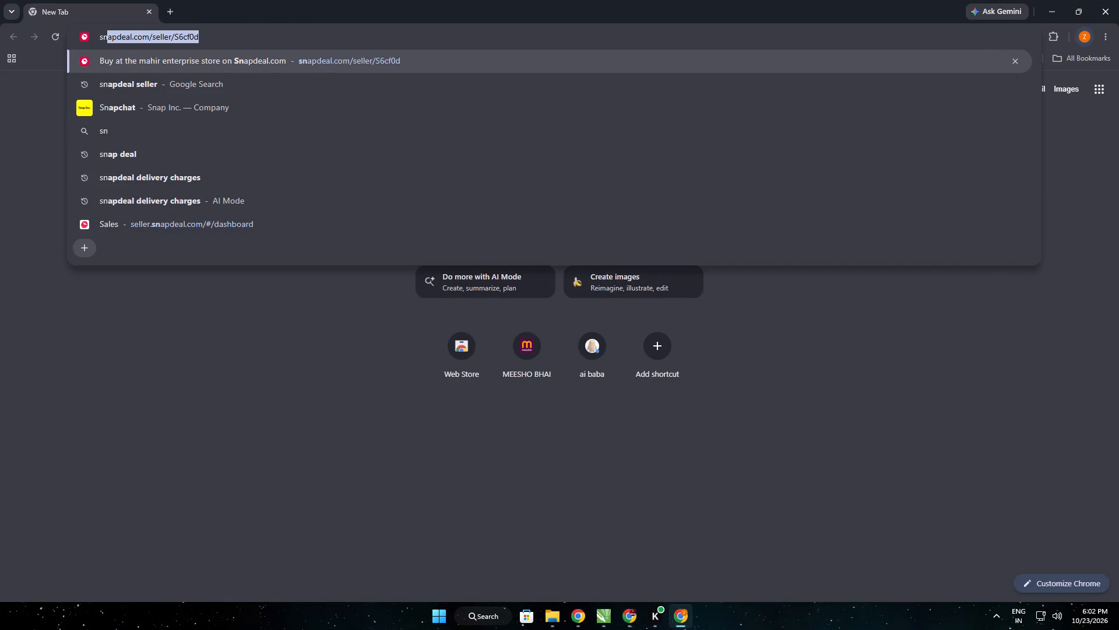
pyautogui.press('Return')
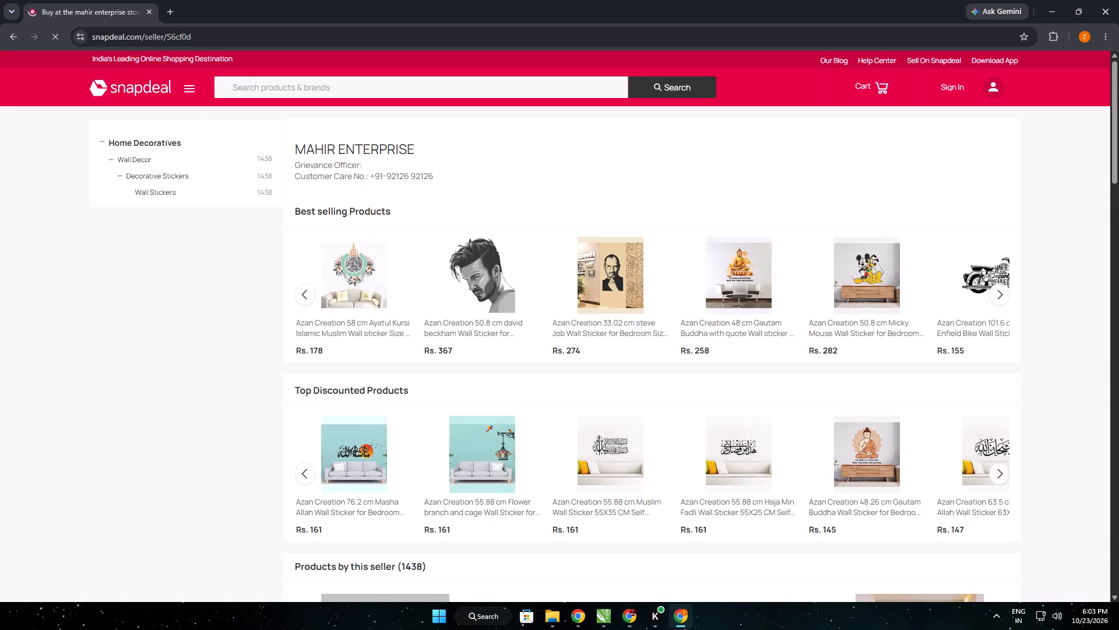
# Search Google for "snapdeal seller" in a new tab and open the Snapdeal Seller Onboarding result.
pyautogui.click(191, 10)
pyautogui.click(170, 9)
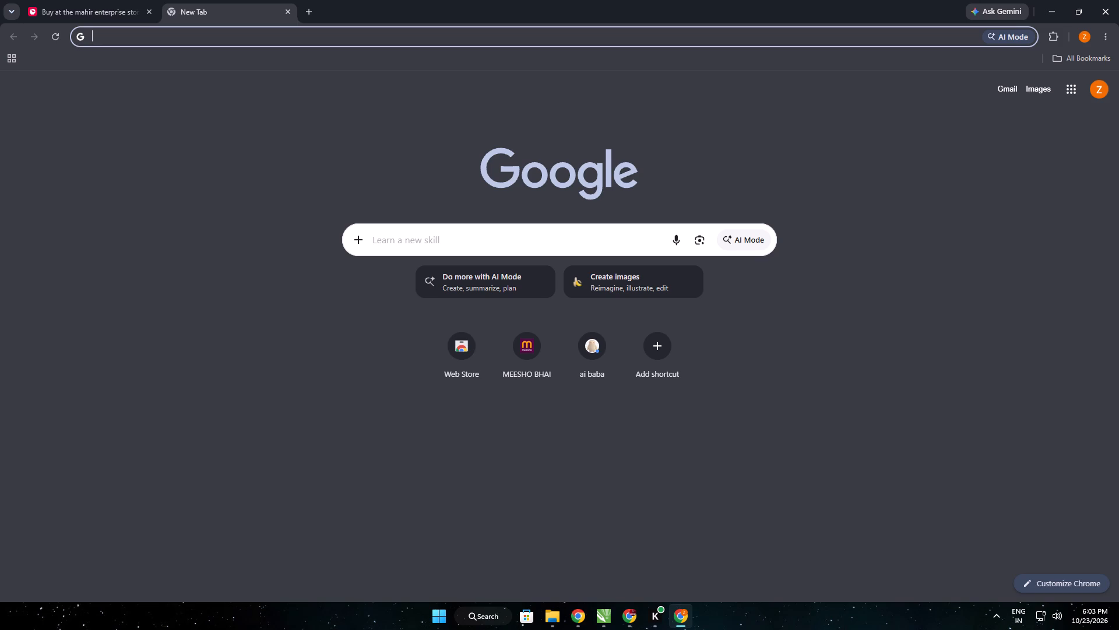
pyautogui.press('s')
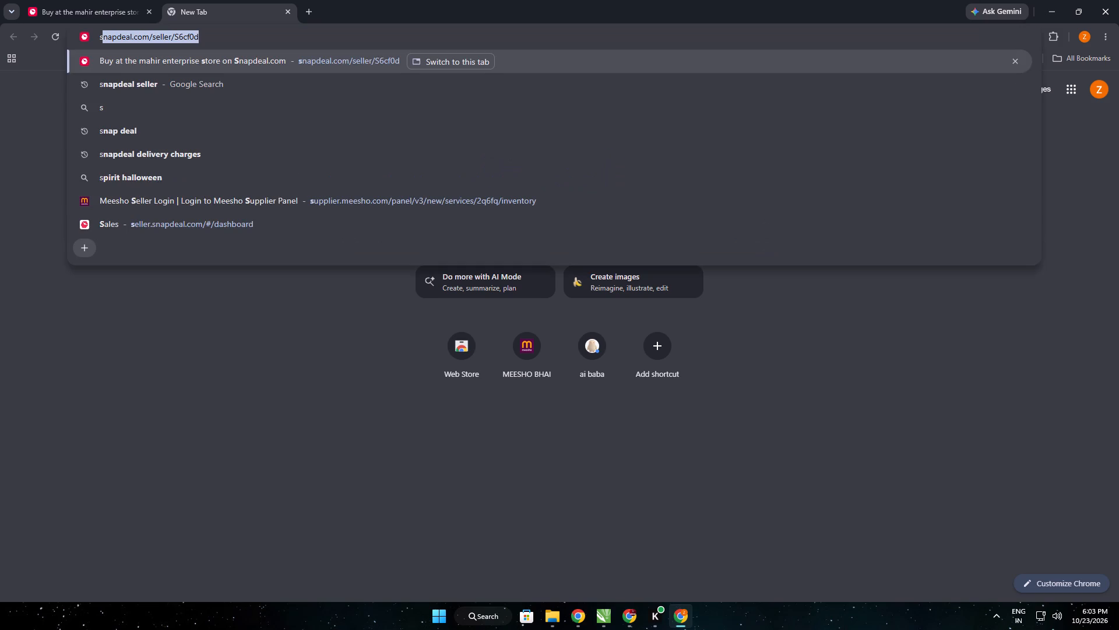
pyautogui.press('Down')
pyautogui.press('Down')
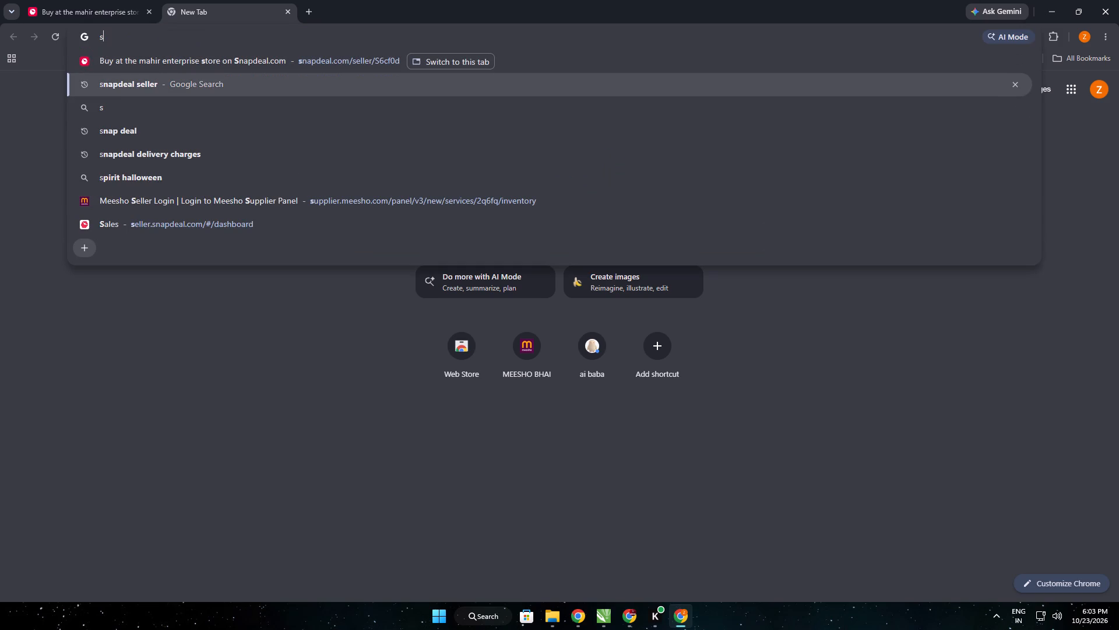
pyautogui.press('Up')
pyautogui.press('Return')
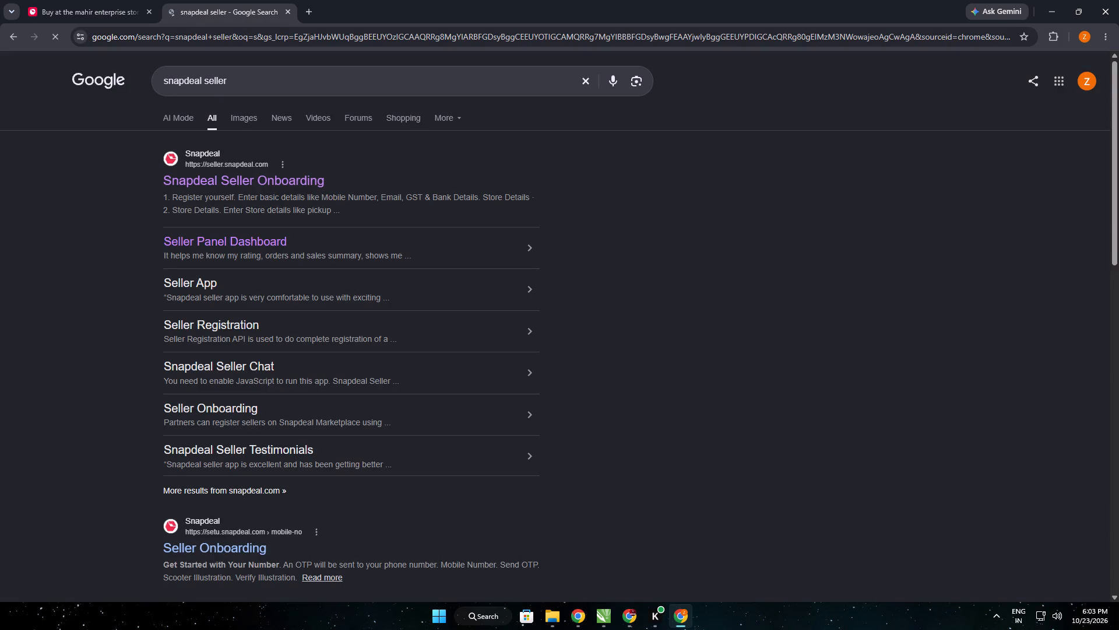
pyautogui.click(253, 187)
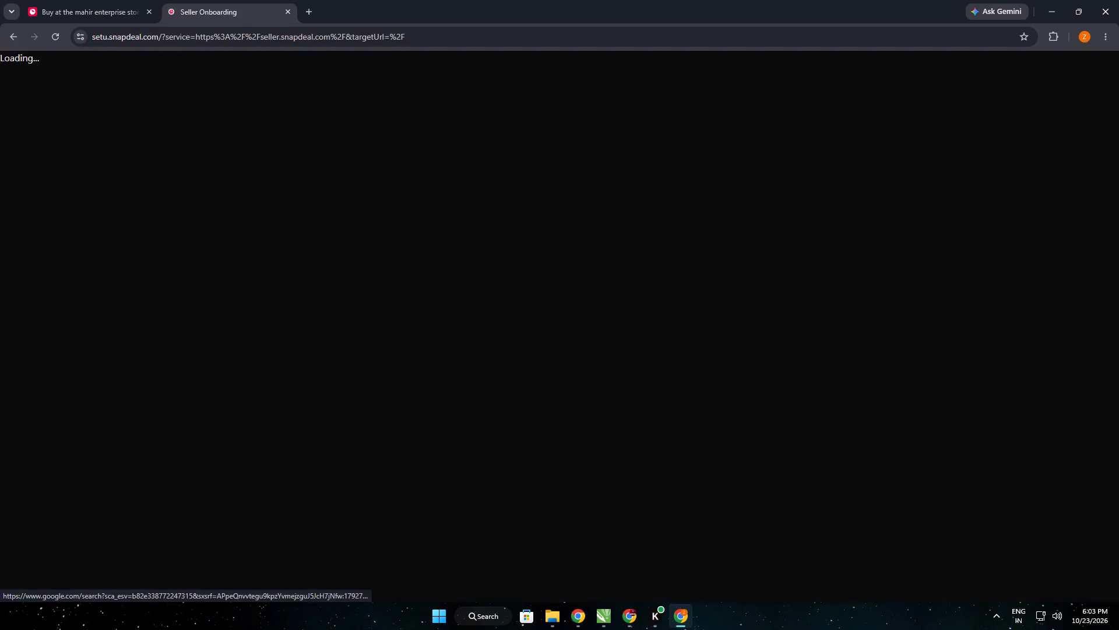
# Log in to the Snapdeal seller account with the saved username and password.
pyautogui.click(962, 86)
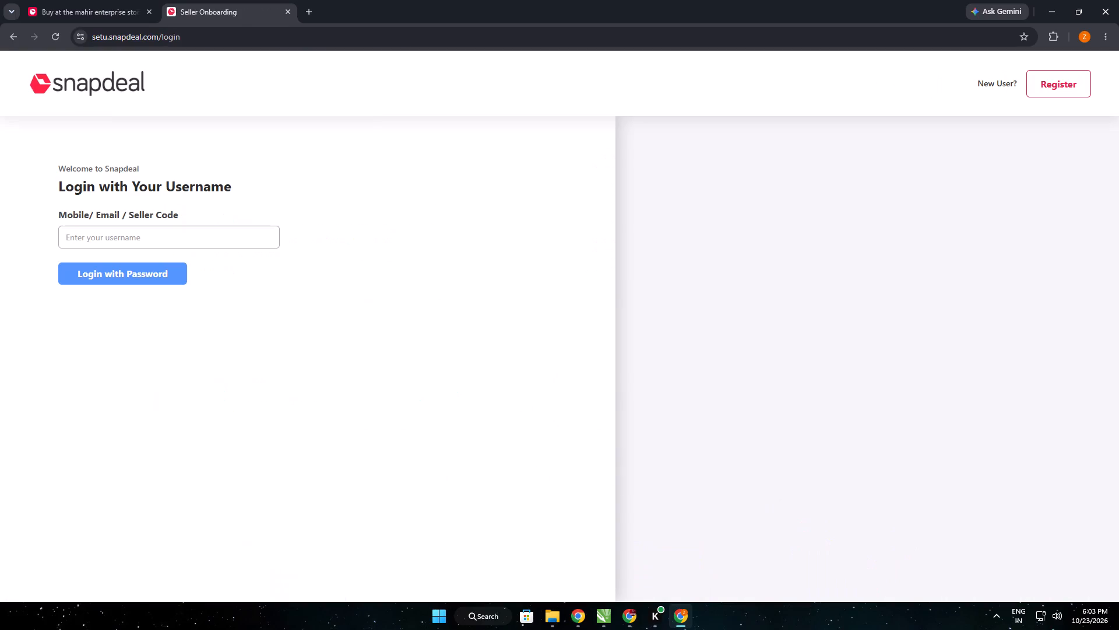
pyautogui.click(223, 239)
pyautogui.click(356, 332)
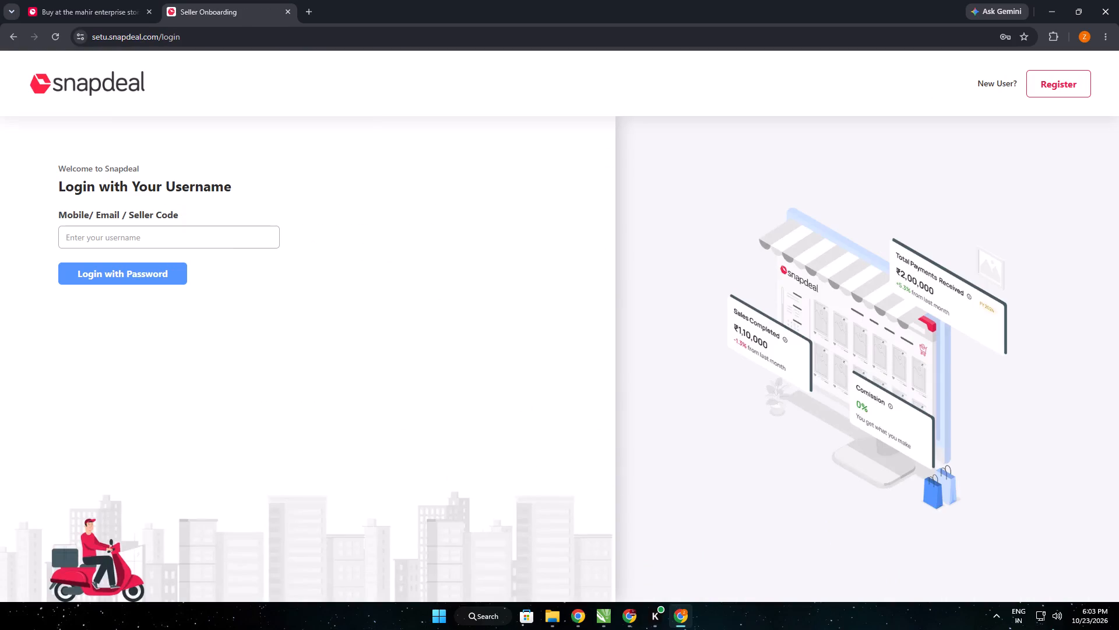
pyautogui.click(154, 242)
pyautogui.click(161, 264)
pyautogui.click(139, 275)
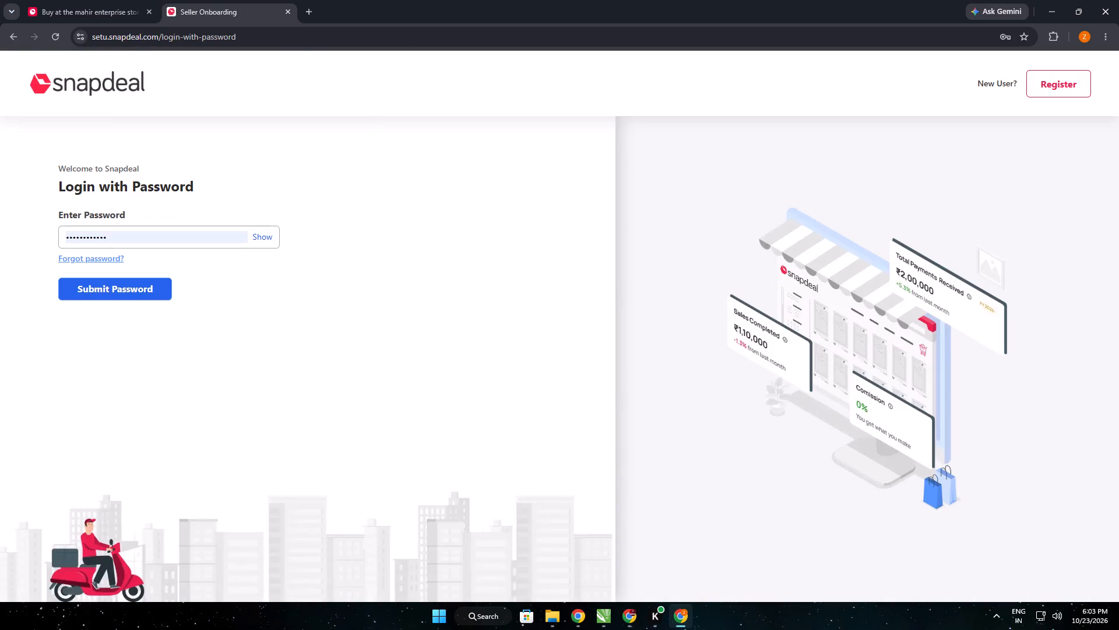
pyautogui.click(140, 286)
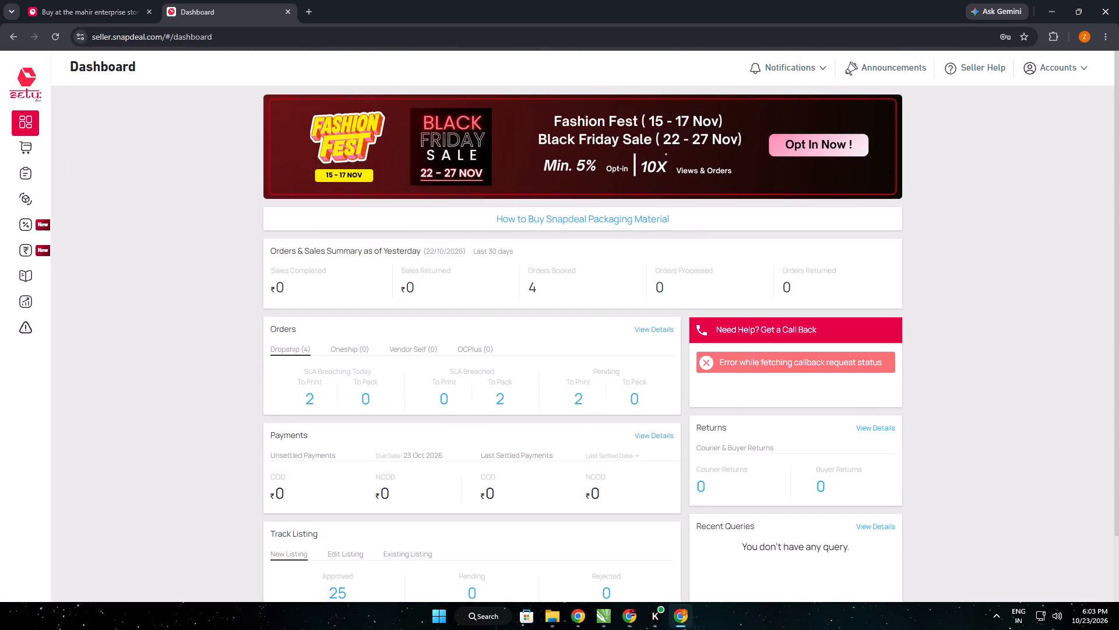
# Check the pending orders awaiting printing, including the Dropship packages waiting in the Pack list.
pyautogui.click(579, 401)
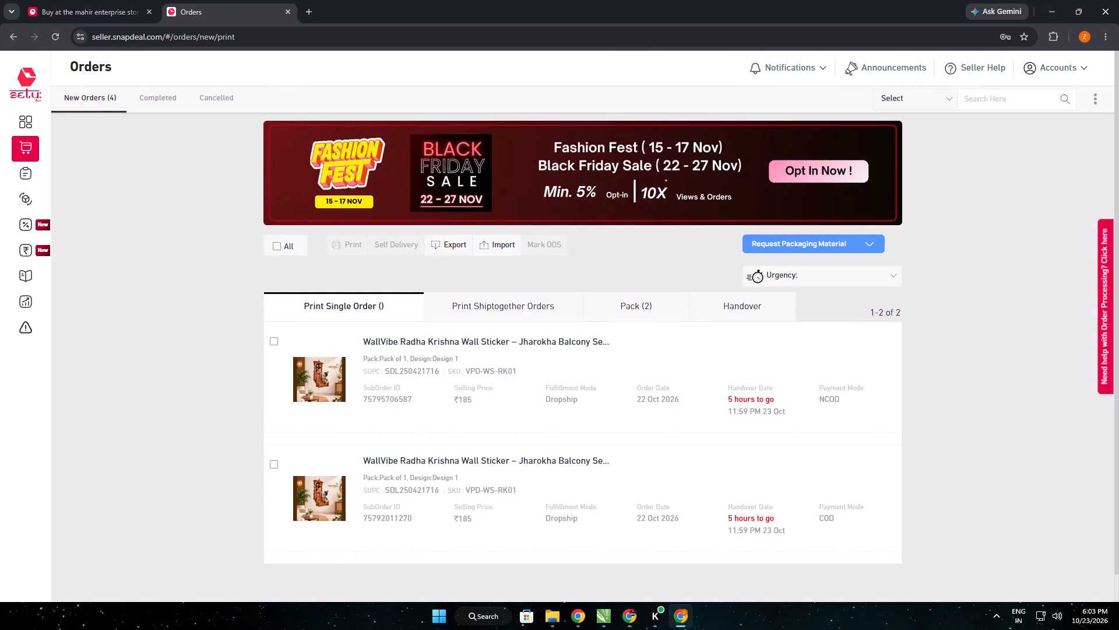
pyautogui.click(618, 315)
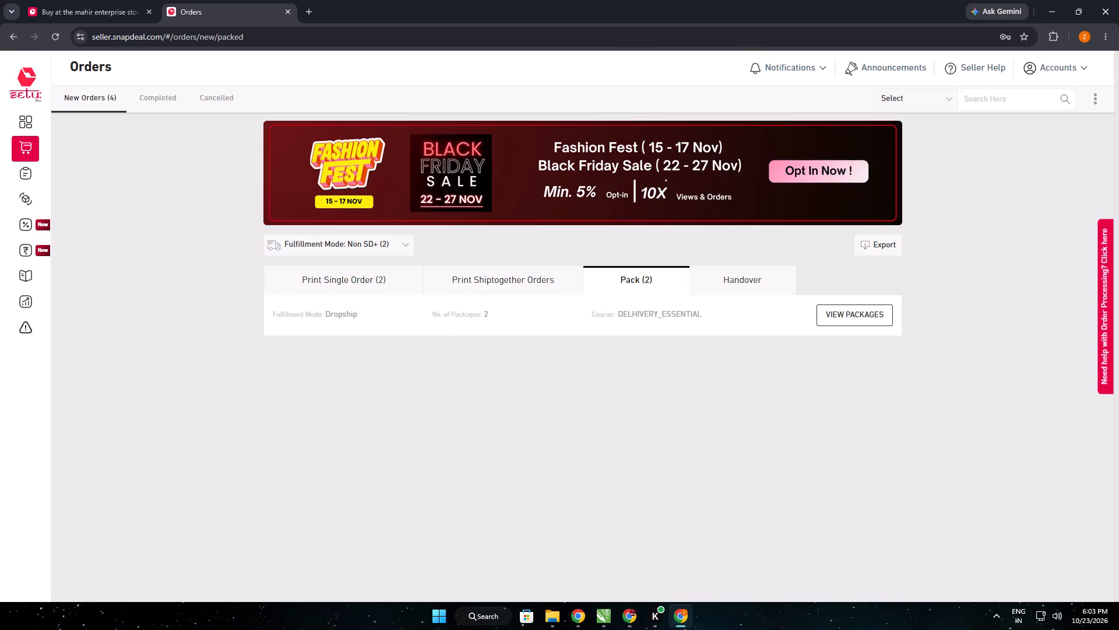
pyautogui.click(850, 323)
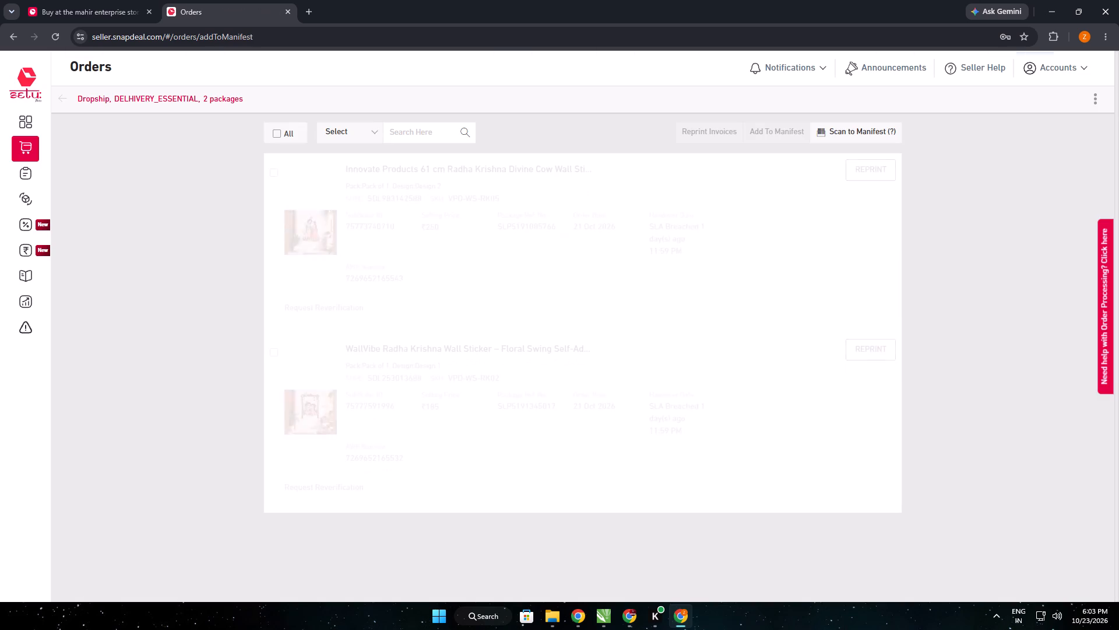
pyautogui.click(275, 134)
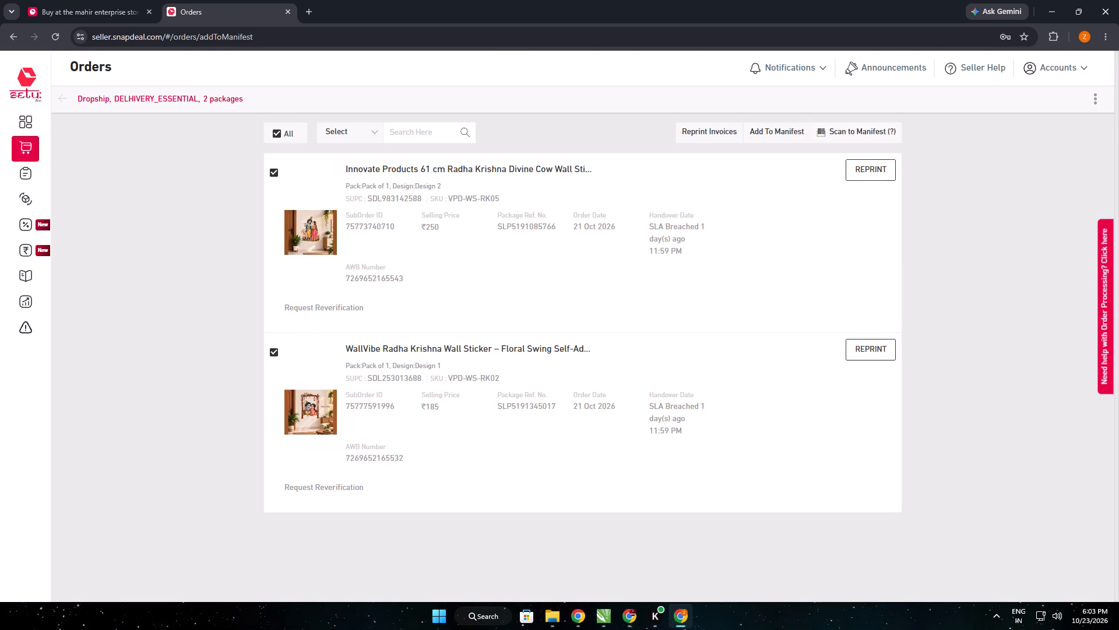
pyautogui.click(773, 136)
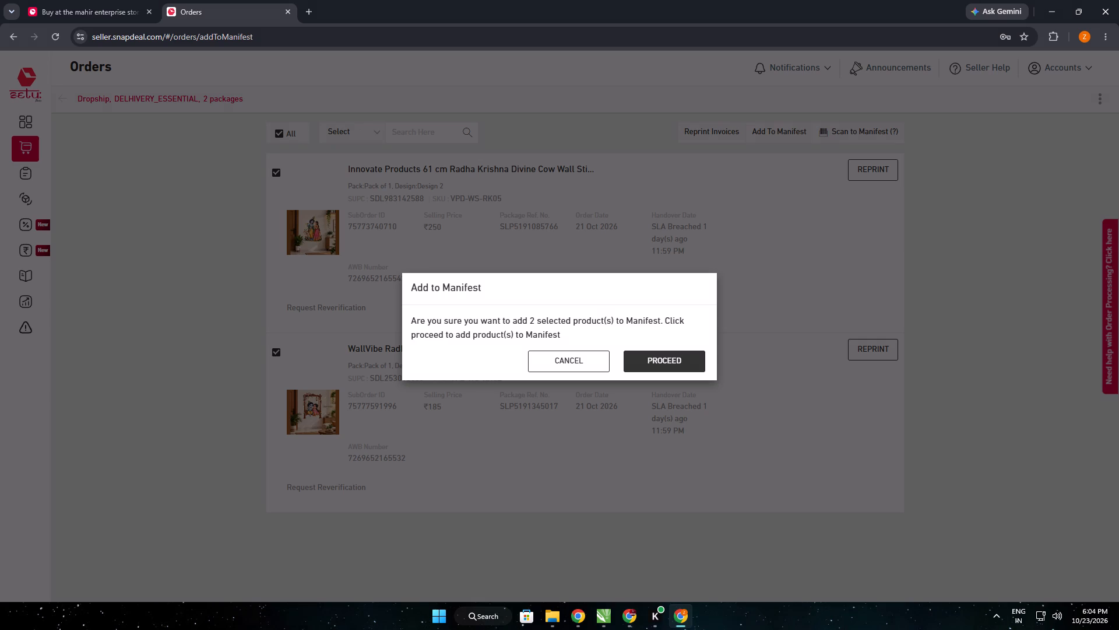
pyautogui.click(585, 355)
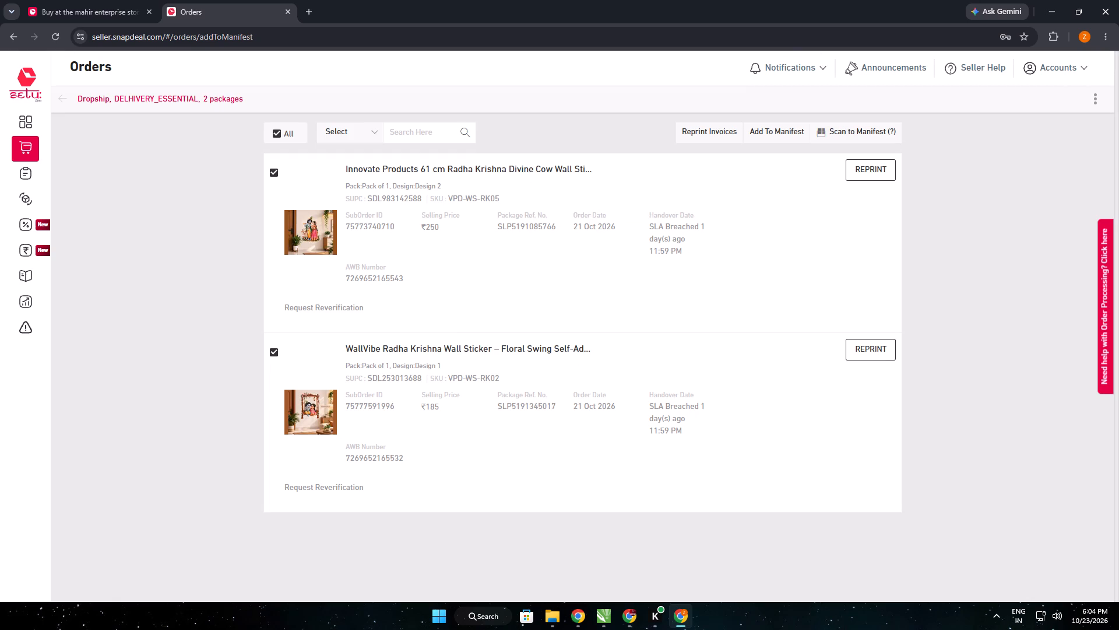
# Open a new browser tab and return to the Mahir Enterprise store page.
pyautogui.click(311, 8)
pyautogui.click(71, 0)
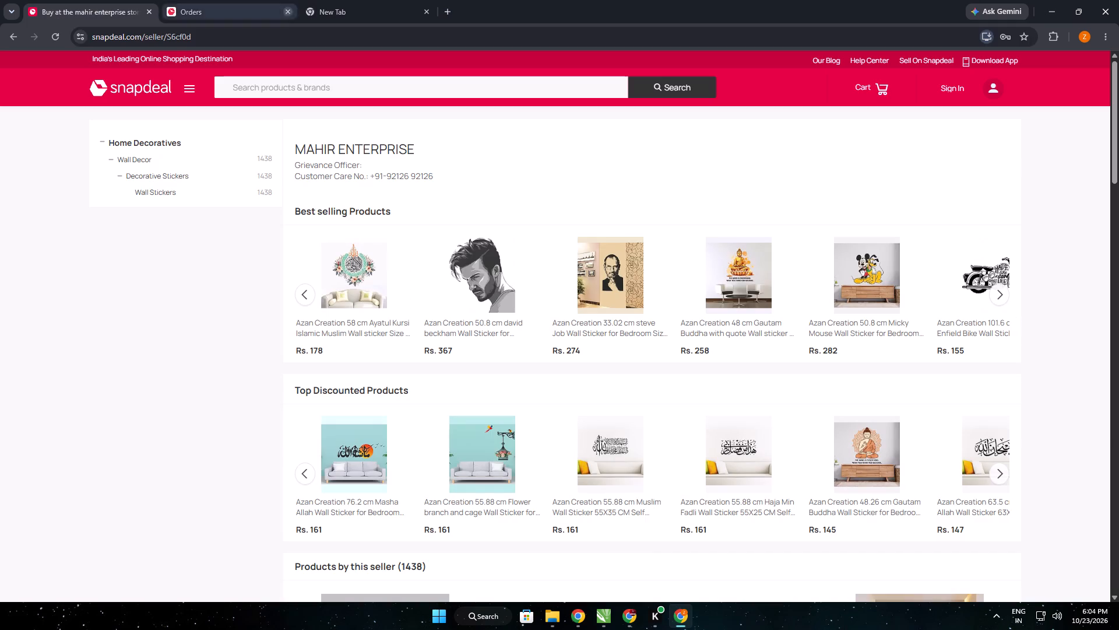
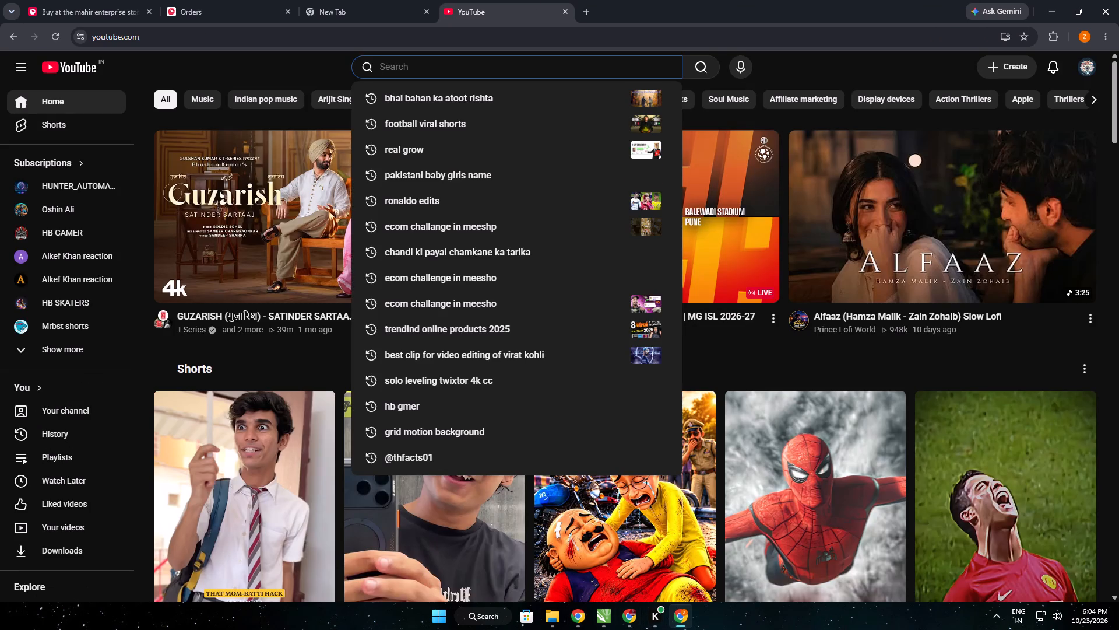
pyautogui.write('how to')
pyautogui.press('space')
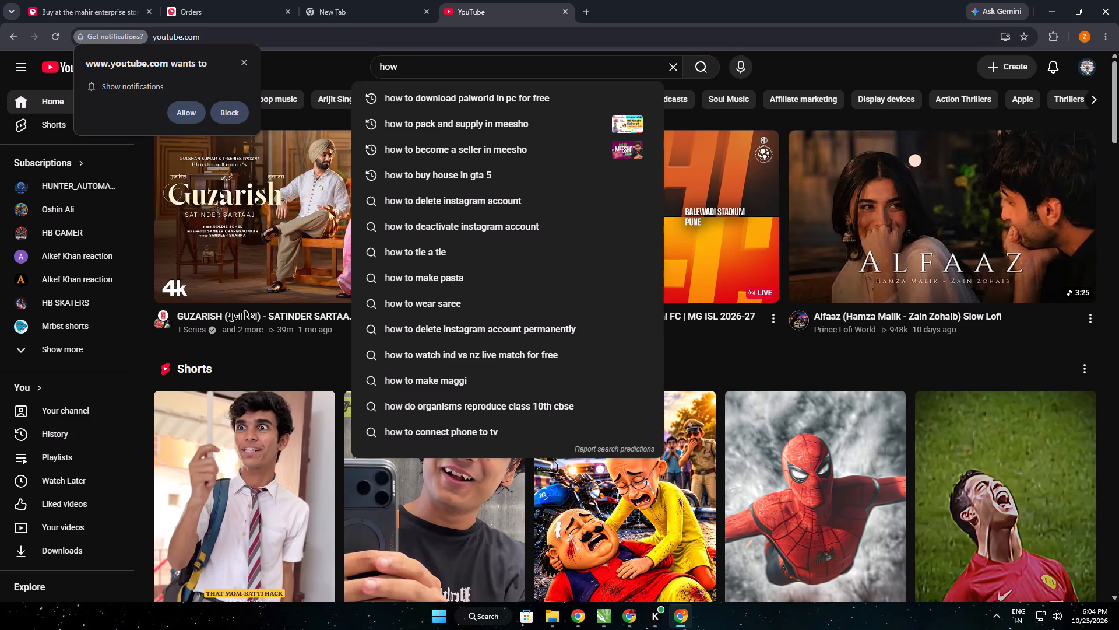
pyautogui.click(241, 59)
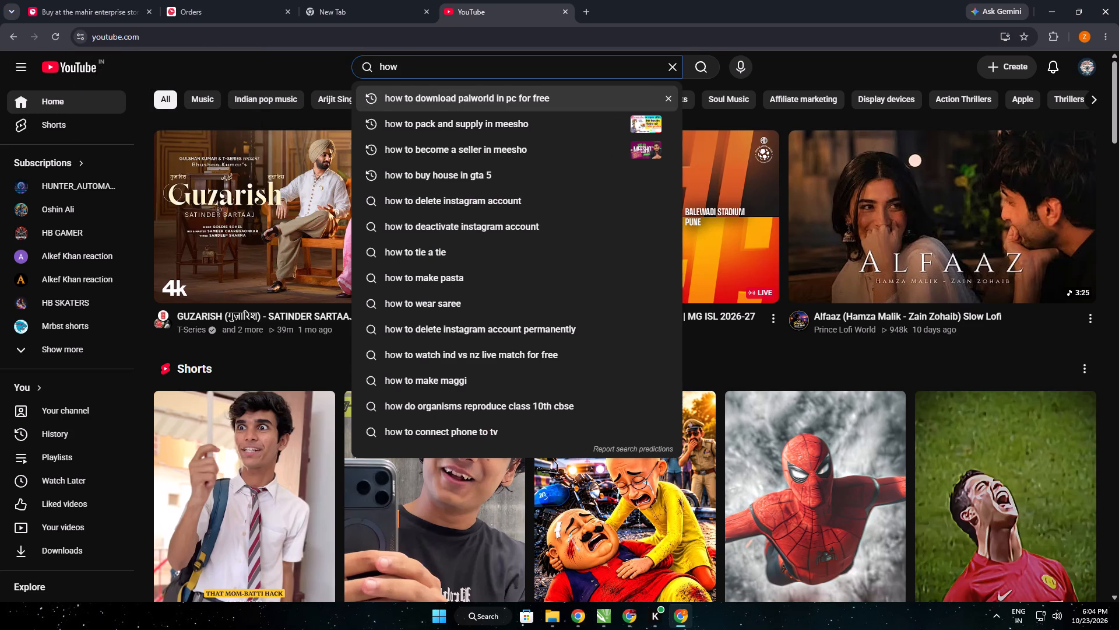
pyautogui.write('to process')
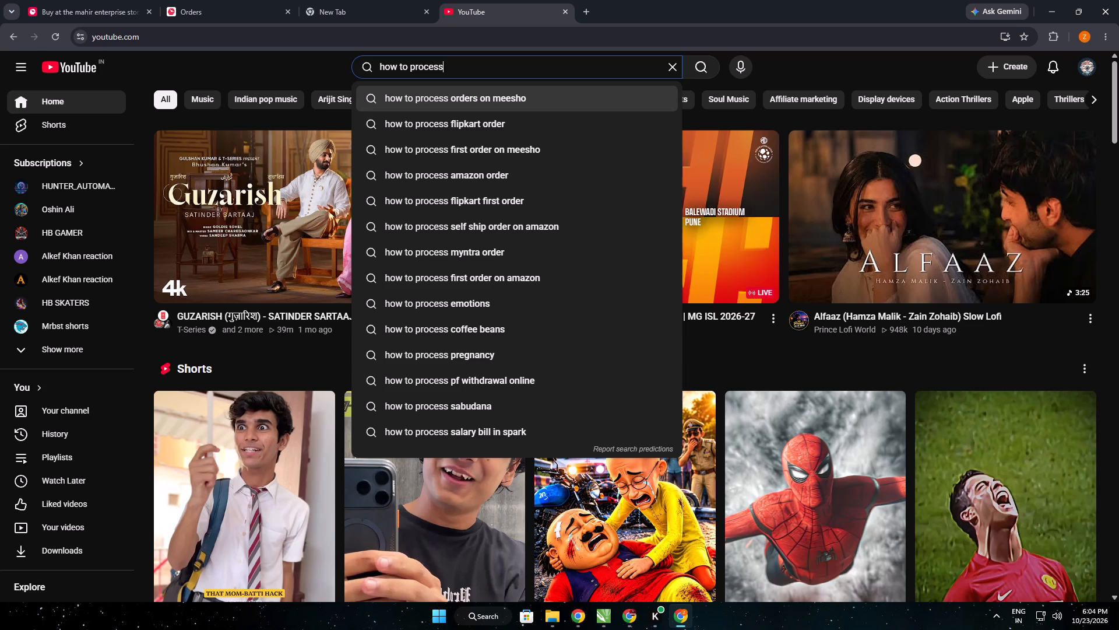
pyautogui.press('space')
pyautogui.write('oder')
pyautogui.press('space')
pyautogui.write('in')
pyautogui.press('space')
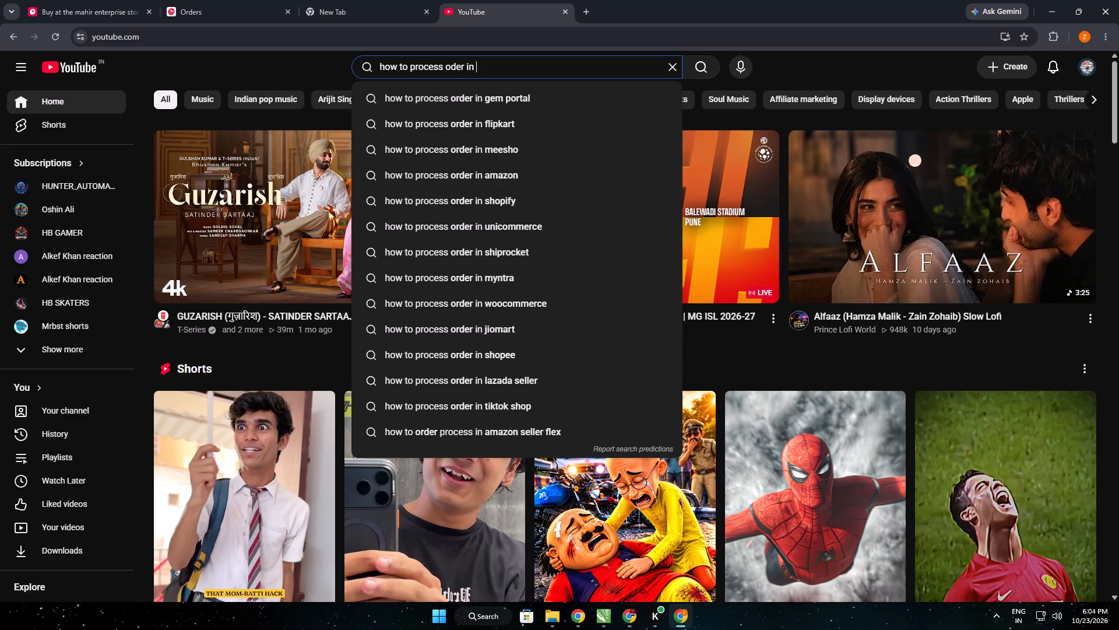
pyautogui.press('s')
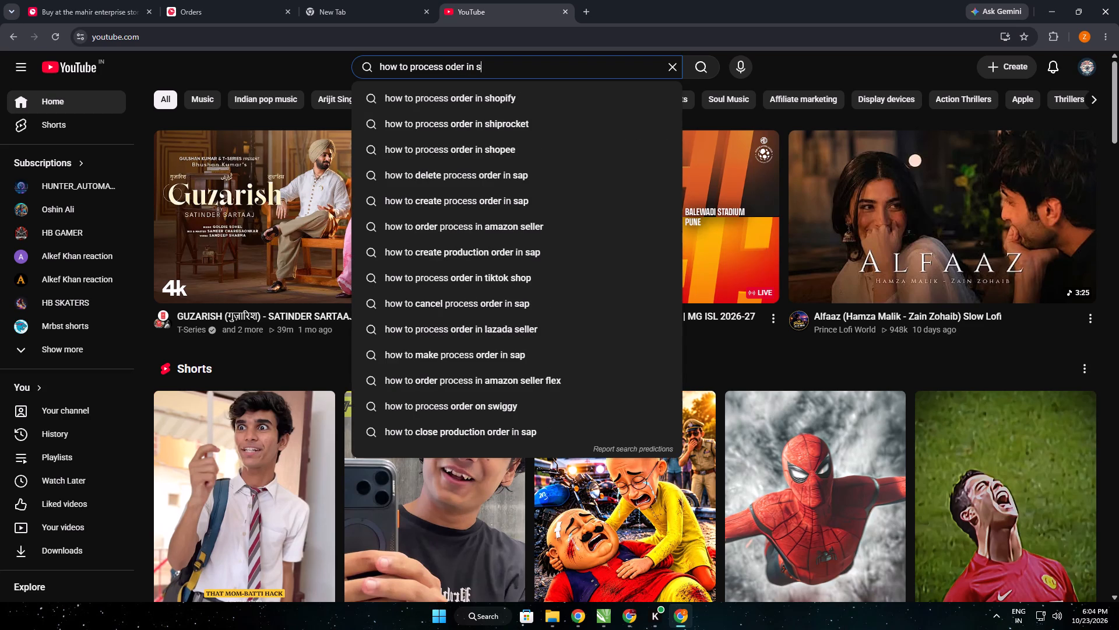
pyautogui.write('nap')
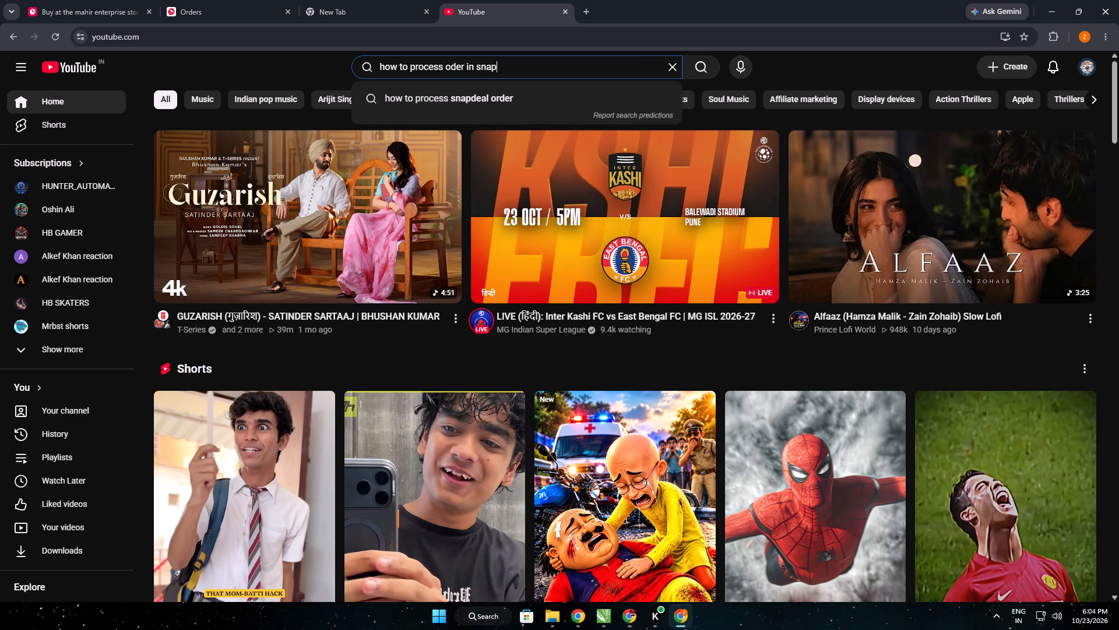
pyautogui.write('dea')
pyautogui.press('l')
pyautogui.press('Return')
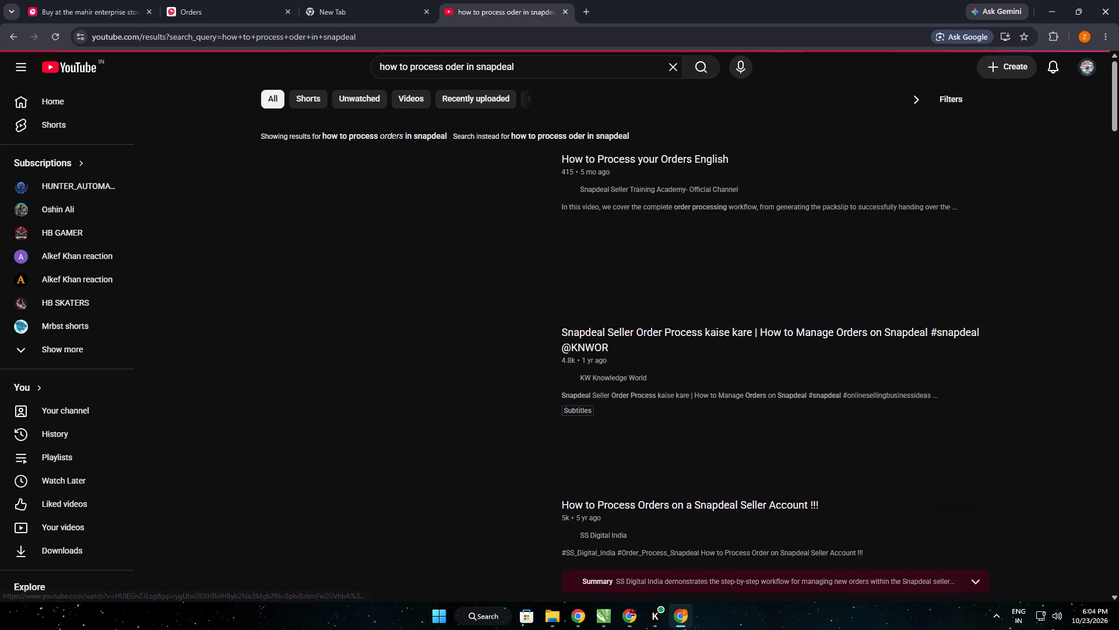
# Watch parts of the KW Knowledge World tutorial on the Snapdeal seller order process, skipping ahead to the handover stage, and pause it.
pyautogui.scroll(-2, 458, 278)
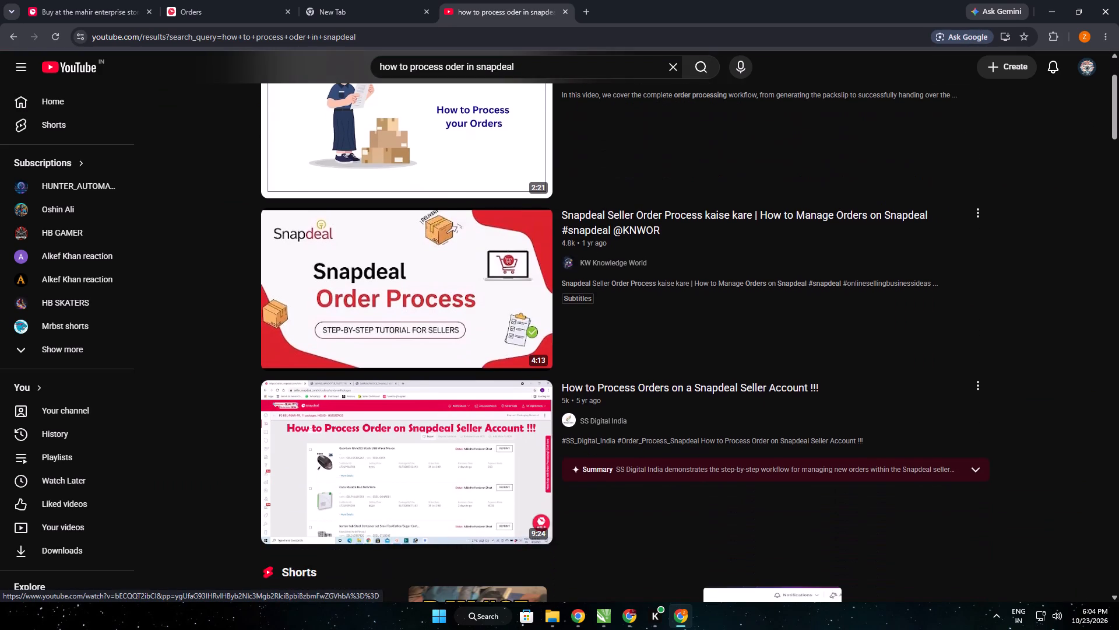
pyautogui.click(420, 316)
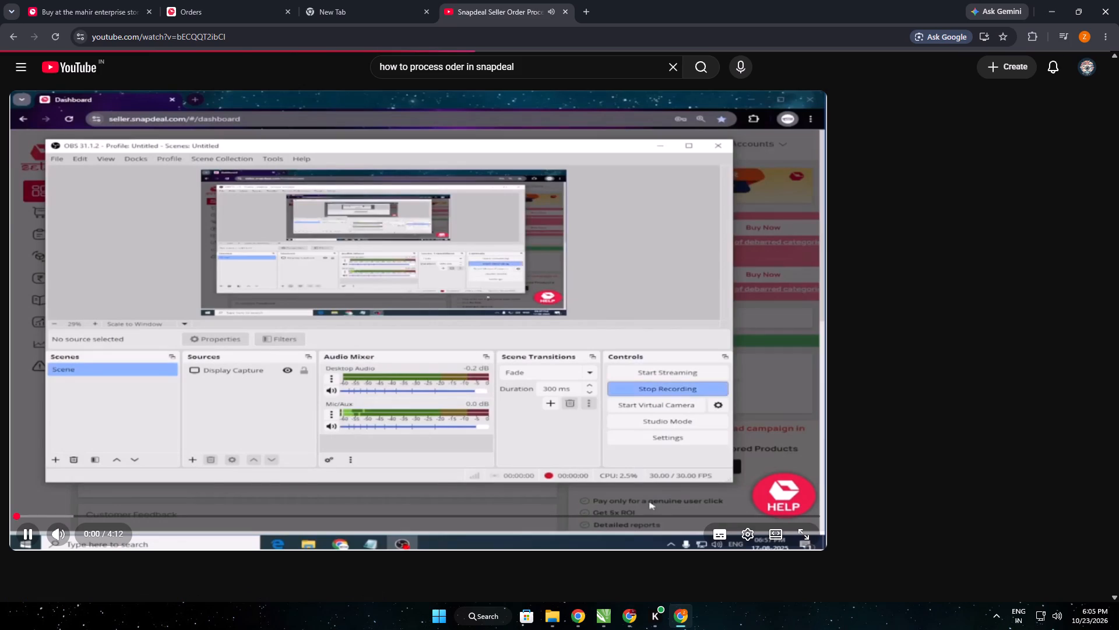
pyautogui.click(43, 514)
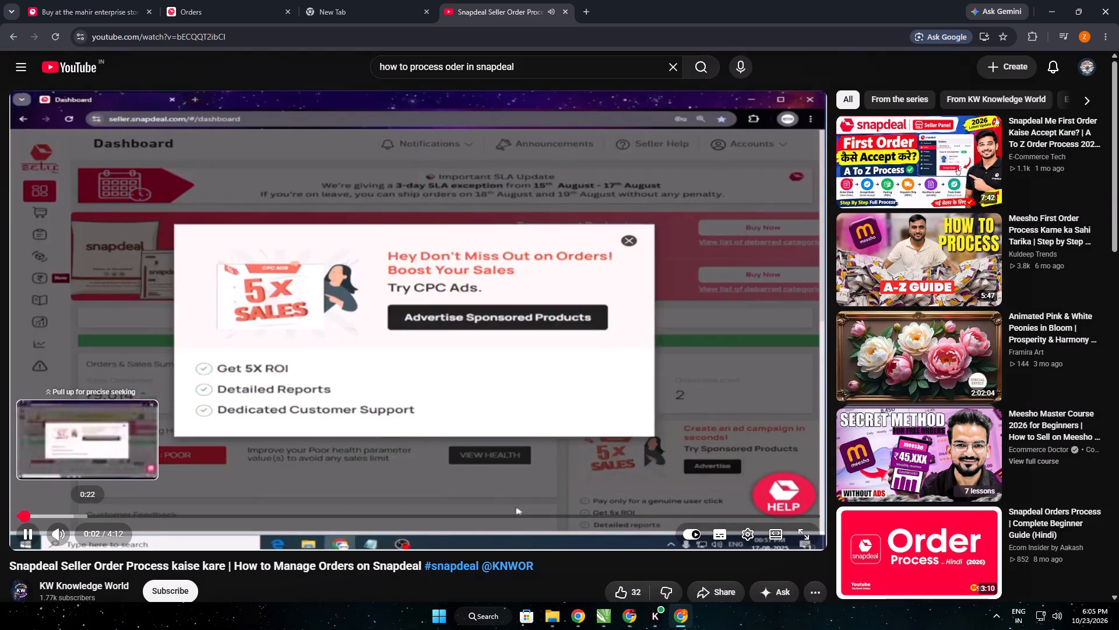
pyautogui.click(88, 516)
pyautogui.click(177, 516)
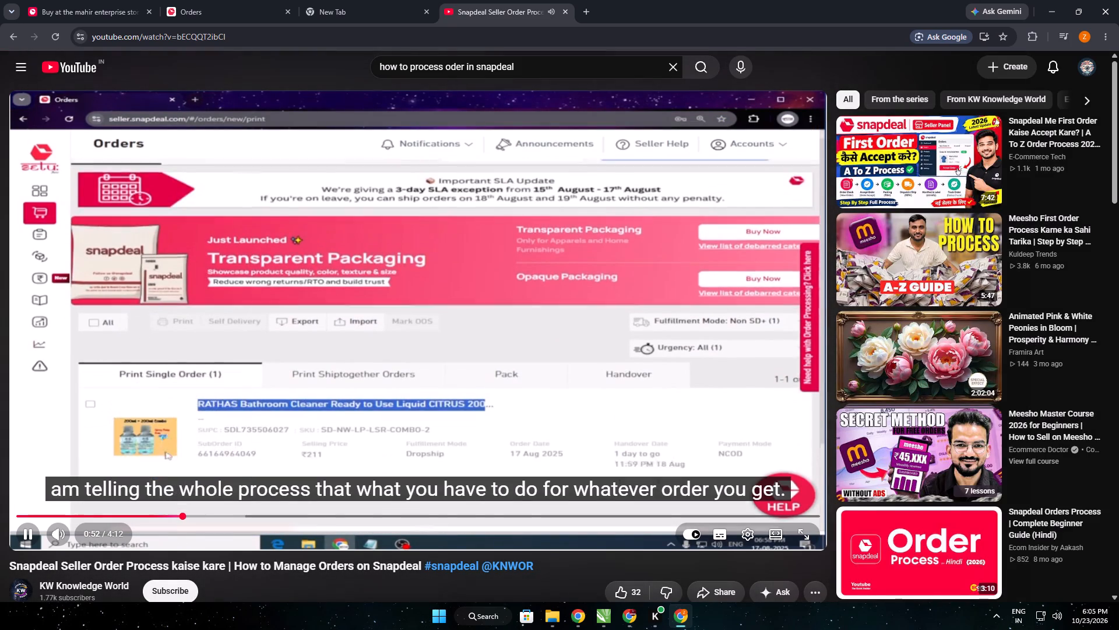
pyautogui.click(351, 516)
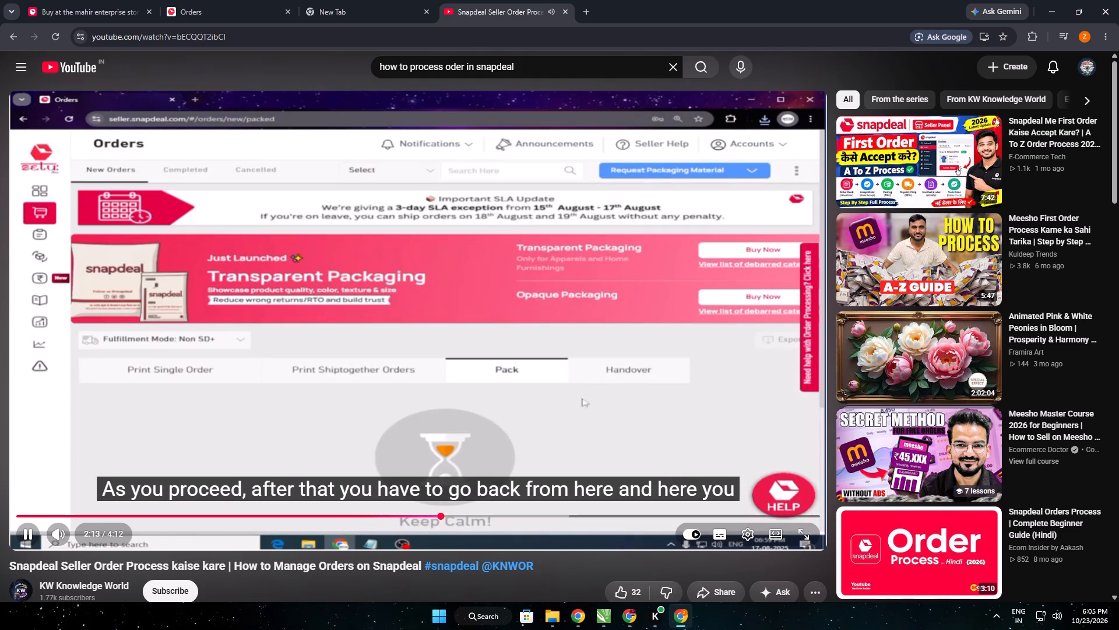
pyautogui.click(384, 325)
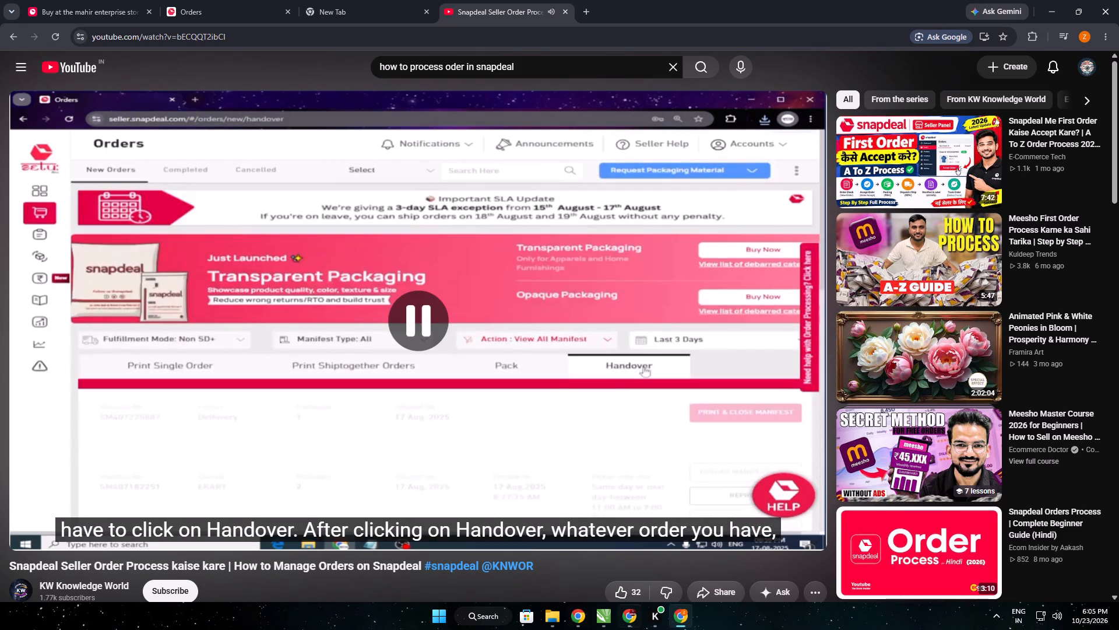
# Add the two selected Dropship DELHIVERY_ESSENTIAL packages to the manifest in the Snapdeal seller account.
pyautogui.click(594, 612)
pyautogui.click(620, 618)
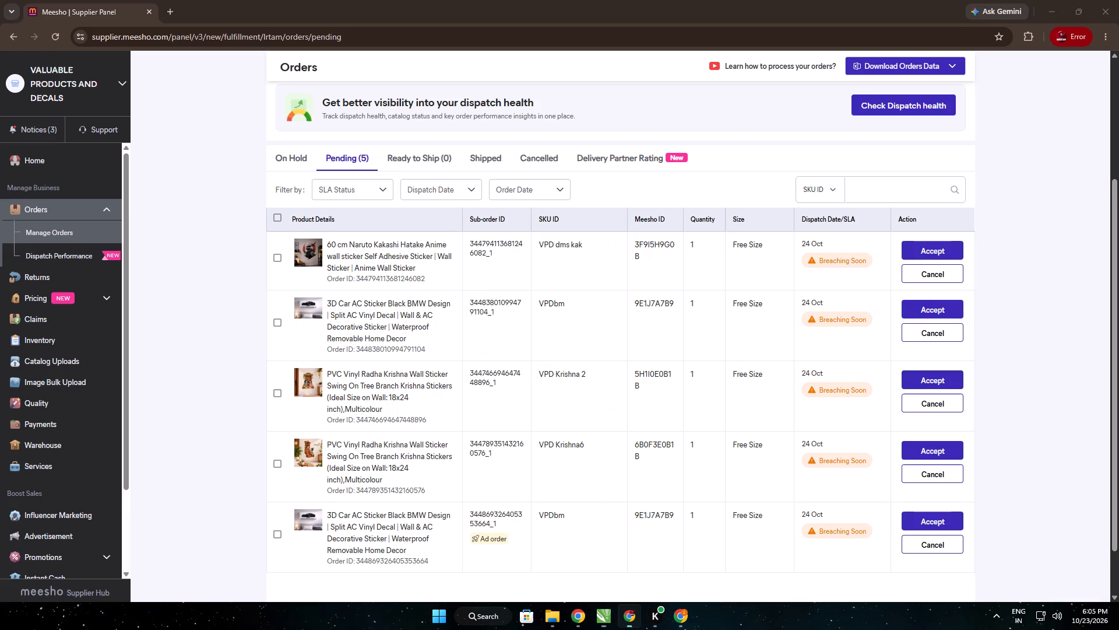
pyautogui.click(686, 619)
pyautogui.click(223, 0)
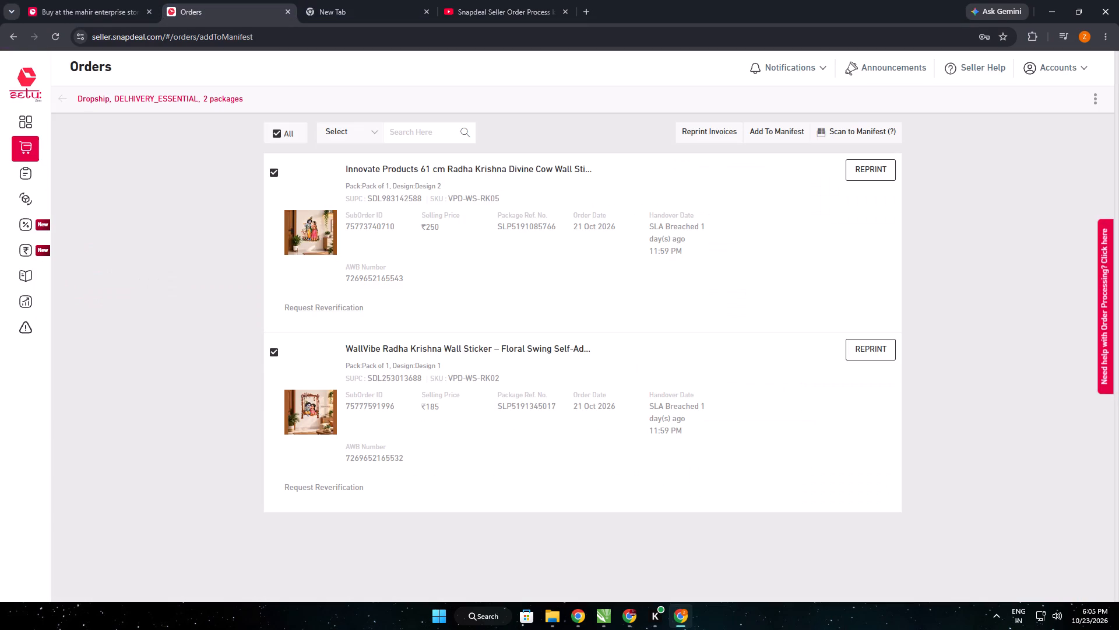
pyautogui.click(757, 130)
pyautogui.click(661, 368)
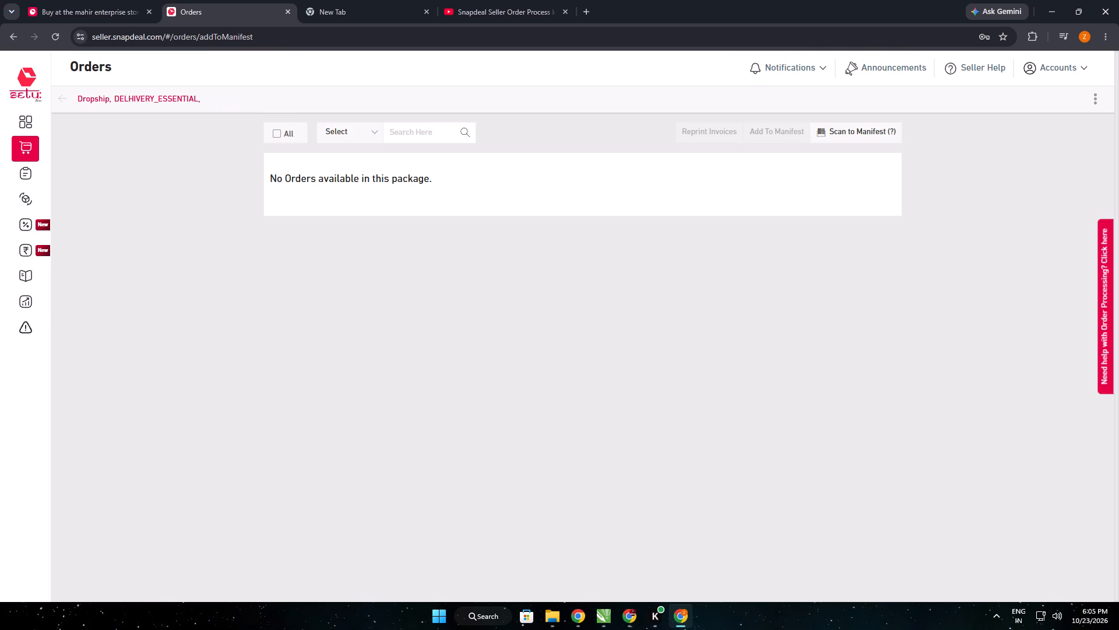
# Return to the new Snapdeal orders and display the single orders awaiting printing.
pyautogui.click(318, 0)
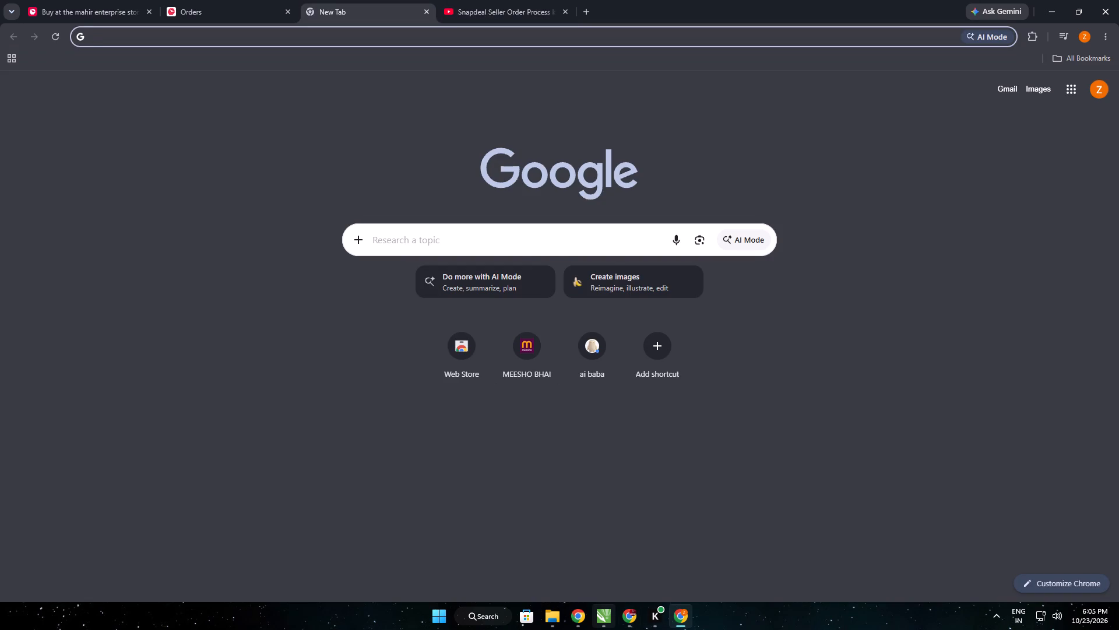
pyautogui.click(607, 607)
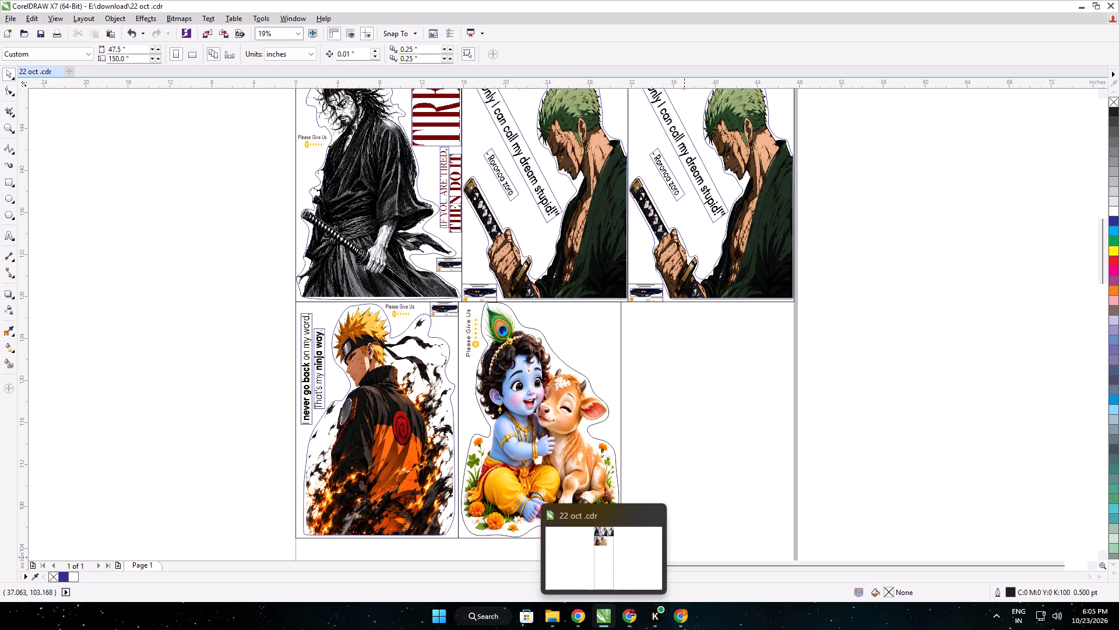
pyautogui.click(684, 611)
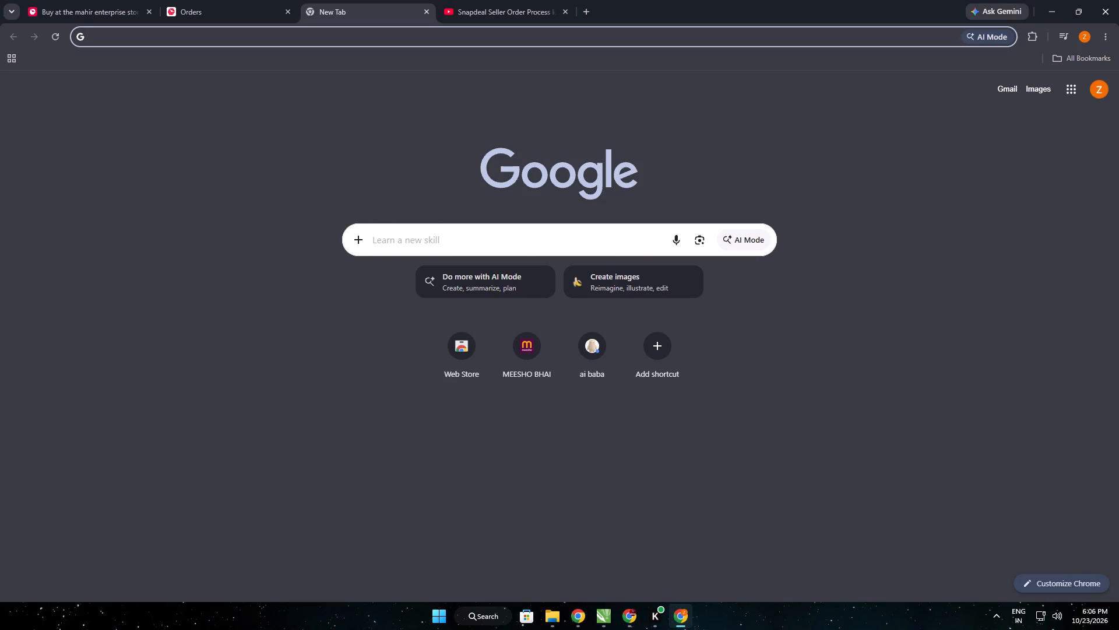
pyautogui.click(209, 0)
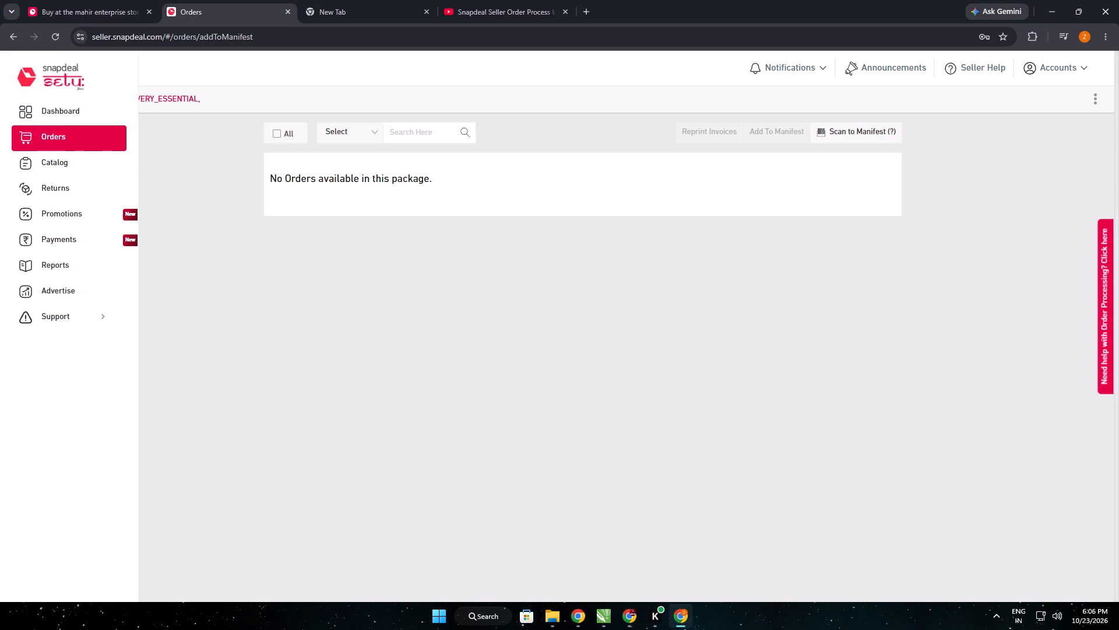
pyautogui.click(65, 97)
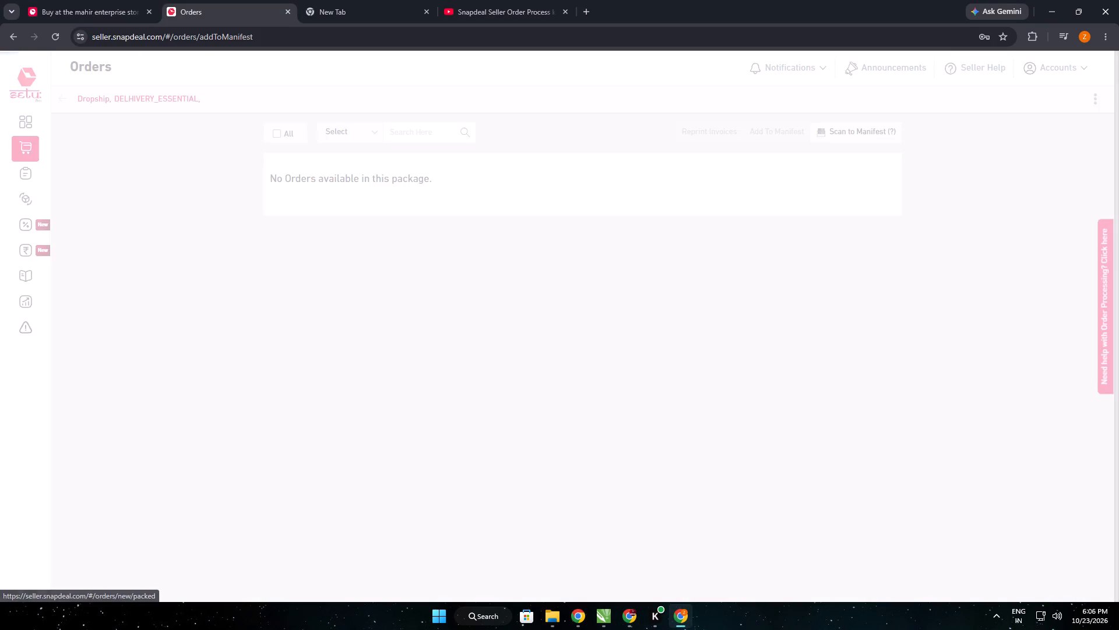
pyautogui.click(347, 287)
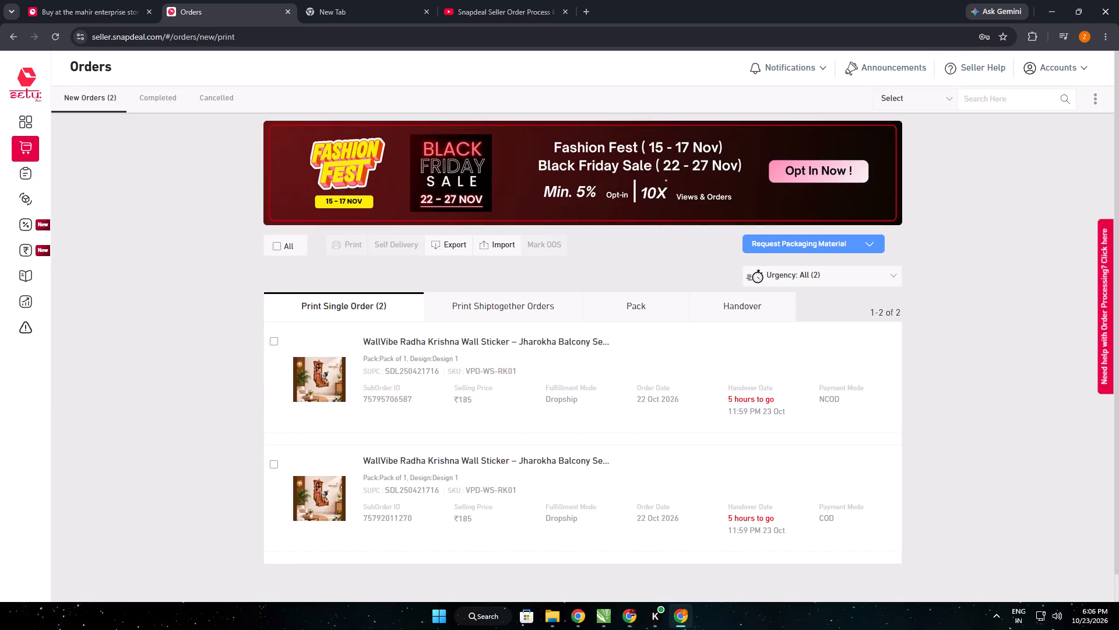
# Open Backup_of_21 oct .cdr from the Downloads folder in CorelDRAW and view the Radha Krishna balcony stickers beside the page.
pyautogui.click(582, 614)
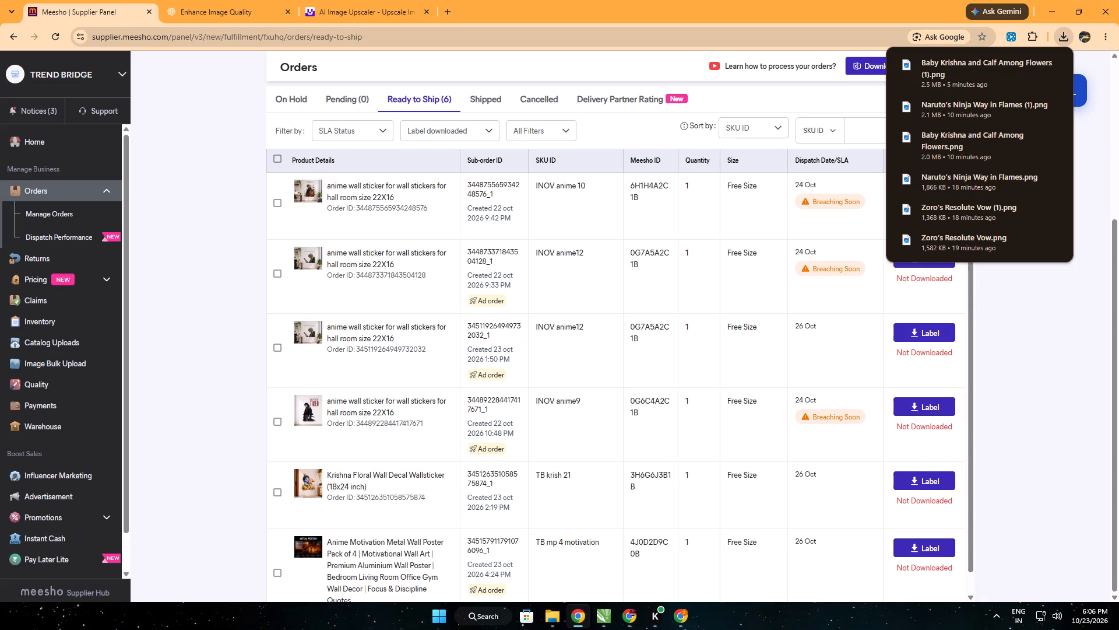
pyautogui.click(548, 616)
pyautogui.scroll(-1, 596, 438)
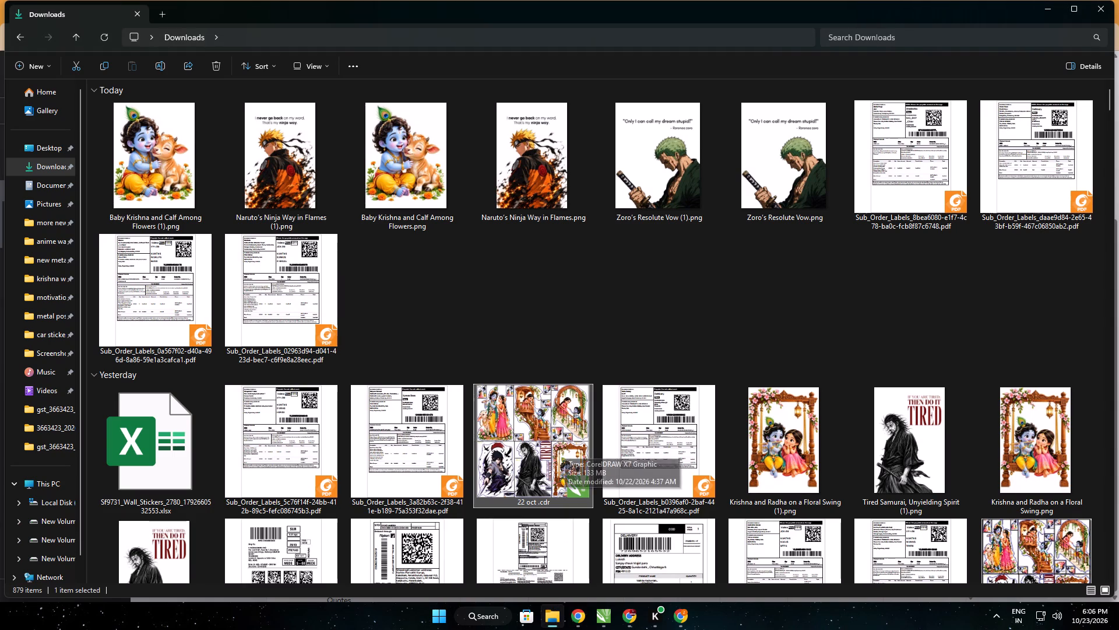
pyautogui.scroll(-1, 596, 438)
pyautogui.scroll(1, 691, 422)
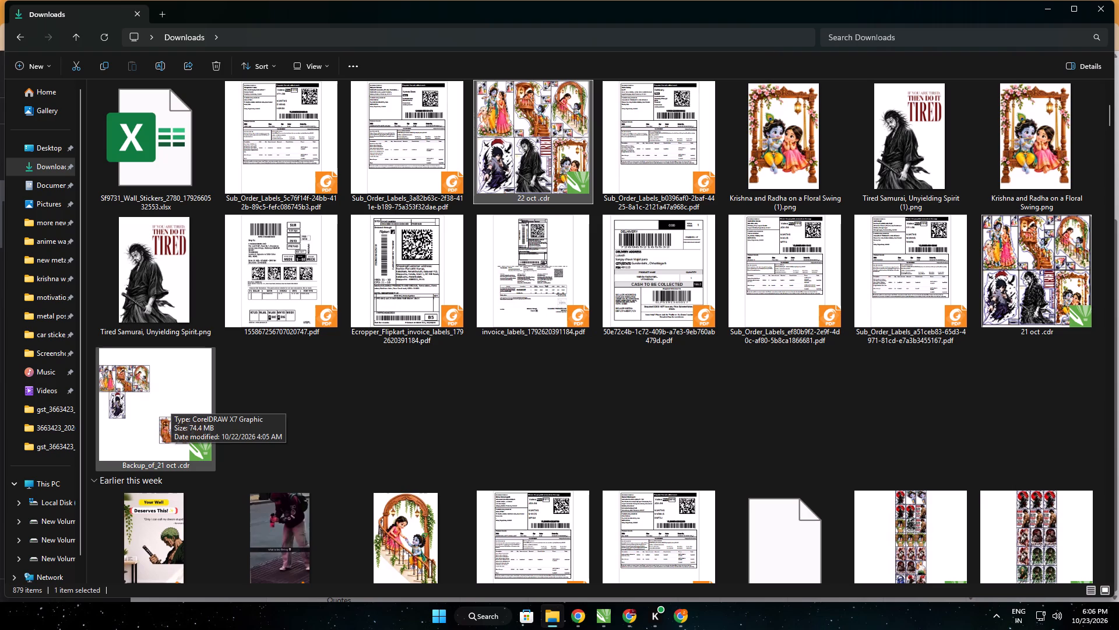
pyautogui.doubleClick(167, 425)
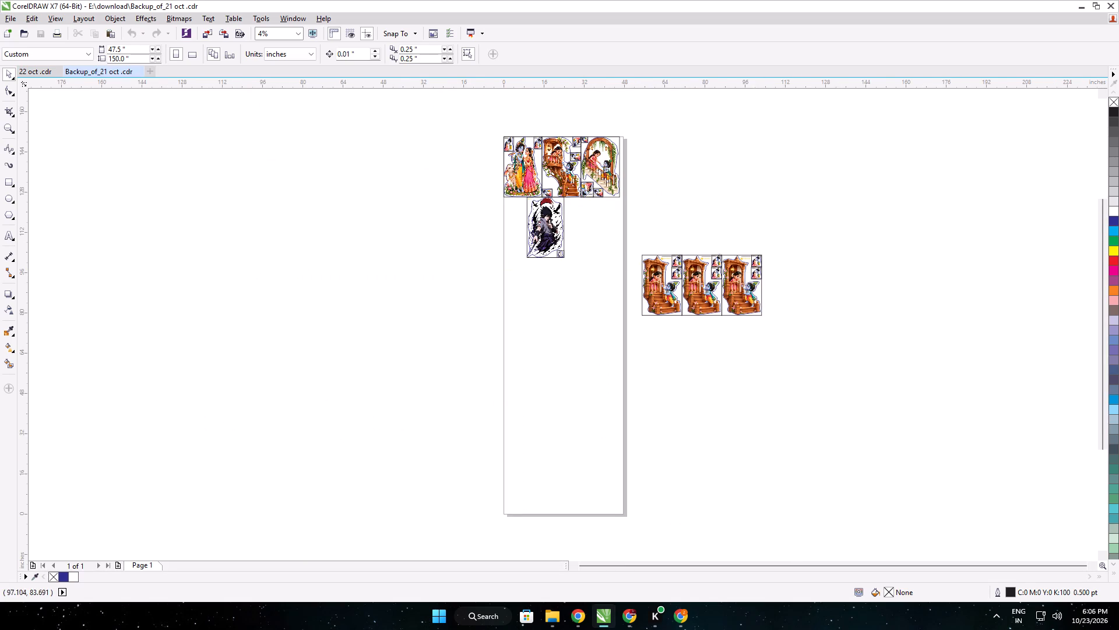
pyautogui.scroll(1, 708, 268)
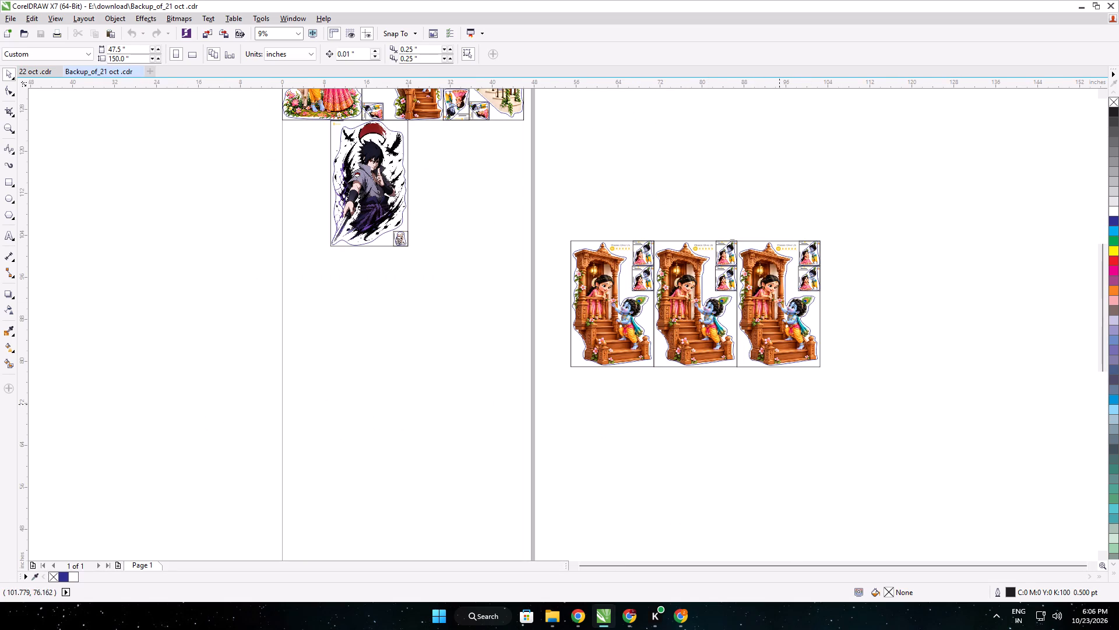
# Review the pending Meesho orders of the Valuable Products and Decals account to see which sticker designs are needed.
pyautogui.click(574, 618)
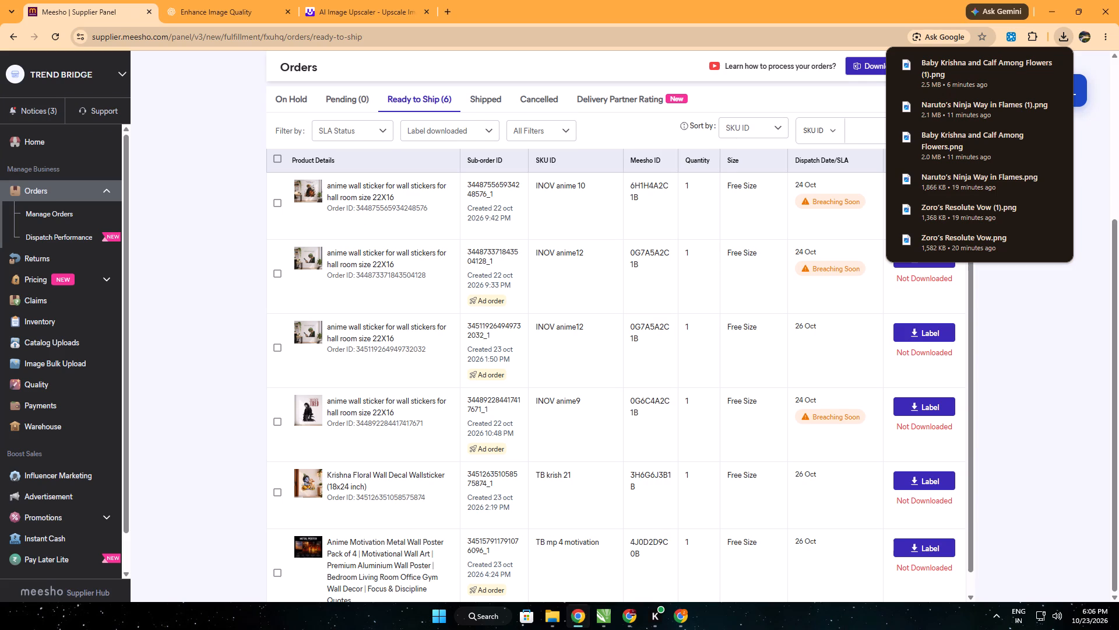
pyautogui.click(640, 618)
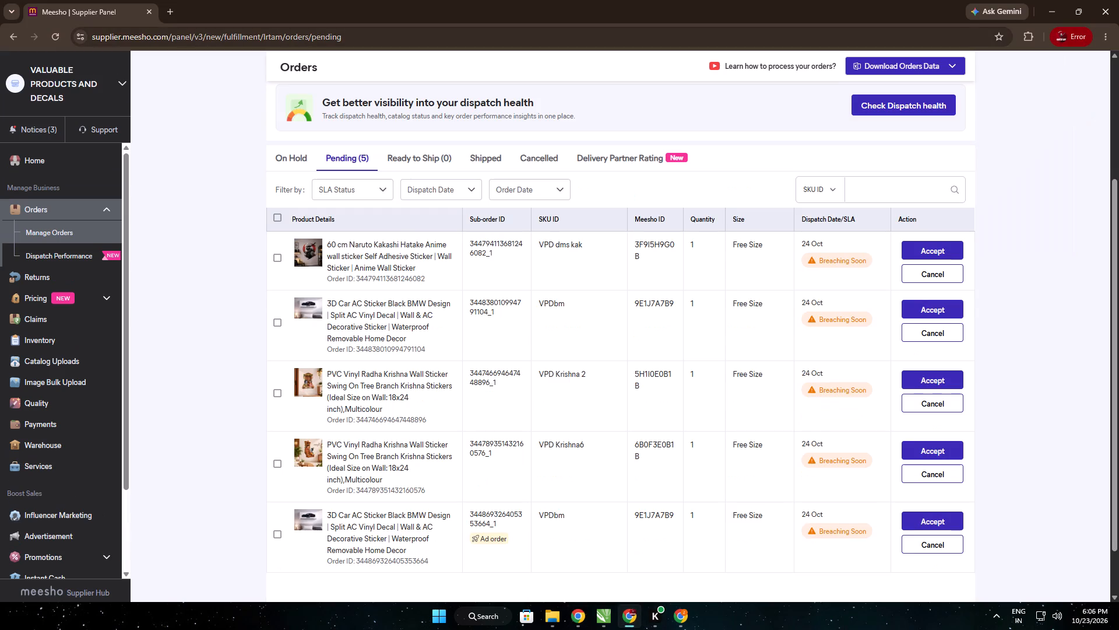
pyautogui.scroll(-1, 339, 456)
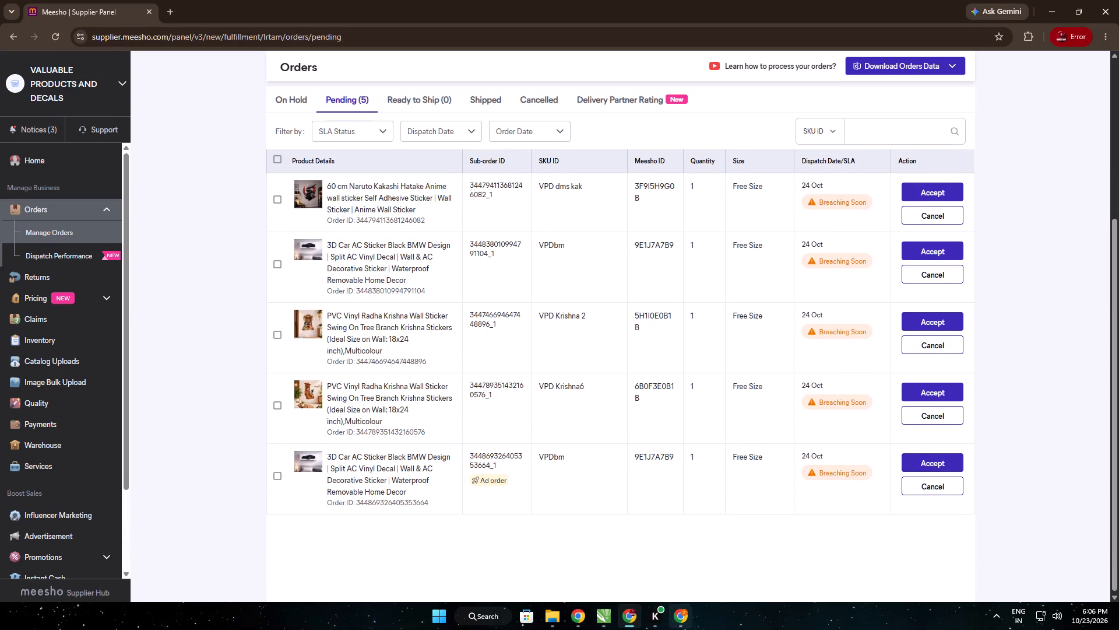
pyautogui.click(681, 623)
pyautogui.click(617, 617)
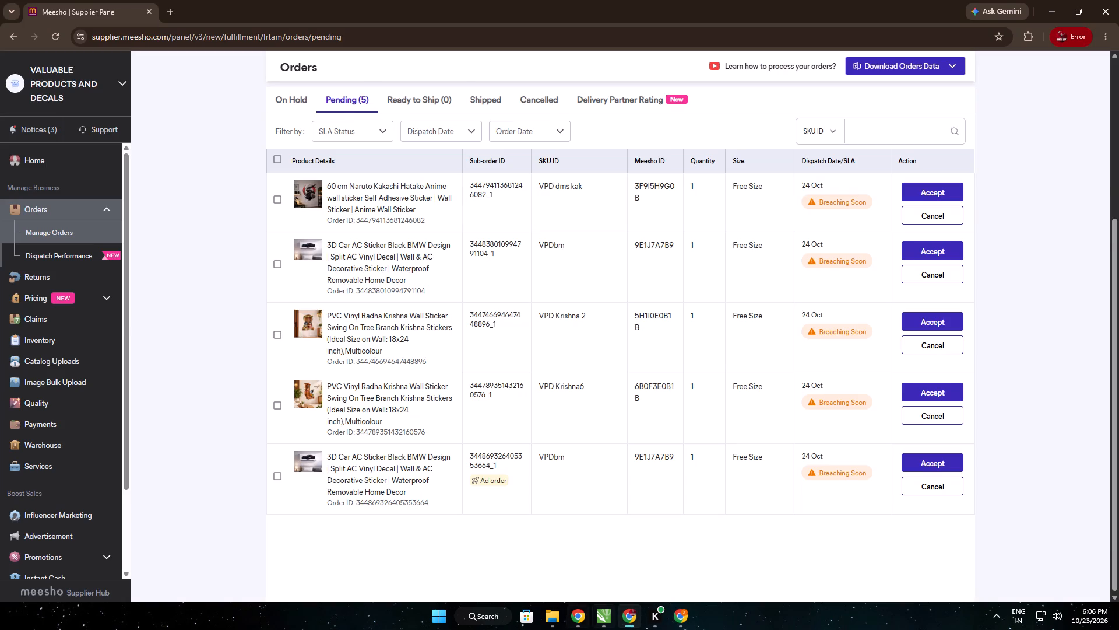
# Copy the three Radha Krishna balcony stickers from Backup_of_21 oct .cdr into 22 oct .cdr and place them below the Naruto and Krishna row.
pyautogui.click(597, 617)
pyautogui.moveTo(835, 402); pyautogui.dragTo(540, 204)
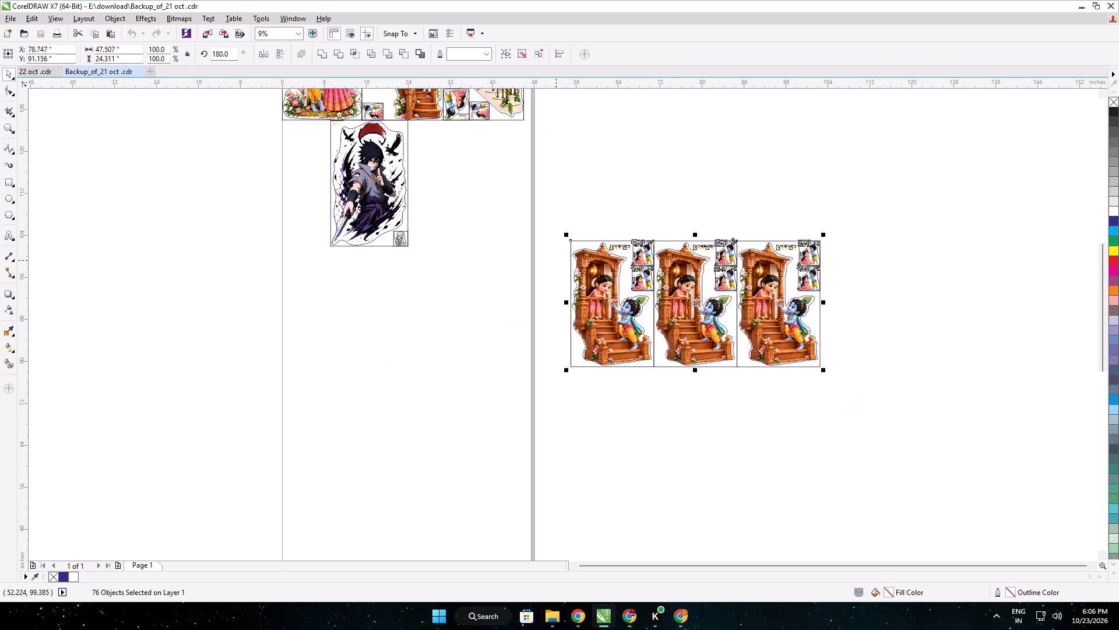
pyautogui.hotkey('ctrl', 'c')
pyautogui.click(37, 74)
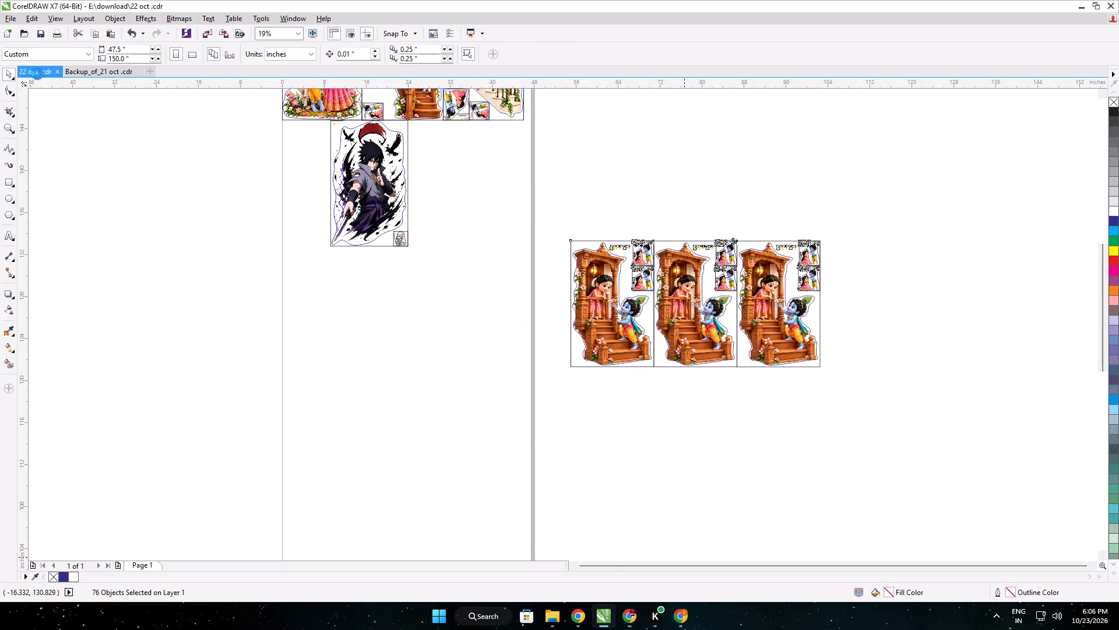
pyautogui.scroll(-2, 193, 198)
pyautogui.moveTo(191, 199); pyautogui.dragTo(350, 136, button='middle')
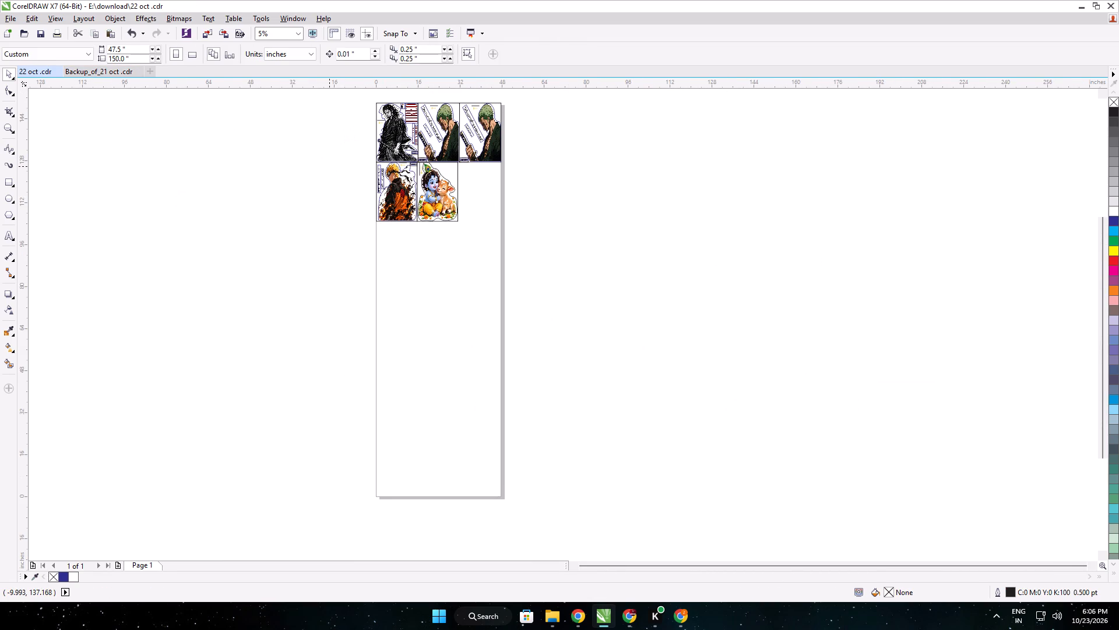
pyautogui.hotkey('ctrl', 'v')
pyautogui.scroll(1, 579, 247)
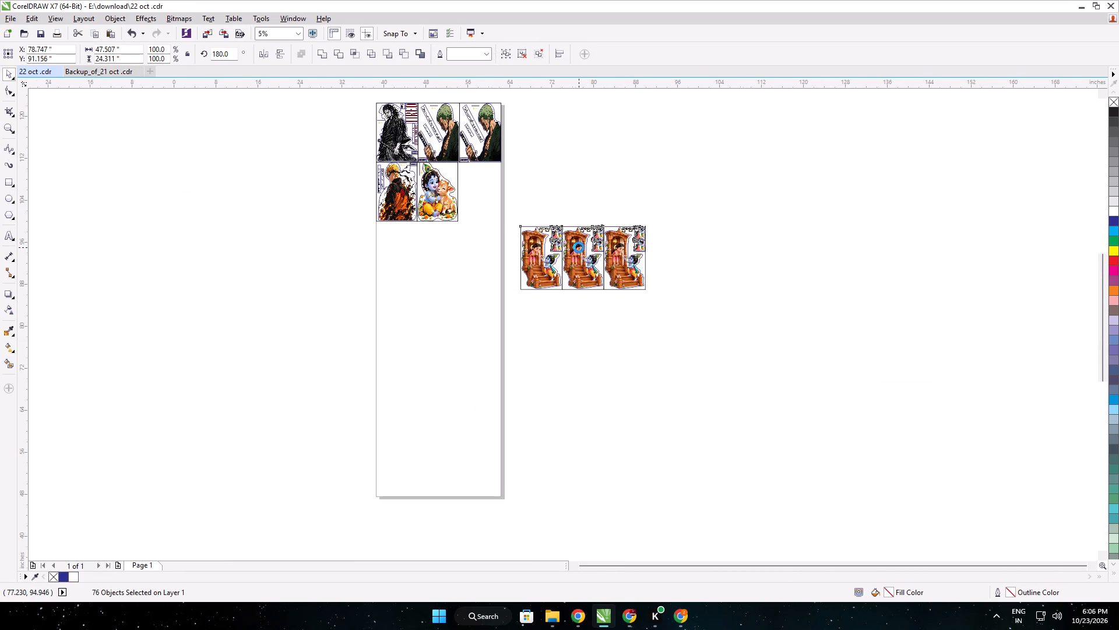
pyautogui.moveTo(603, 265); pyautogui.dragTo(319, 261)
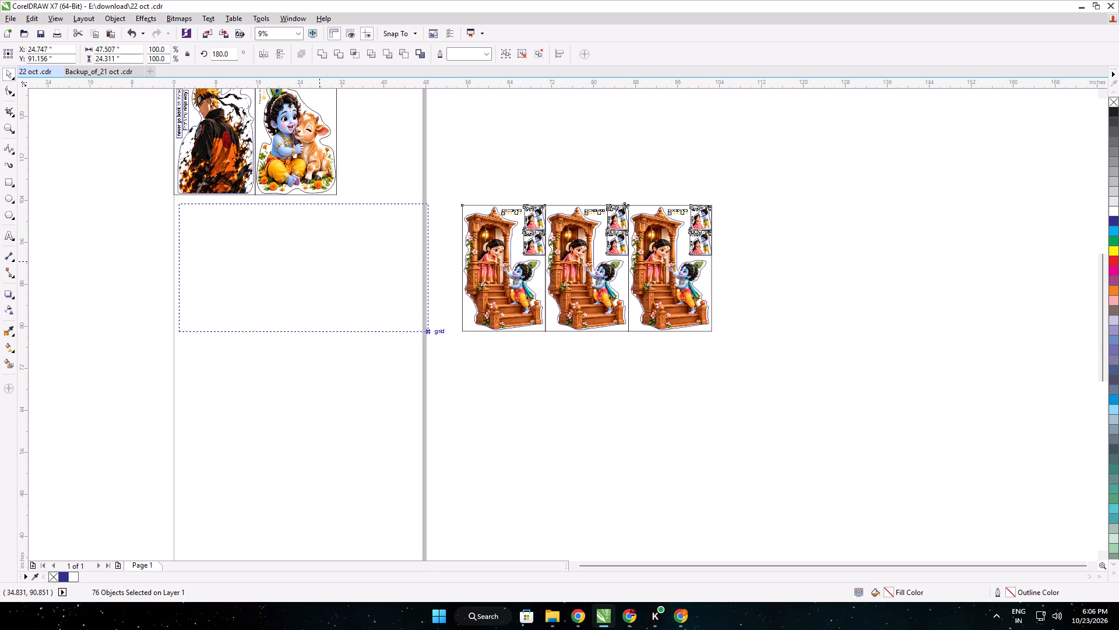
pyautogui.moveTo(319, 261); pyautogui.dragTo(314, 253)
# Set the pasted balcony sticker row's height to 24 inches and move it flush with the page's left edge.
pyautogui.scroll(1, 159, 185)
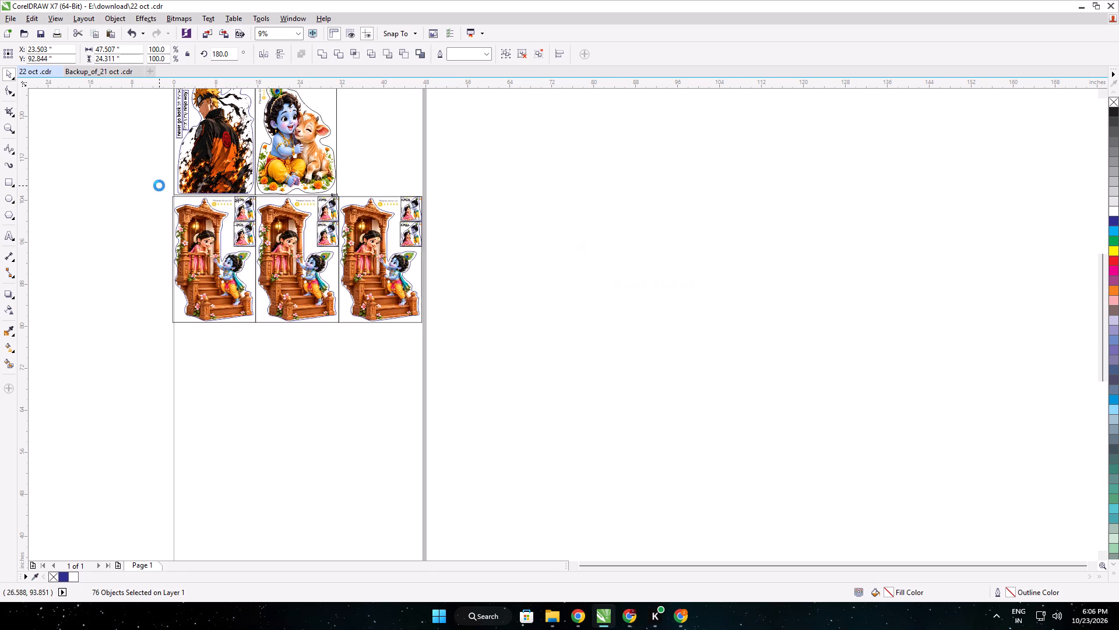
pyautogui.scroll(3, 175, 193)
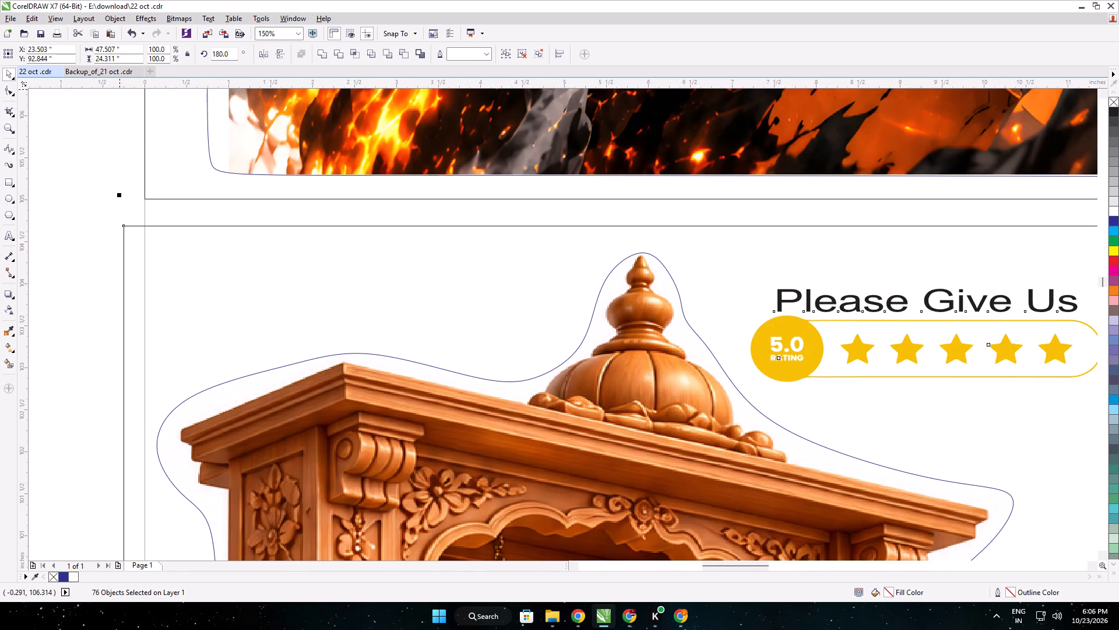
pyautogui.doubleClick(105, 61)
pyautogui.write('24')
pyautogui.press('Return')
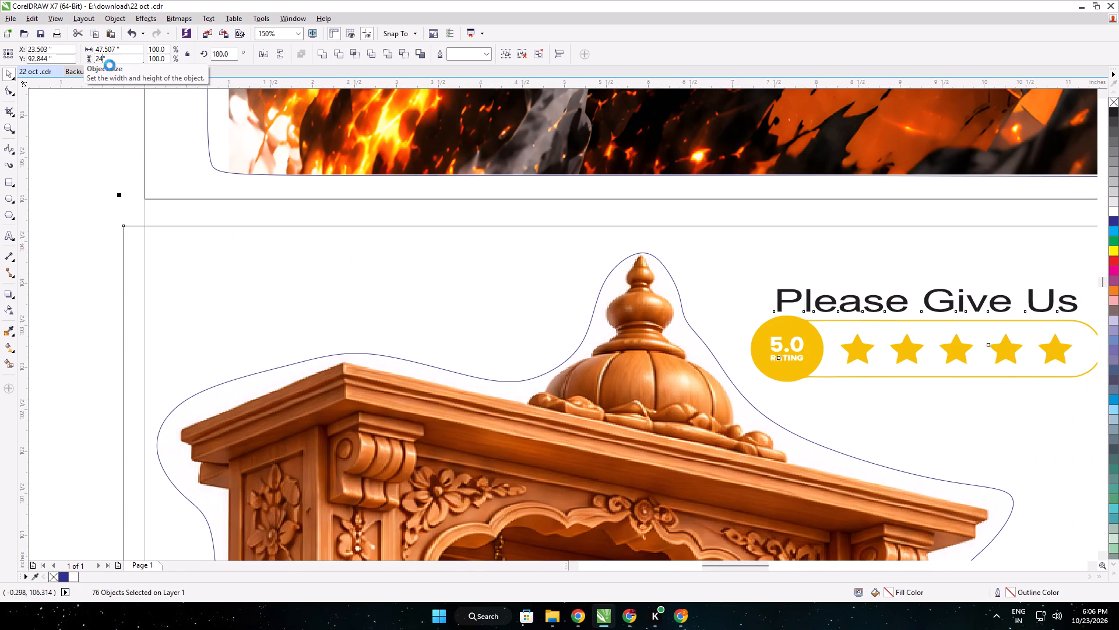
pyautogui.moveTo(177, 289); pyautogui.dragTo(193, 257)
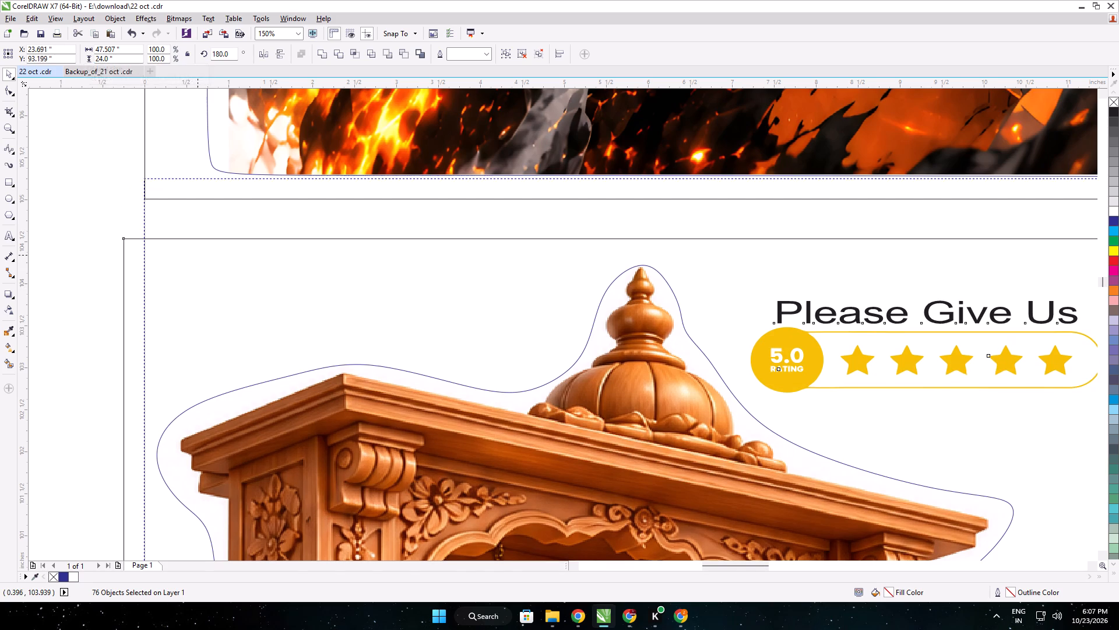
pyautogui.moveTo(193, 257); pyautogui.dragTo(198, 275)
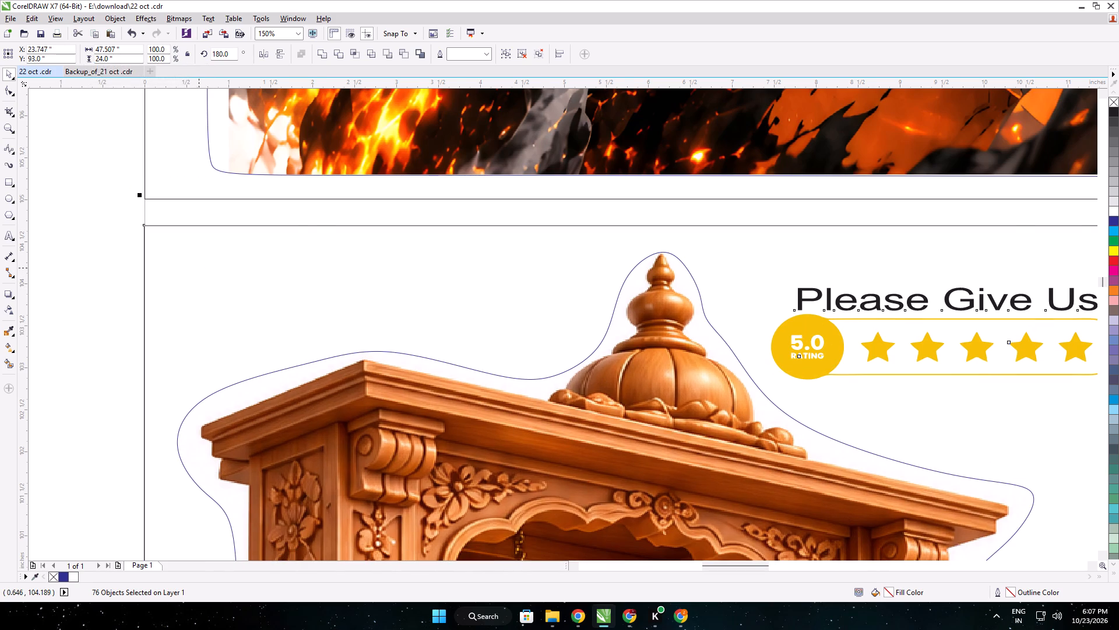
# Delete the stray inverted "Phone and laptop sticker" text lying just above the balcony sticker row.
pyautogui.scroll(-1, 347, 276)
pyautogui.moveTo(446, 265); pyautogui.dragTo(142, 309, button='middle')
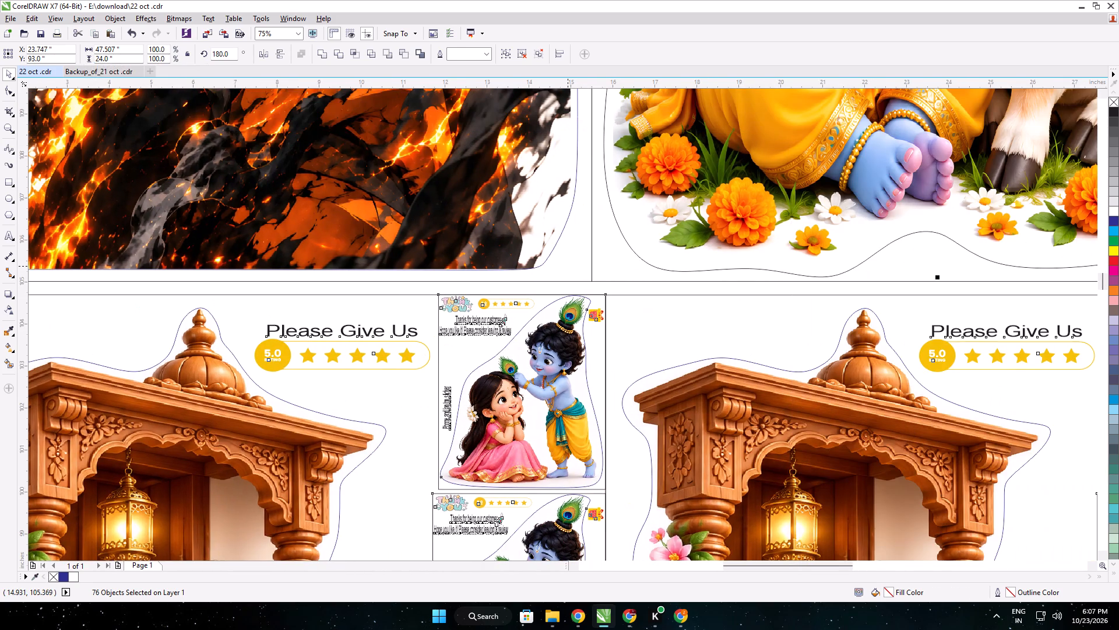
pyautogui.scroll(-1, 688, 360)
pyautogui.moveTo(451, 351); pyautogui.dragTo(481, 104, button='middle')
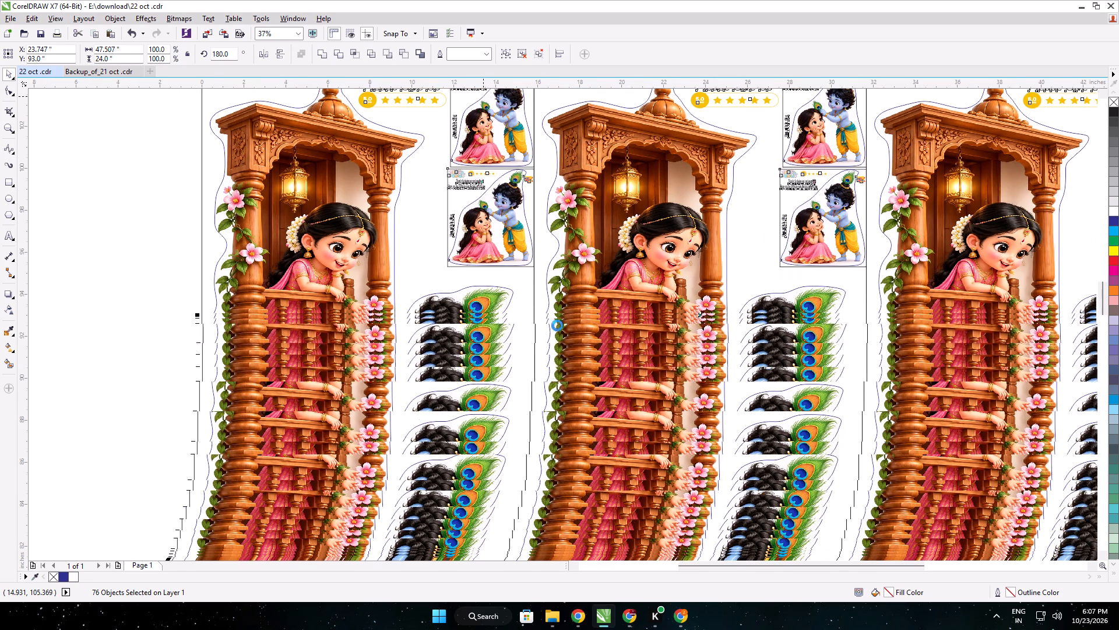
pyautogui.scroll(-1, 566, 342)
pyautogui.moveTo(576, 355); pyautogui.dragTo(568, 292, button='middle')
pyautogui.middleClick(573, 279)
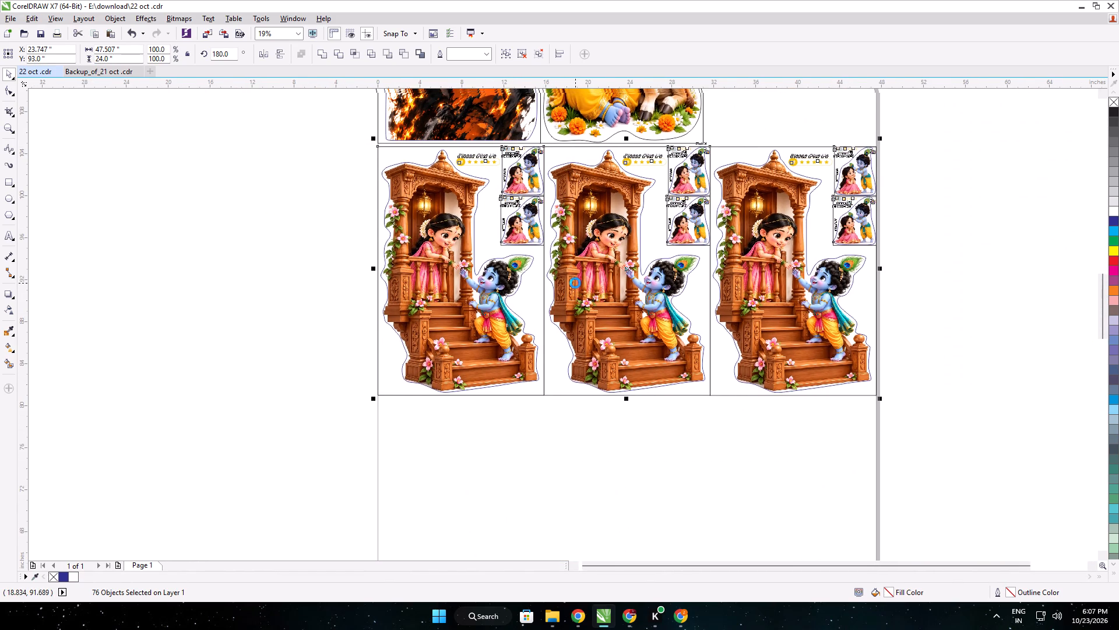
pyautogui.moveTo(576, 285); pyautogui.dragTo(620, 341, button='middle')
pyautogui.scroll(5, 746, 207)
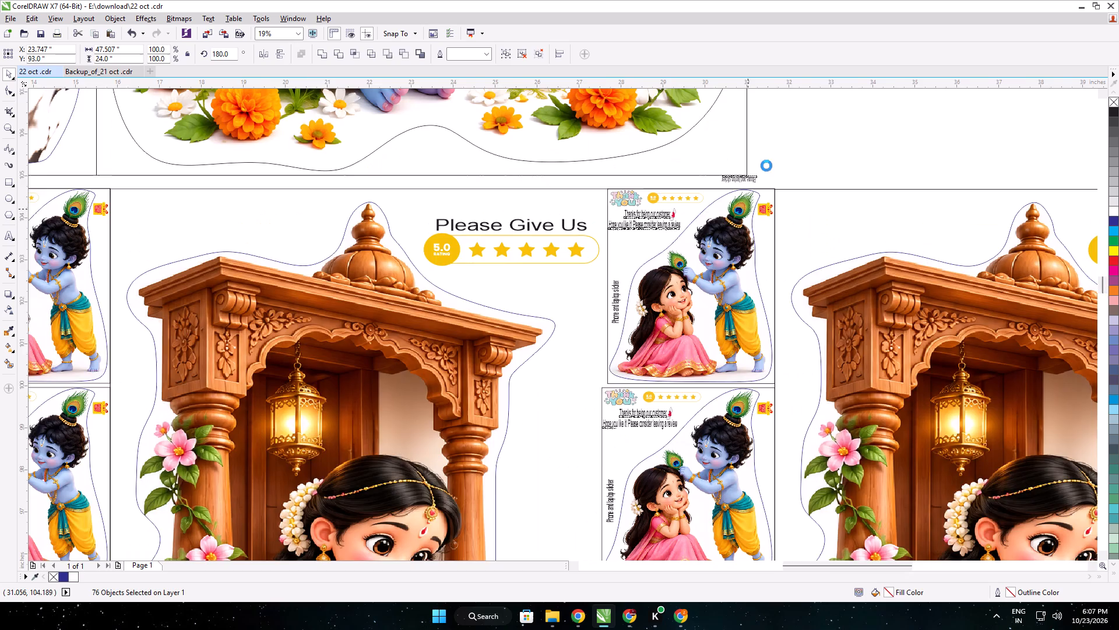
pyautogui.click(779, 155)
pyautogui.moveTo(786, 150); pyautogui.dragTo(652, 218)
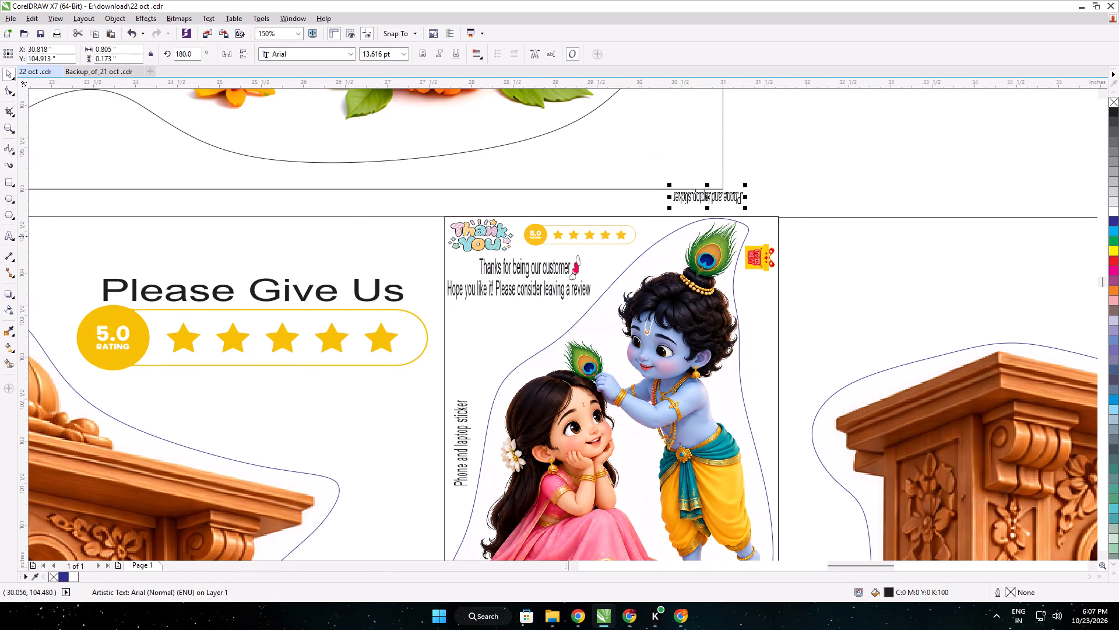
pyautogui.press('Delete')
# Select the whole balcony sticker row and move it up until its border meets the bottom of the Naruto and Krishna row.
pyautogui.scroll(-8, 641, 236)
pyautogui.moveTo(768, 416); pyautogui.dragTo(437, 240)
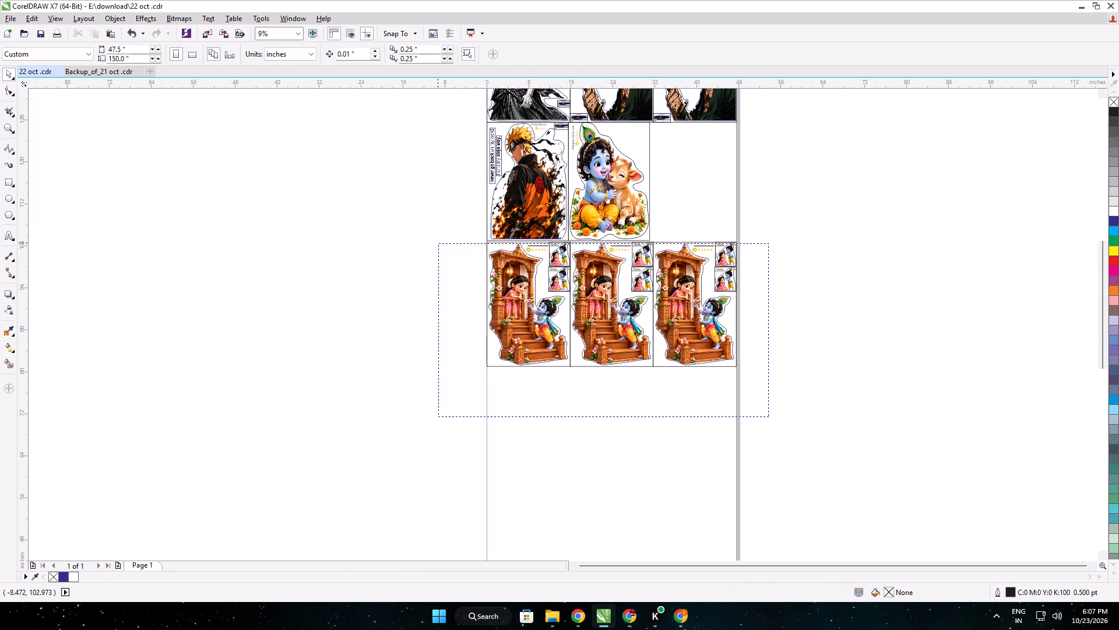
pyautogui.moveTo(437, 240); pyautogui.dragTo(436, 239)
pyautogui.scroll(2, 527, 244)
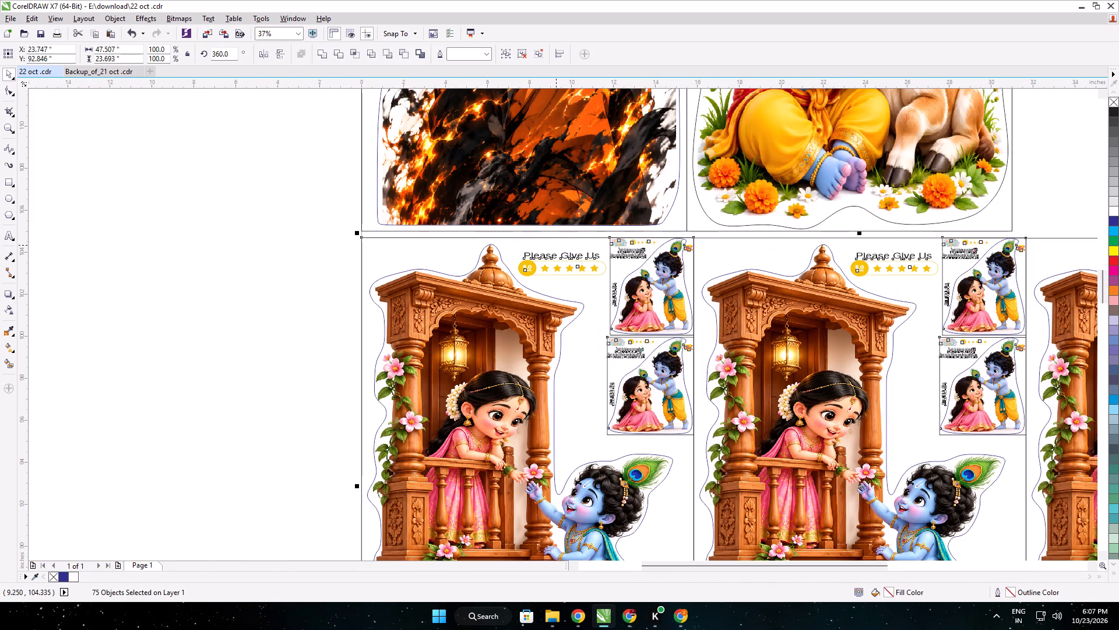
pyautogui.scroll(1, 556, 244)
pyautogui.moveTo(565, 256); pyautogui.dragTo(565, 245)
pyautogui.press('Up')
pyautogui.press('Up')
pyautogui.press('Up')
pyautogui.press('Up')
pyautogui.press('Up')
pyautogui.press('Up')
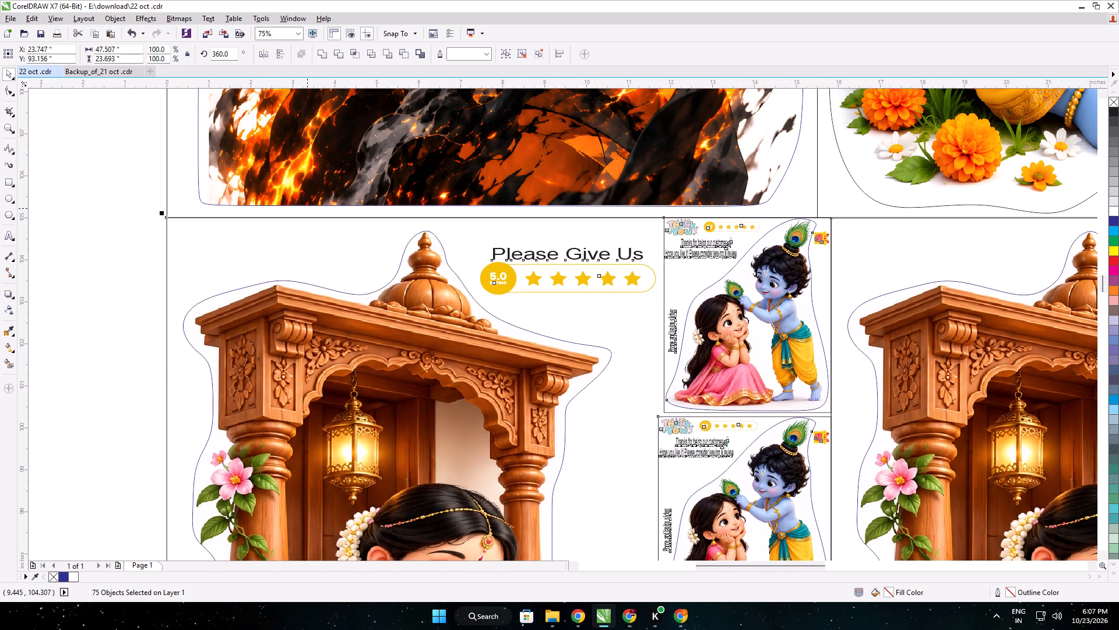
pyautogui.scroll(1, 307, 208)
pyautogui.moveTo(319, 214); pyautogui.dragTo(860, 231, button='middle')
pyautogui.press('Up')
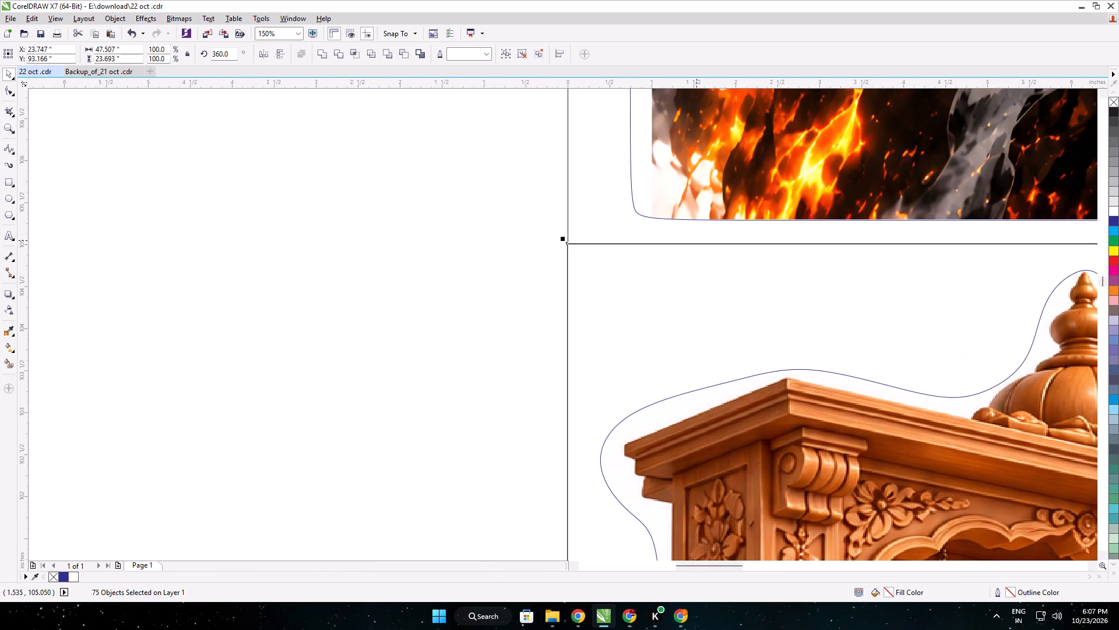
pyautogui.scroll(2, 639, 240)
pyautogui.press('Right')
pyautogui.scroll(-8, 639, 240)
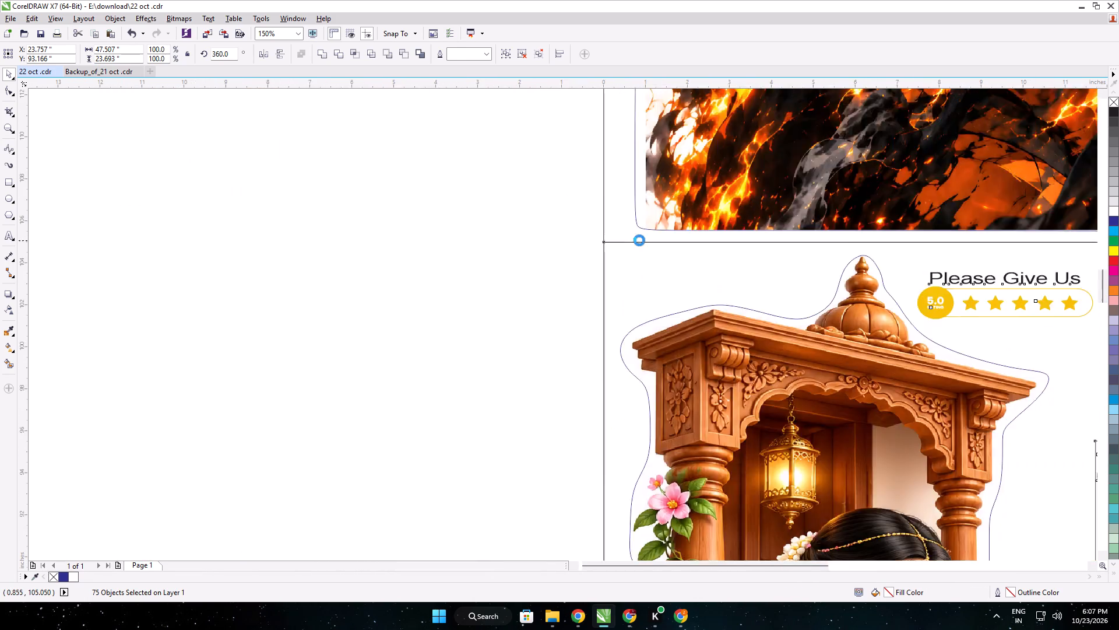
pyautogui.scroll(-4, 639, 240)
pyautogui.moveTo(639, 240); pyautogui.dragTo(490, 258, button='middle')
pyautogui.moveTo(805, 286); pyautogui.dragTo(685, 286, button='middle')
# Duplicate the third balcony sticker's two mini Radha Krishna phone stickers and place the copies in the Krishna-and-calf sticker's upper right corner.
pyautogui.moveTo(913, 269); pyautogui.dragTo(899, 255)
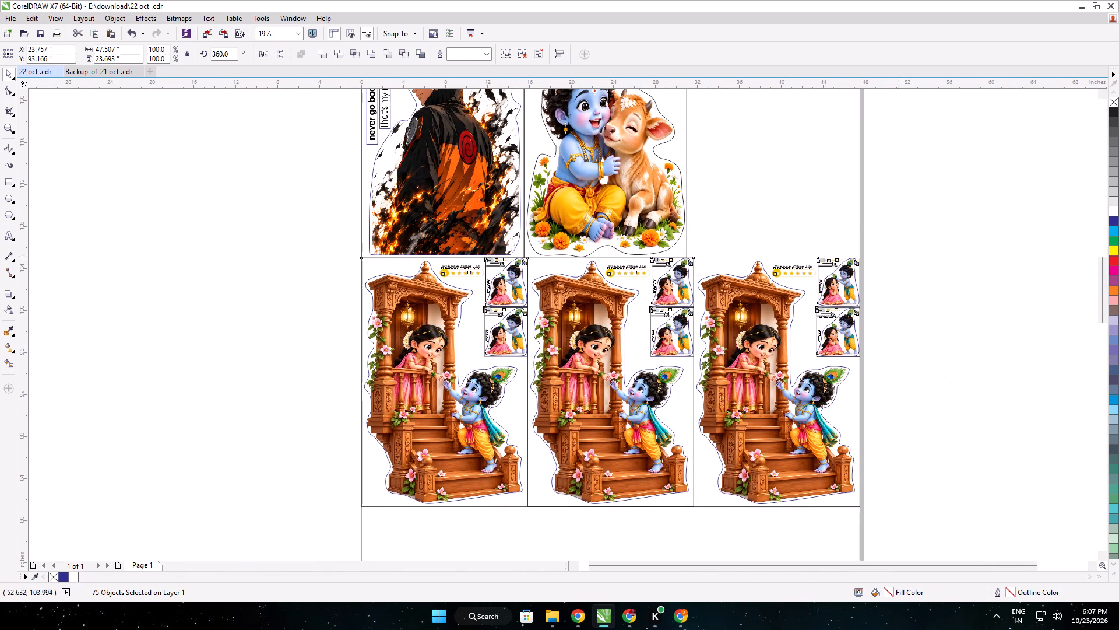
pyautogui.moveTo(885, 223); pyautogui.dragTo(793, 363)
pyautogui.moveTo(789, 289); pyautogui.dragTo(706, 405, button='middle')
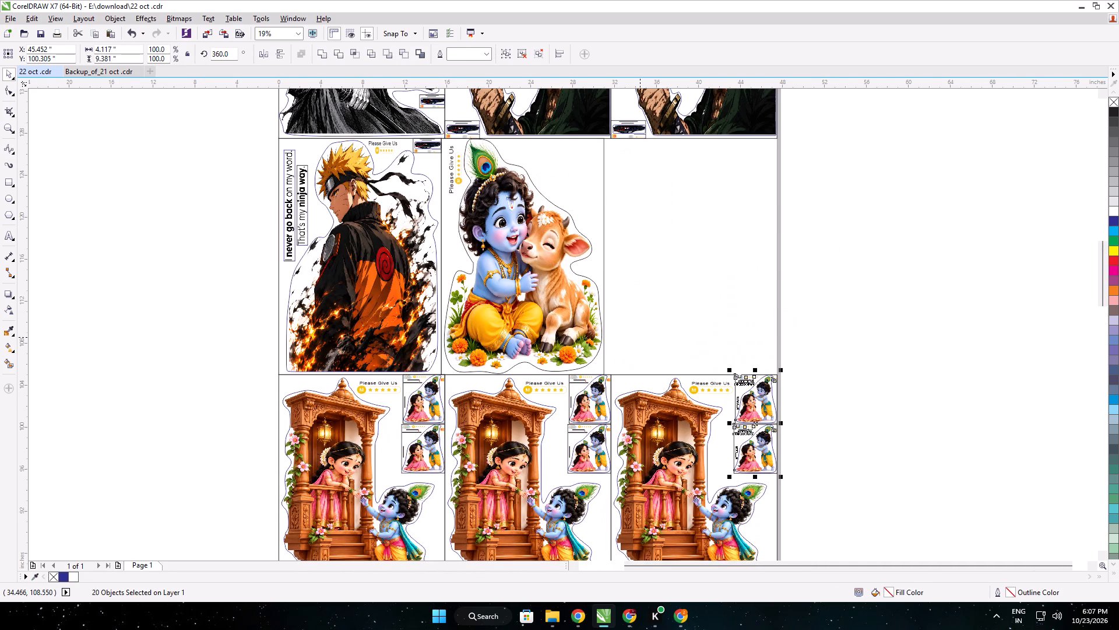
pyautogui.hotkey('ctrl', 'd')
pyautogui.moveTo(756, 408); pyautogui.dragTo(587, 201)
pyautogui.hotkey('ctrl', 'z')
pyautogui.hotkey('ctrl', 'z')
pyautogui.hotkey('ctrl', 'd')
pyautogui.moveTo(757, 422); pyautogui.dragTo(604, 269)
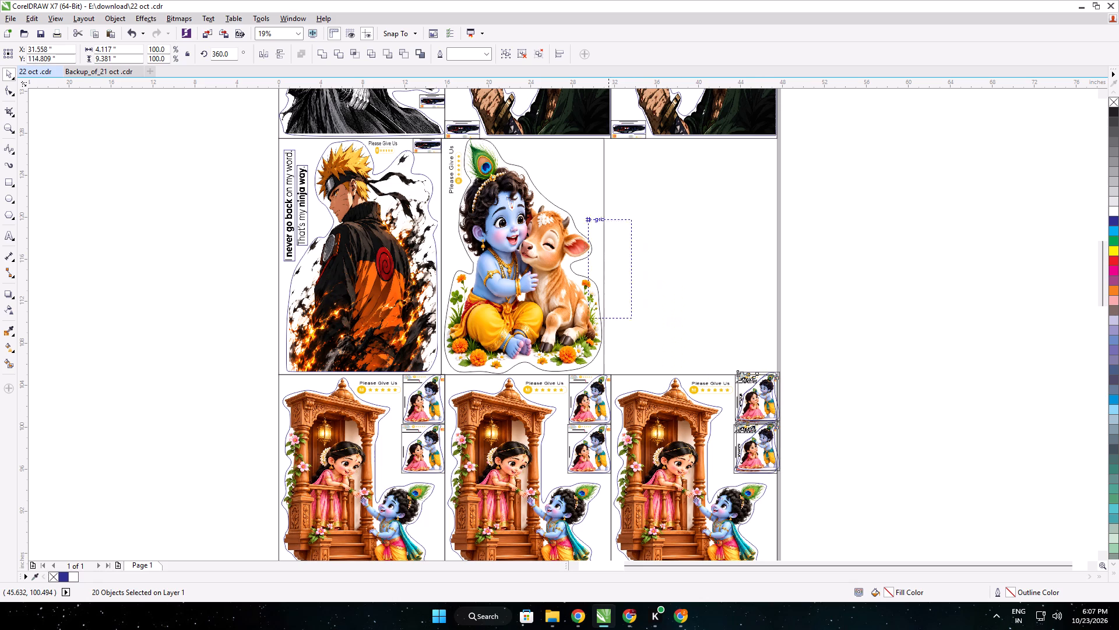
pyautogui.moveTo(604, 269); pyautogui.dragTo(582, 191)
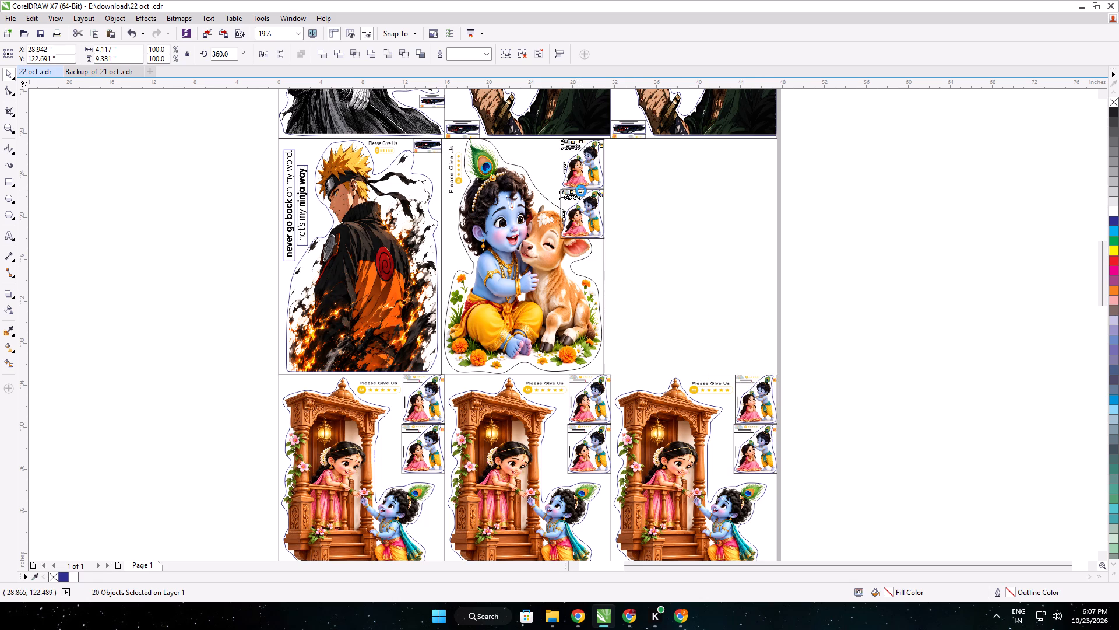
# Delete the lower of the two mini Radha Krishna stickers copied onto the Krishna-and-calf panel.
pyautogui.click(617, 235)
pyautogui.moveTo(600, 278); pyautogui.dragTo(547, 204)
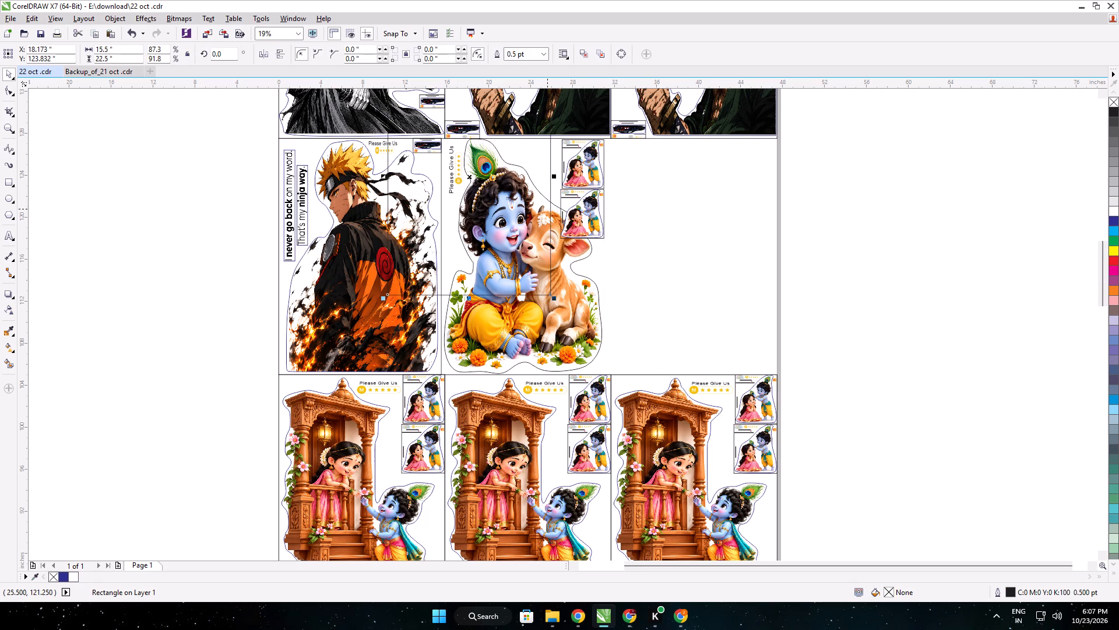
pyautogui.hotkey('ctrl', 'z')
pyautogui.click(643, 251)
pyautogui.moveTo(666, 285); pyautogui.dragTo(527, 178)
pyautogui.press('Delete')
# Enlarge the remaining mini sticker on the Krishna-and-calf panel to about 4.25 by 6.13 inches by stretching it downward and leftward.
pyautogui.moveTo(628, 199); pyautogui.dragTo(573, 161)
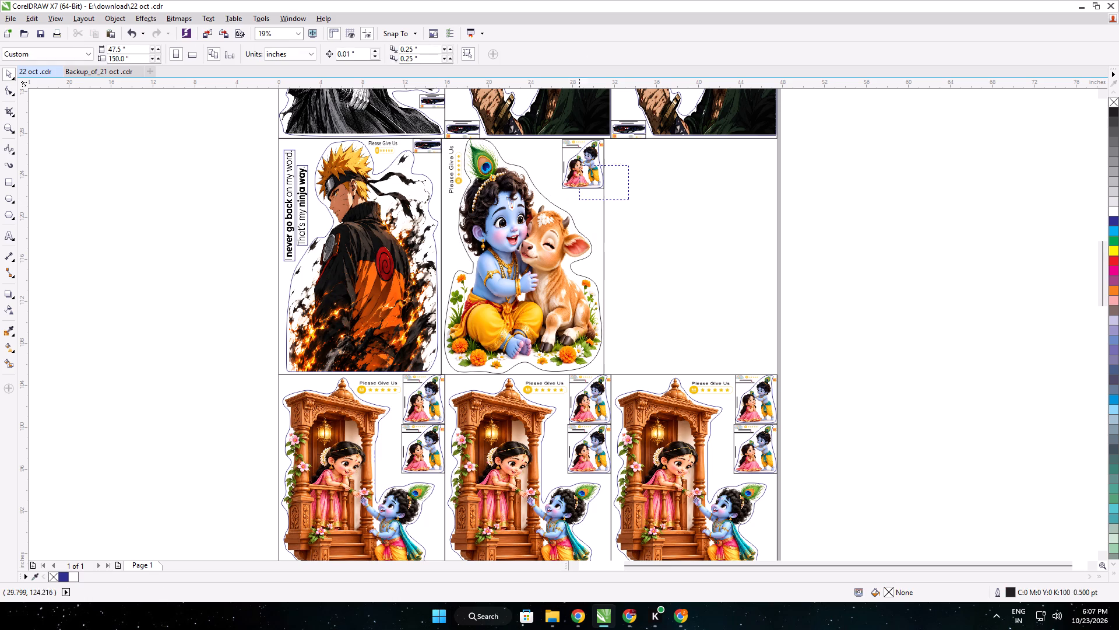
pyautogui.moveTo(573, 161); pyautogui.dragTo(553, 128)
pyautogui.scroll(1, 564, 153)
pyautogui.moveTo(602, 229); pyautogui.dragTo(598, 251)
pyautogui.scroll(1, 582, 198)
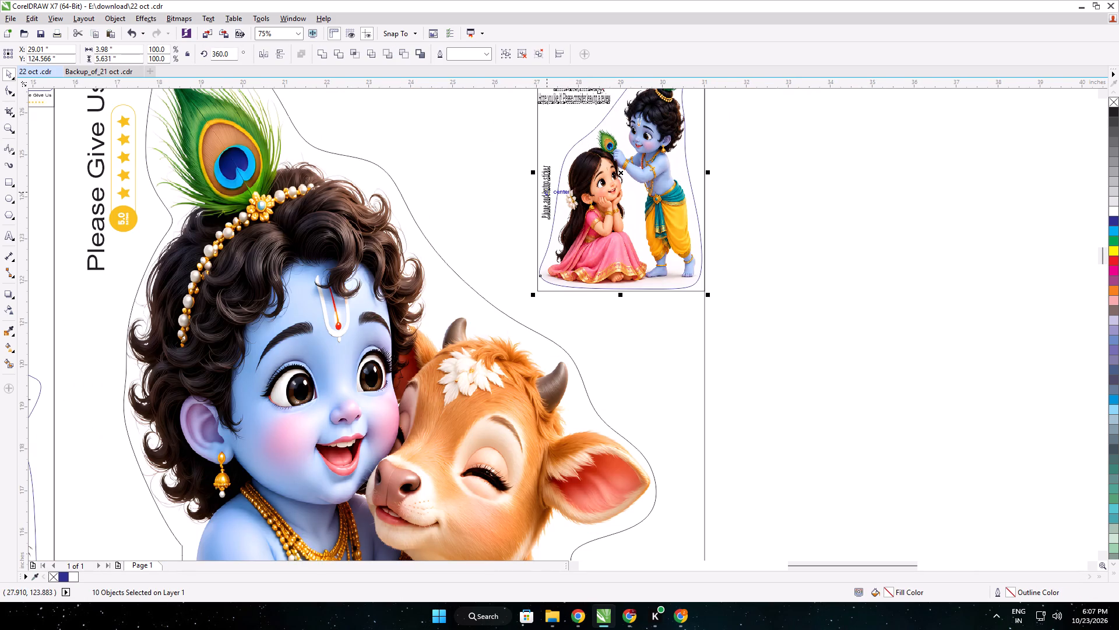
pyautogui.moveTo(620, 296); pyautogui.dragTo(619, 310)
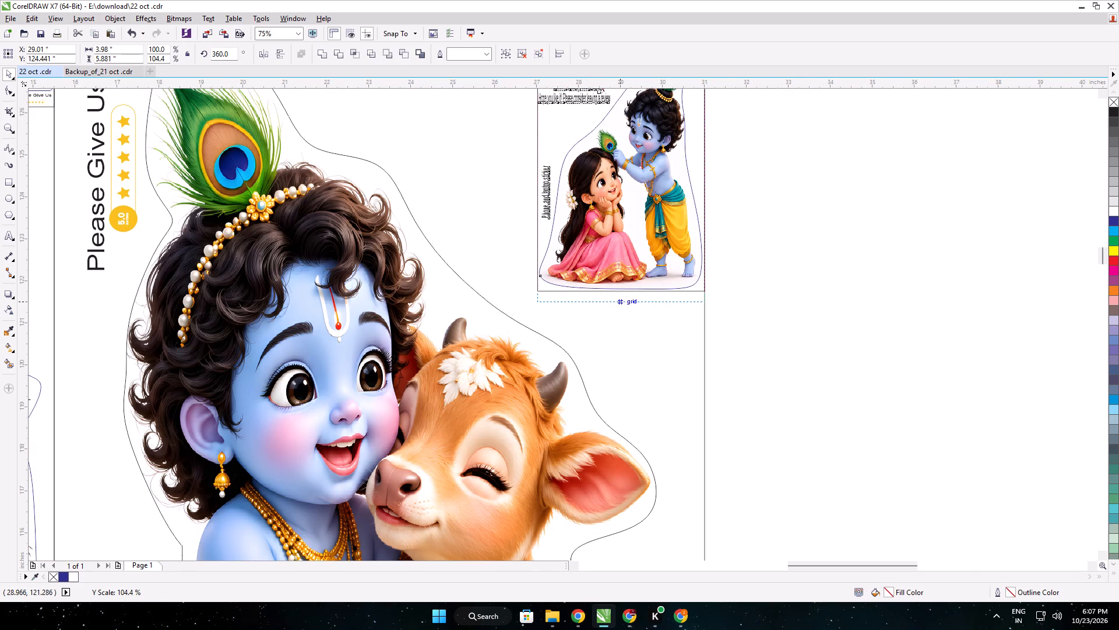
pyautogui.moveTo(619, 310); pyautogui.dragTo(618, 317)
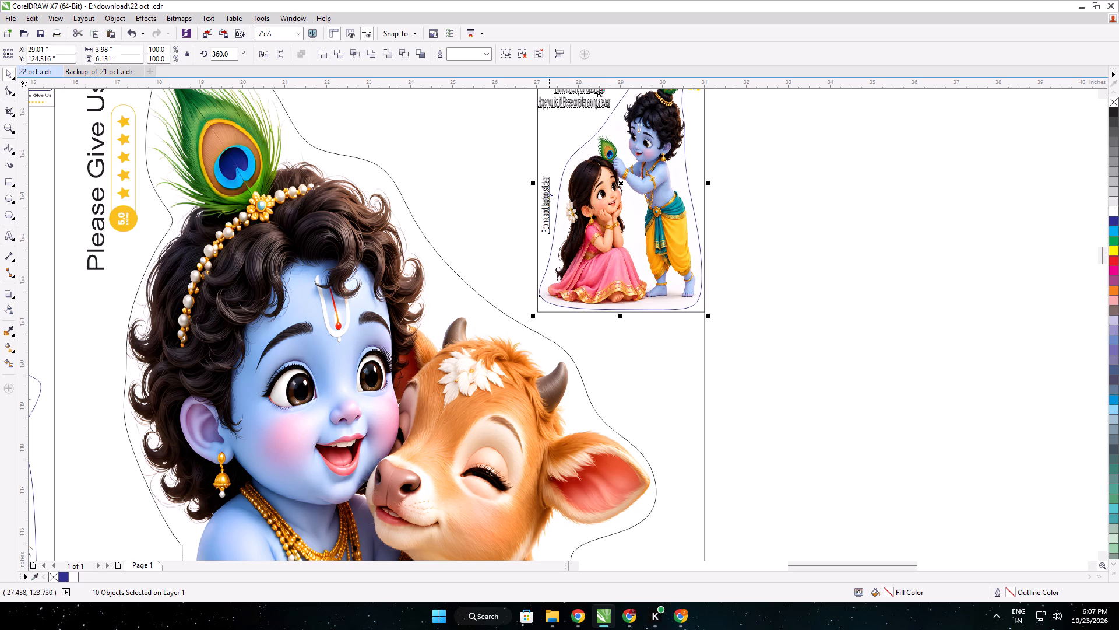
pyautogui.moveTo(532, 184); pyautogui.dragTo(521, 185)
pyautogui.scroll(-1, 521, 185)
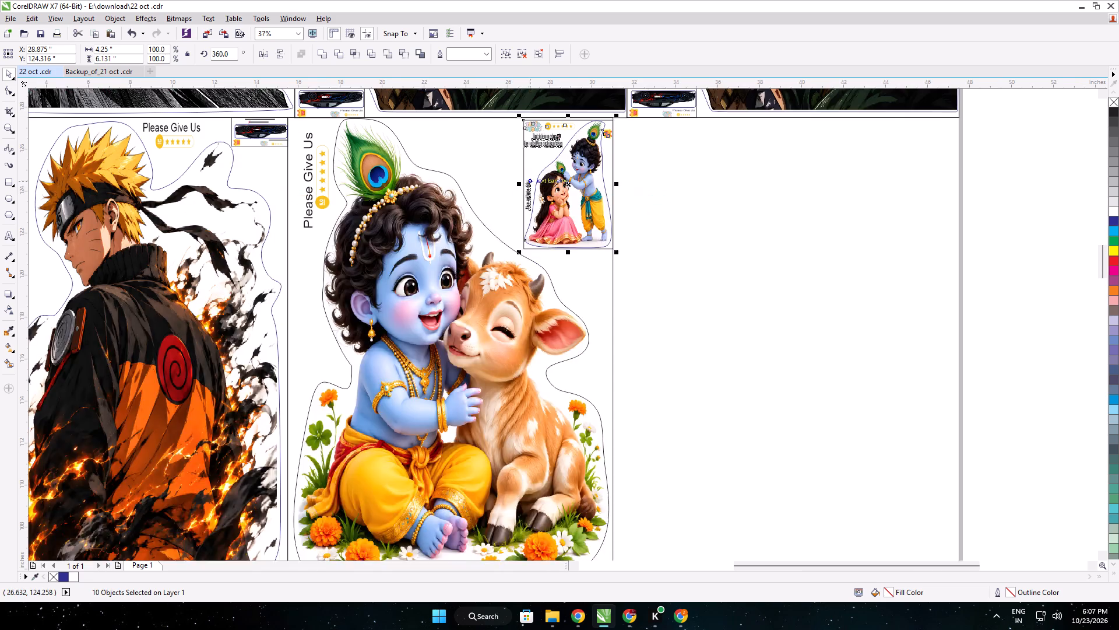
pyautogui.moveTo(533, 190); pyautogui.dragTo(561, 274, button='middle')
pyautogui.click(738, 332)
# Check the pending Meesho orders for the Kakashi sticker and open the earlier layout 9 oct.cdr from the Downloads folder.
pyautogui.moveTo(673, 323); pyautogui.dragTo(691, 183, button='middle')
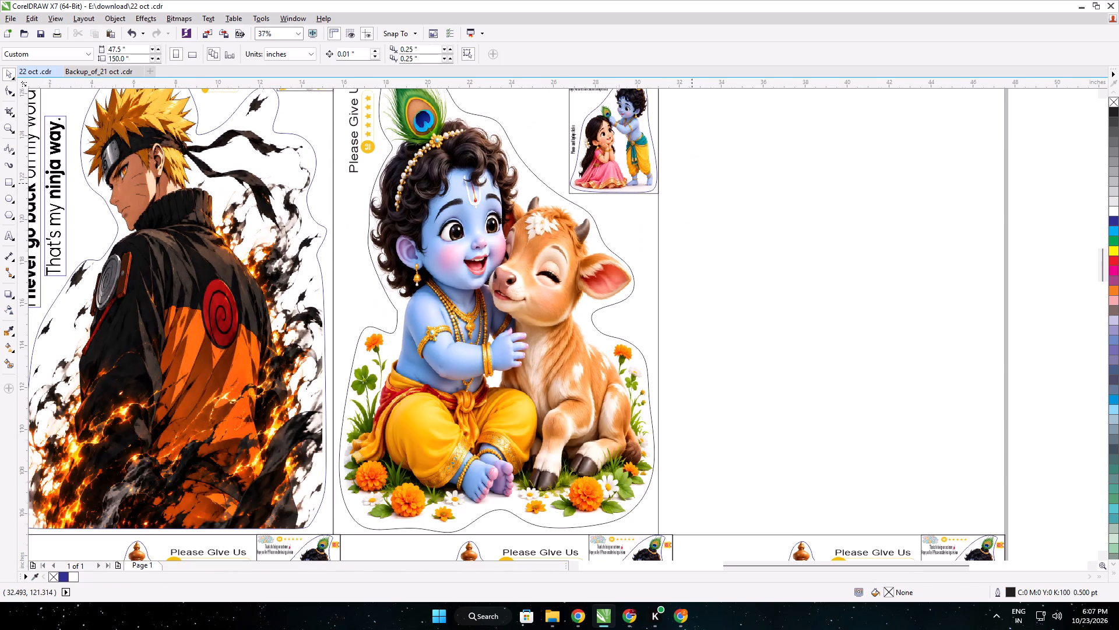
pyautogui.scroll(-1, 692, 221)
pyautogui.moveTo(734, 269); pyautogui.dragTo(622, 257, button='middle')
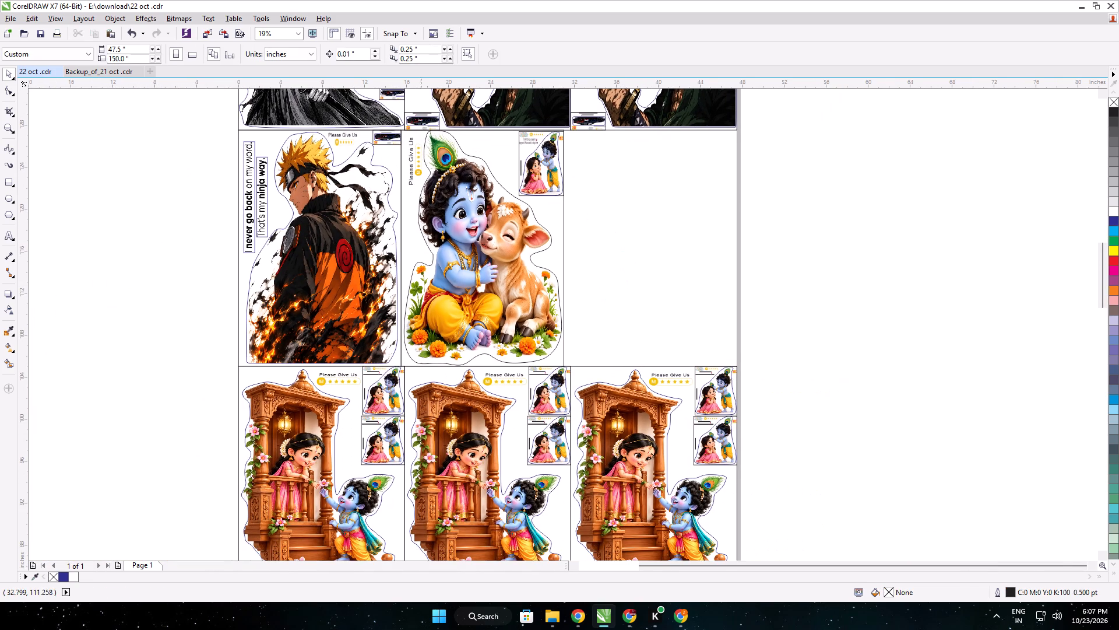
pyautogui.click(618, 617)
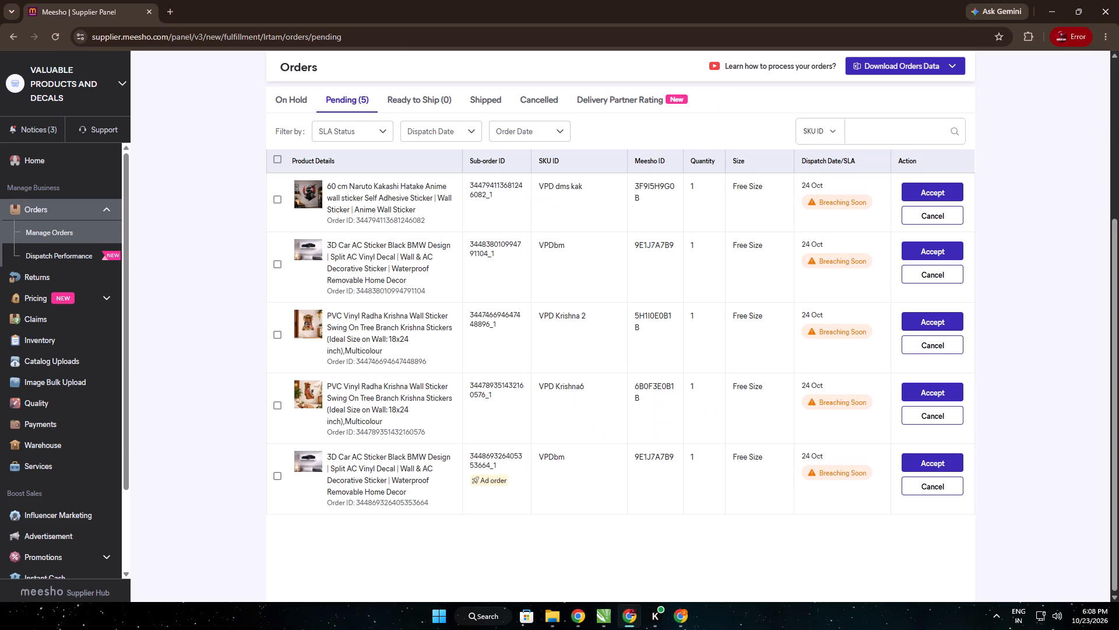
pyautogui.click(561, 618)
pyautogui.scroll(-10, 537, 375)
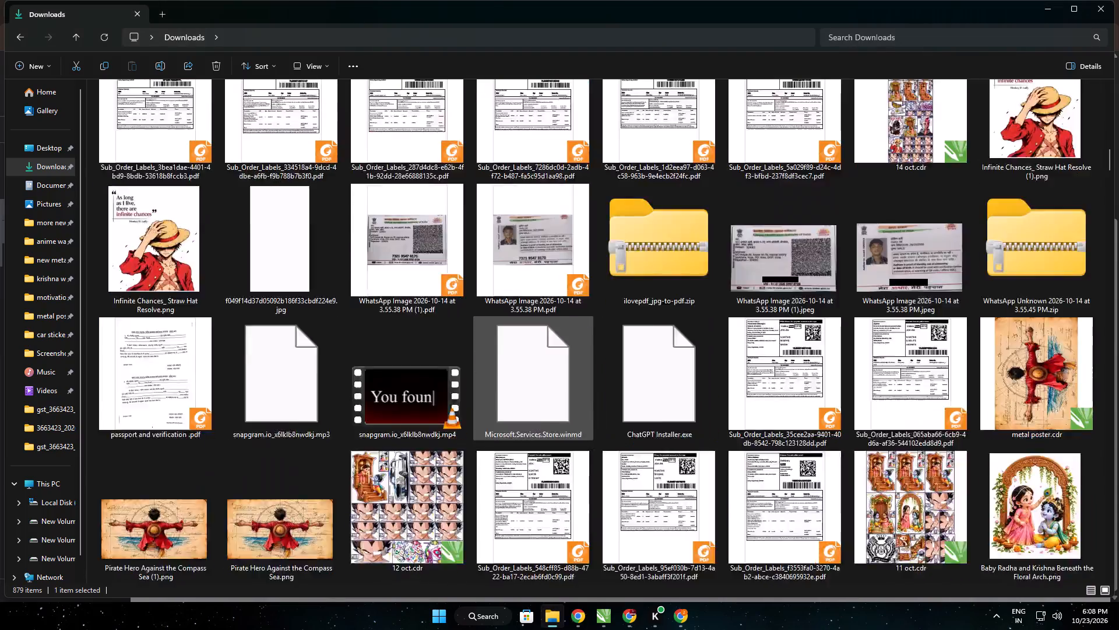
pyautogui.scroll(3, 536, 376)
pyautogui.scroll(-3, 536, 376)
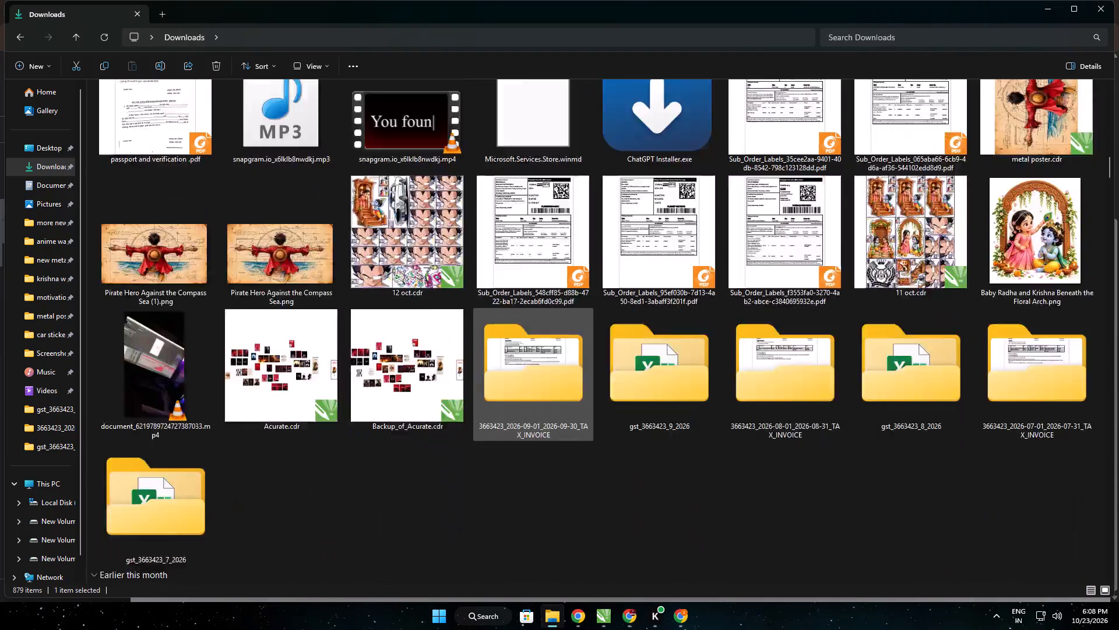
pyautogui.scroll(-1, 536, 376)
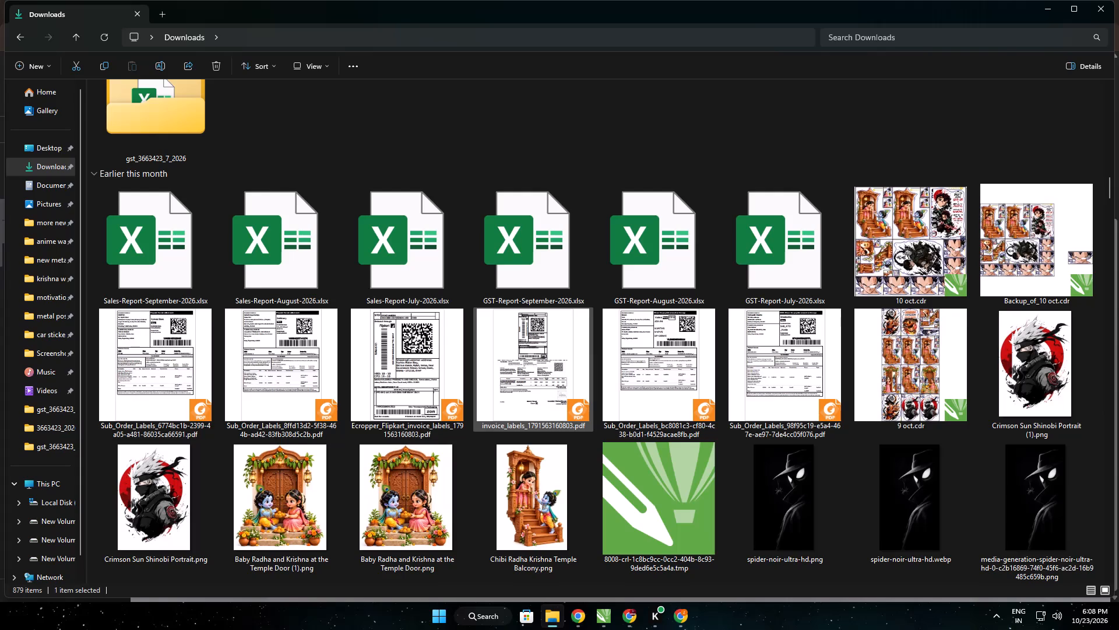
pyautogui.scroll(-2, 540, 382)
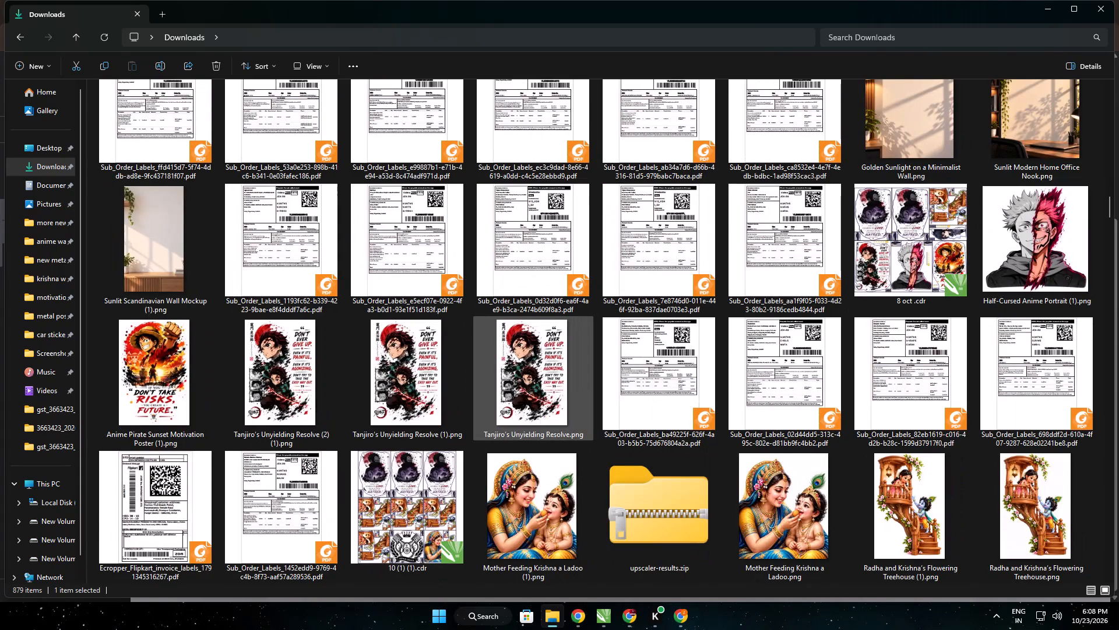
pyautogui.scroll(2, 540, 382)
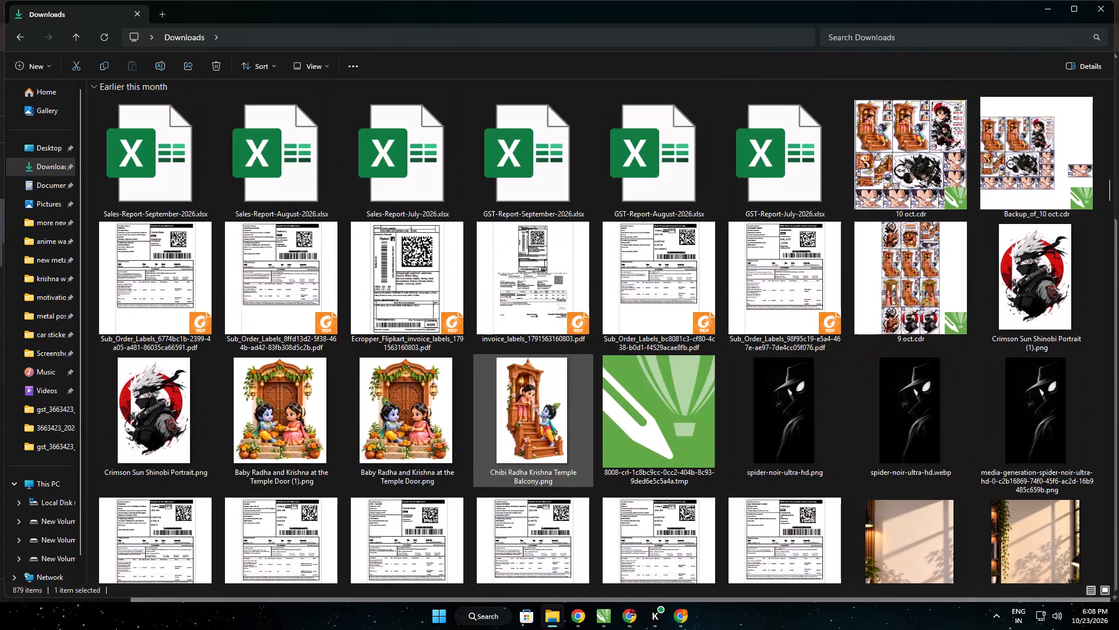
pyautogui.doubleClick(951, 262)
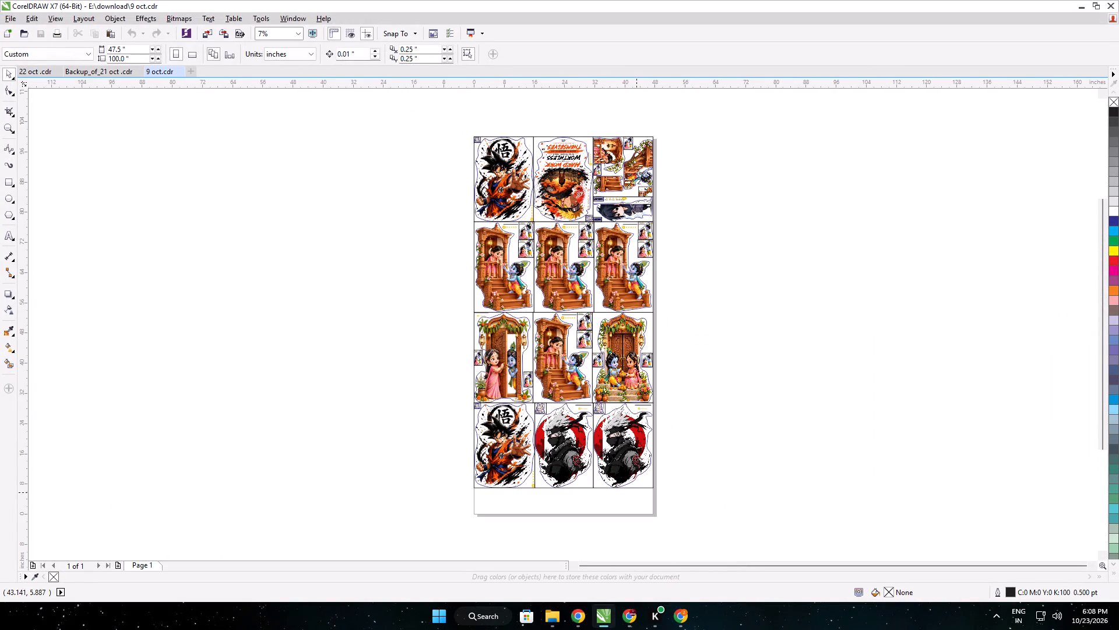
# Copy the bottom-row Kakashi sticker nearest the page's right edge in 9 oct.cdr and paste it into 22 oct .cdr.
pyautogui.scroll(2, 641, 481)
pyautogui.moveTo(701, 523); pyautogui.dragTo(460, 197)
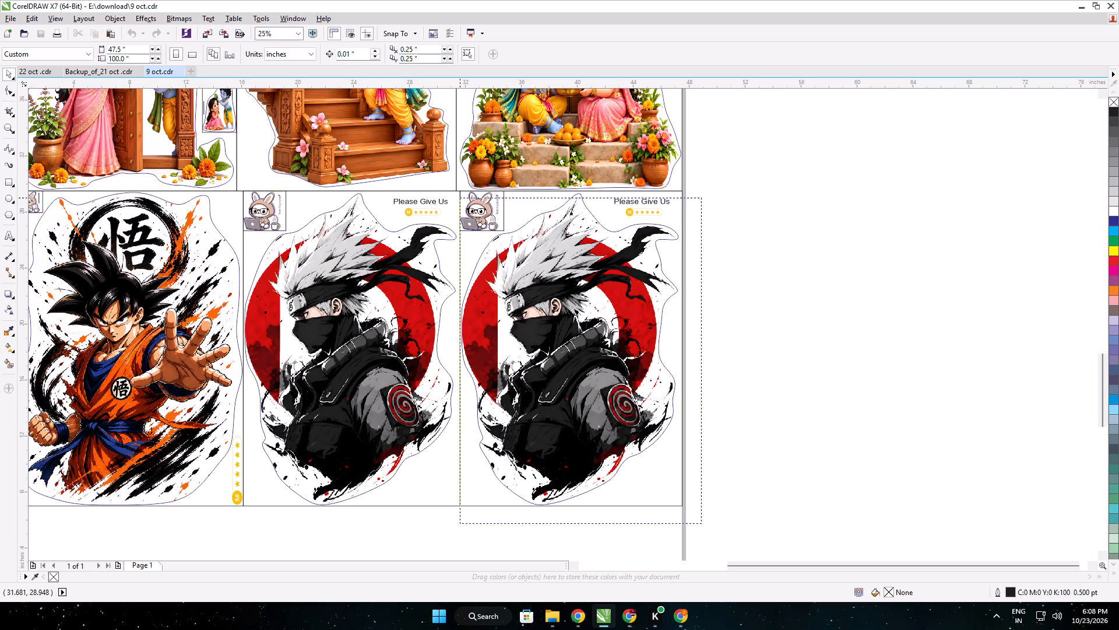
pyautogui.moveTo(460, 197); pyautogui.dragTo(455, 185)
pyautogui.moveTo(465, 193); pyautogui.dragTo(544, 387, button='middle')
pyautogui.scroll(1, 544, 387)
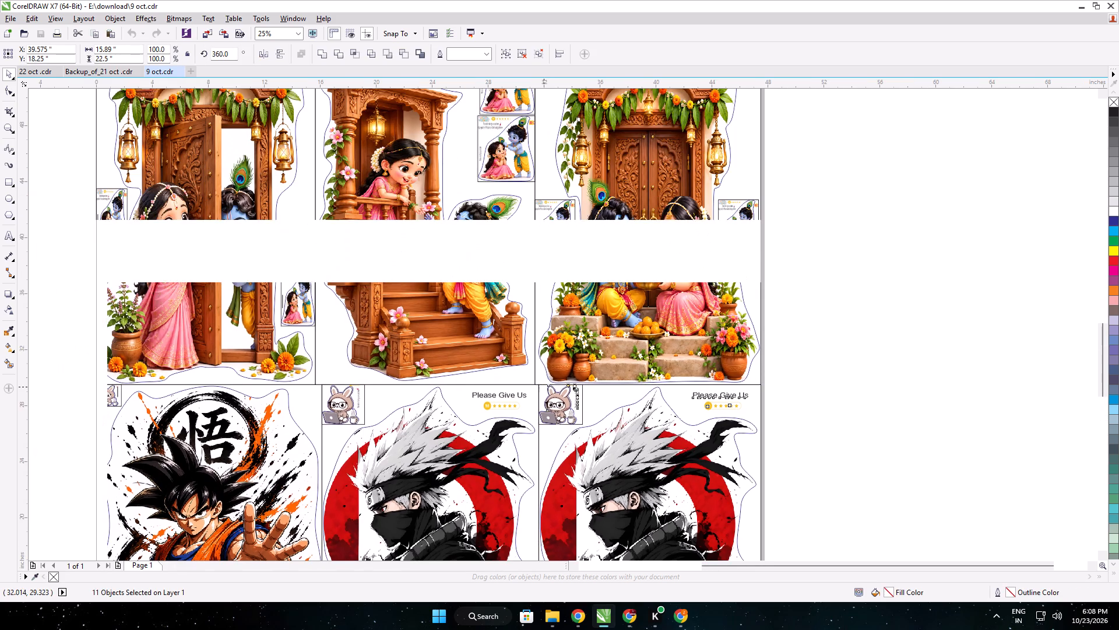
pyautogui.hotkey('ctrl', 'c')
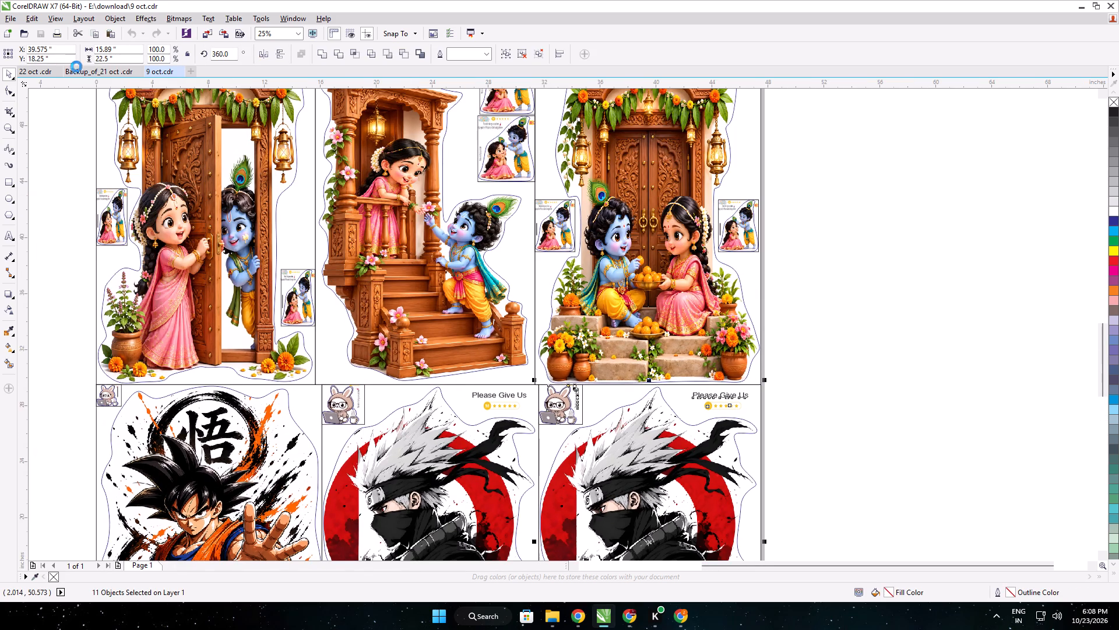
pyautogui.click(38, 69)
pyautogui.moveTo(314, 197); pyautogui.dragTo(231, 211, button='middle')
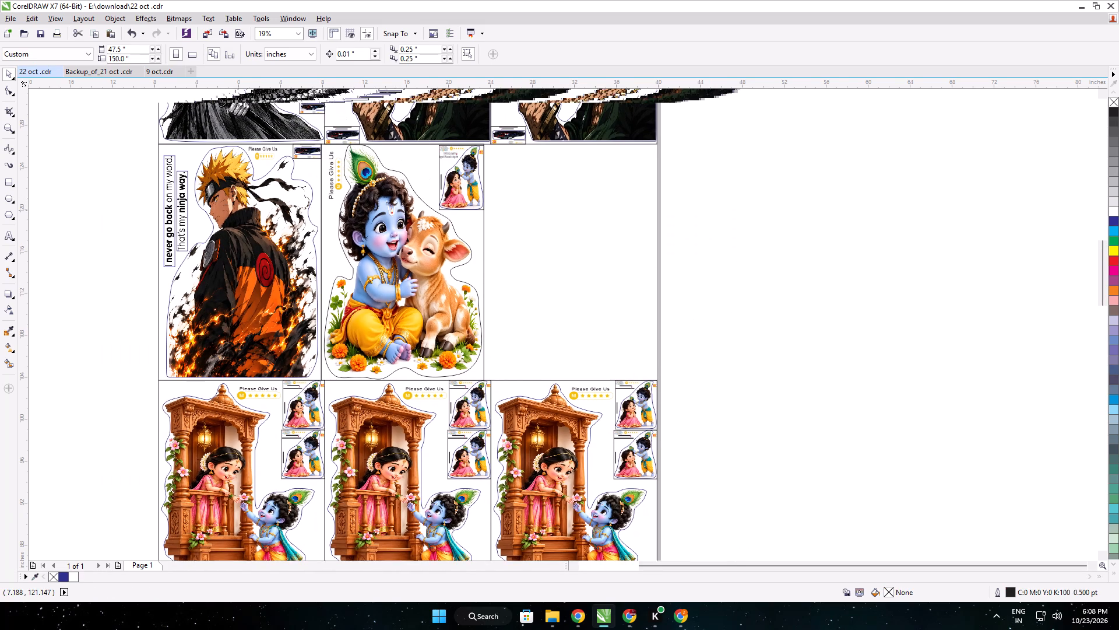
pyautogui.moveTo(231, 211); pyautogui.dragTo(230, 211, button='middle')
pyautogui.hotkey('ctrl', 'v')
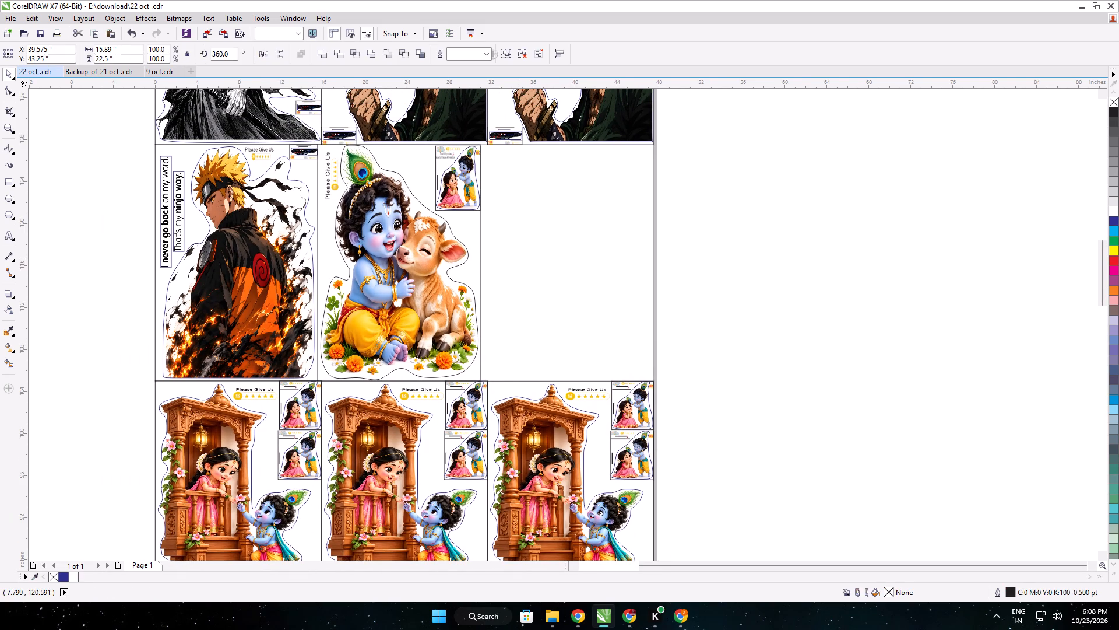
# Move the pasted Kakashi sticker up into the empty slot beside the Krishna-and-calf sticker in the second row.
pyautogui.scroll(-1, 522, 258)
pyautogui.moveTo(519, 252); pyautogui.dragTo(647, 369, button='middle')
pyautogui.scroll(-1, 647, 365)
pyautogui.moveTo(649, 368); pyautogui.dragTo(562, 270, button='middle')
pyautogui.moveTo(574, 468); pyautogui.dragTo(569, 286)
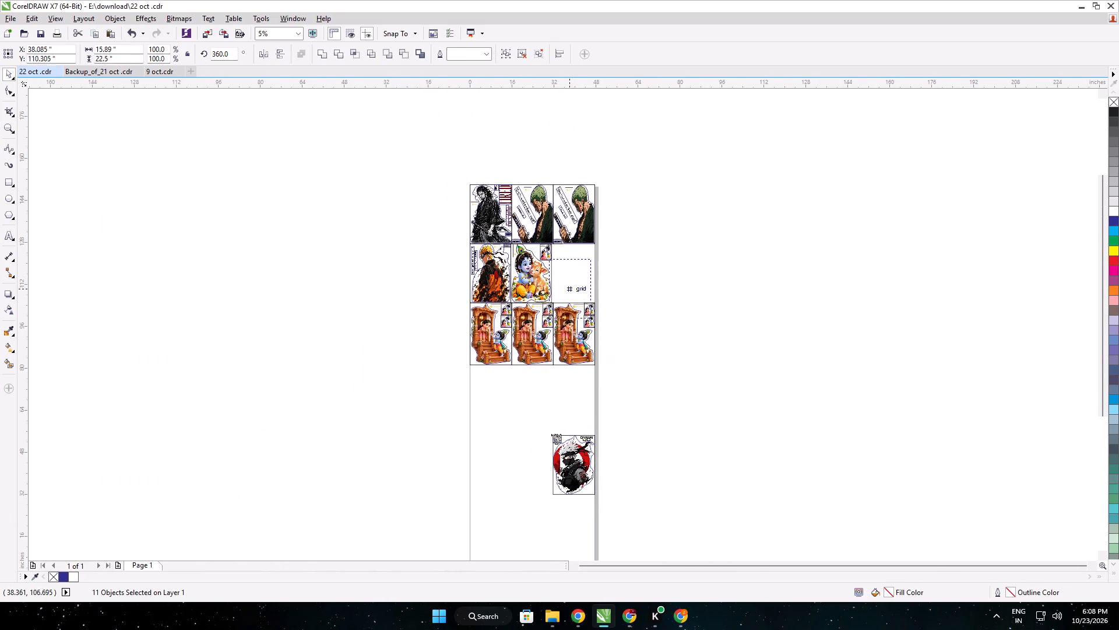
pyautogui.moveTo(569, 286); pyautogui.dragTo(573, 274)
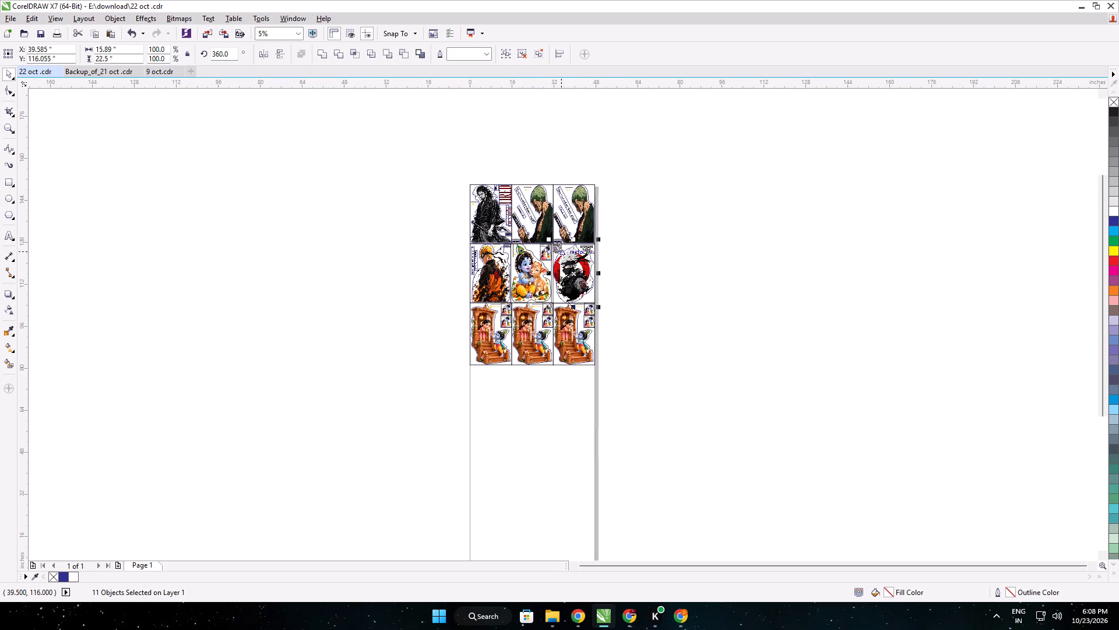
# Reposition the Kakashi sticker within its slot so its right border roughly lines up with the page's right edge.
pyautogui.scroll(4, 557, 243)
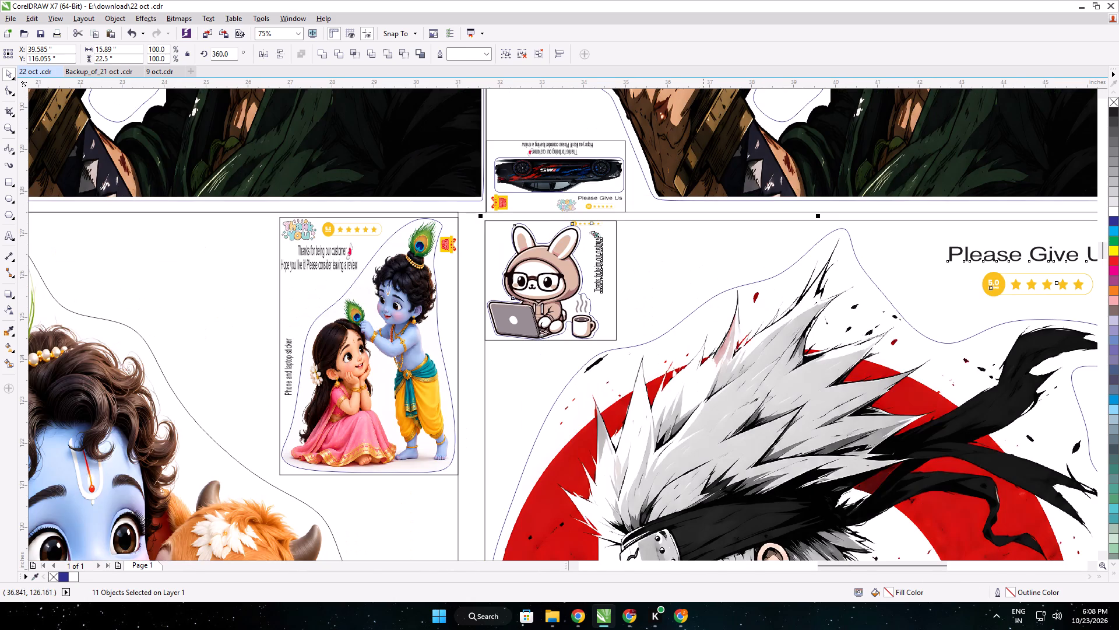
pyautogui.moveTo(704, 266); pyautogui.dragTo(677, 256)
pyautogui.scroll(-1, 647, 278)
pyautogui.moveTo(685, 300); pyautogui.dragTo(577, 123, button='middle')
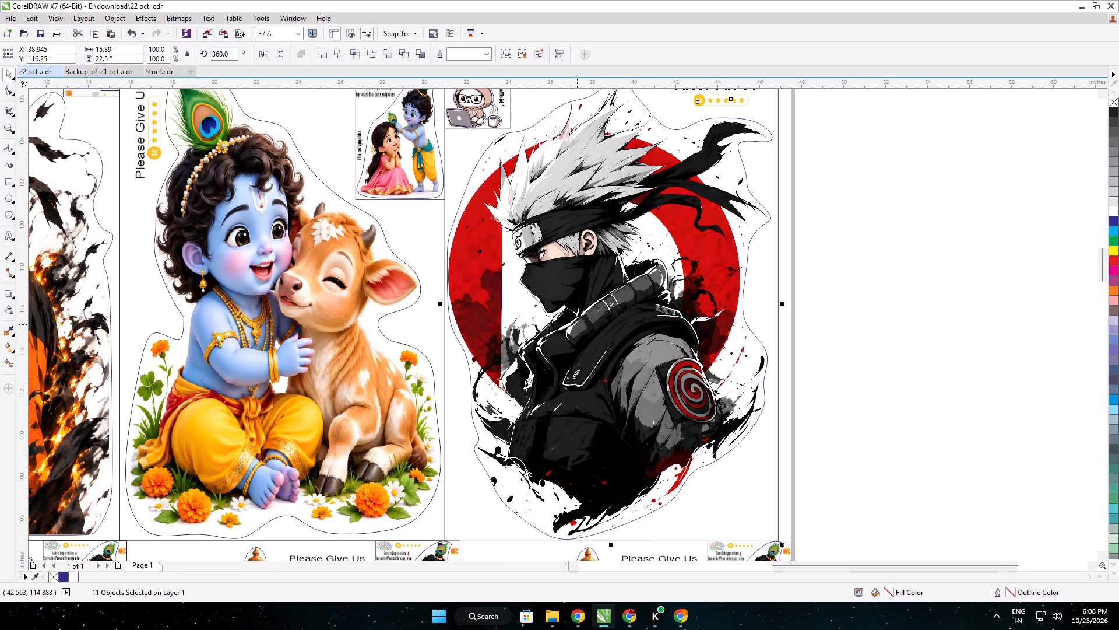
pyautogui.moveTo(577, 324); pyautogui.dragTo(713, 334, button='middle')
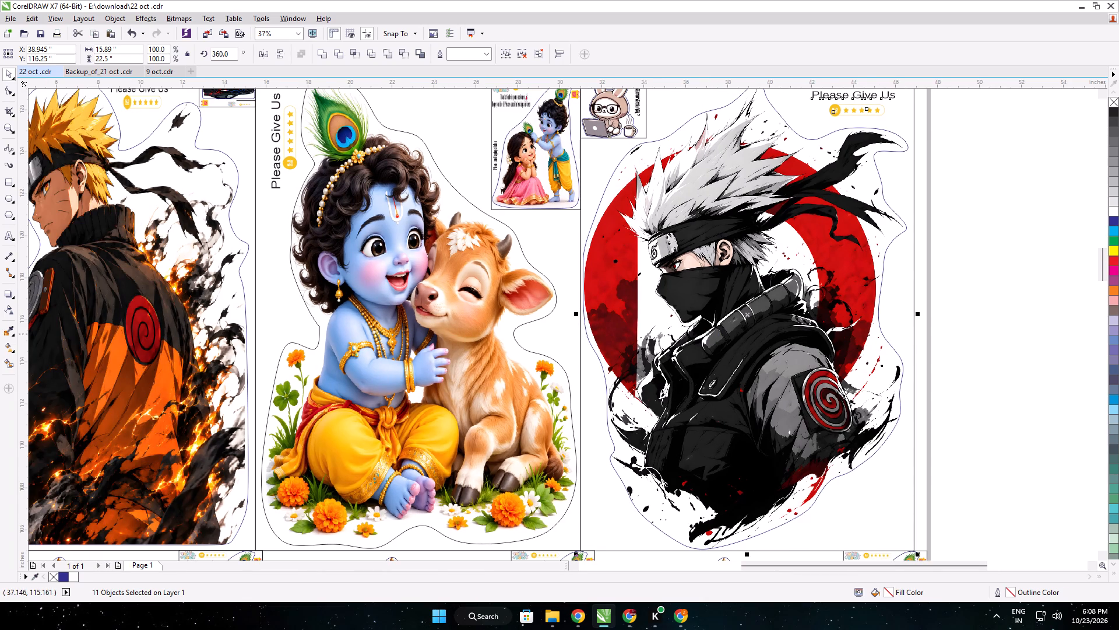
pyautogui.moveTo(898, 306); pyautogui.dragTo(906, 304)
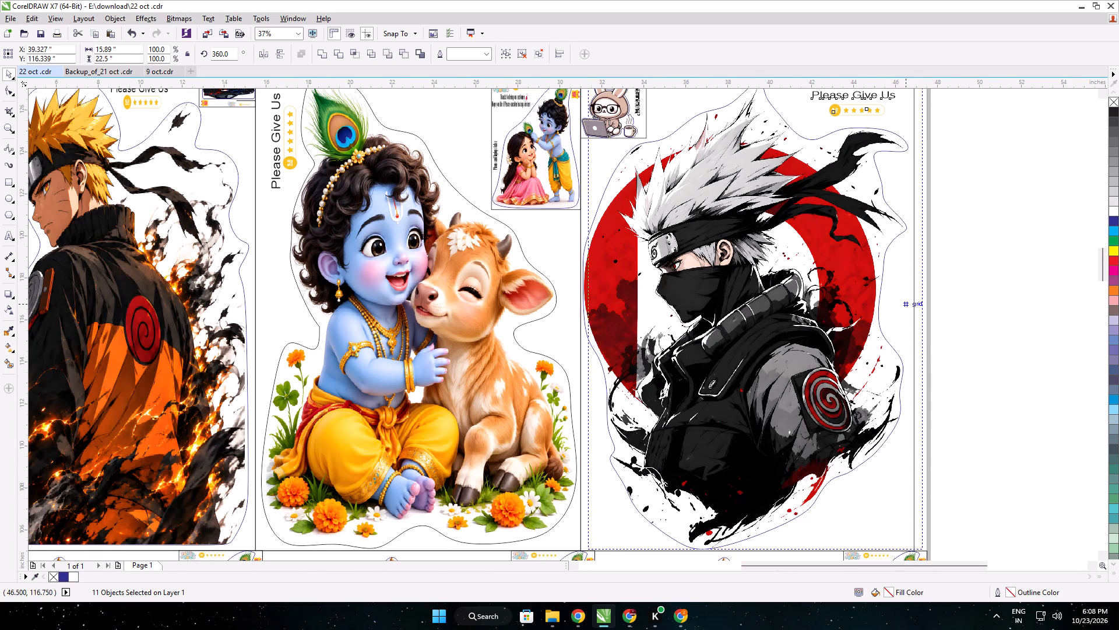
pyautogui.moveTo(906, 304); pyautogui.dragTo(910, 304)
pyautogui.press('Down')
pyautogui.press('Down')
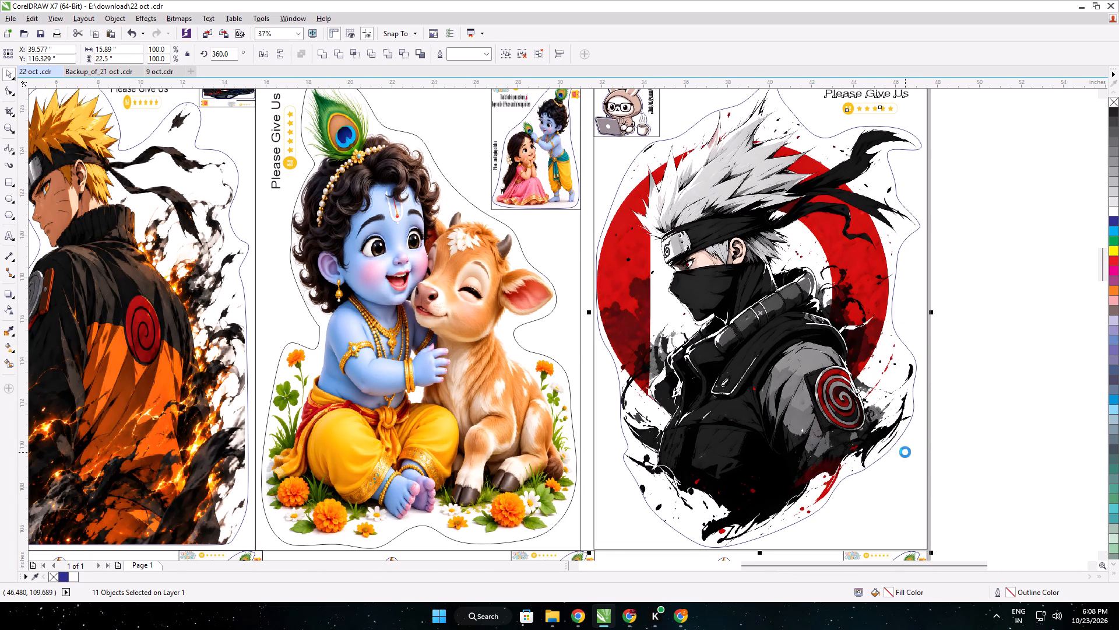
# Nudge the Kakashi sticker to about X 39.557, Y 116.249 inches, its border meeting the balcony row's top and the page's right edge.
pyautogui.moveTo(892, 471); pyautogui.dragTo(857, 368, button='middle')
pyautogui.scroll(2, 820, 484)
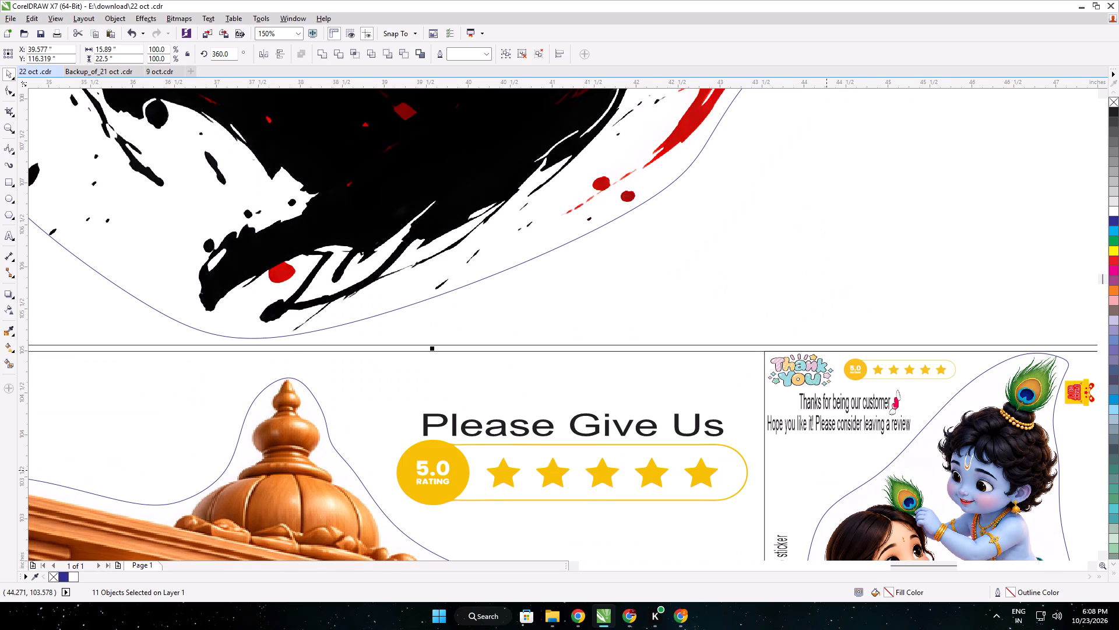
pyautogui.press('Down')
pyautogui.press('Down')
pyautogui.press('Down')
pyautogui.press('Left')
pyautogui.press('Left')
pyautogui.press('Left')
pyautogui.press('Left')
pyautogui.press('Left')
pyautogui.press('Down')
pyautogui.press('Down')
pyautogui.moveTo(842, 428); pyautogui.dragTo(746, 435, button='middle')
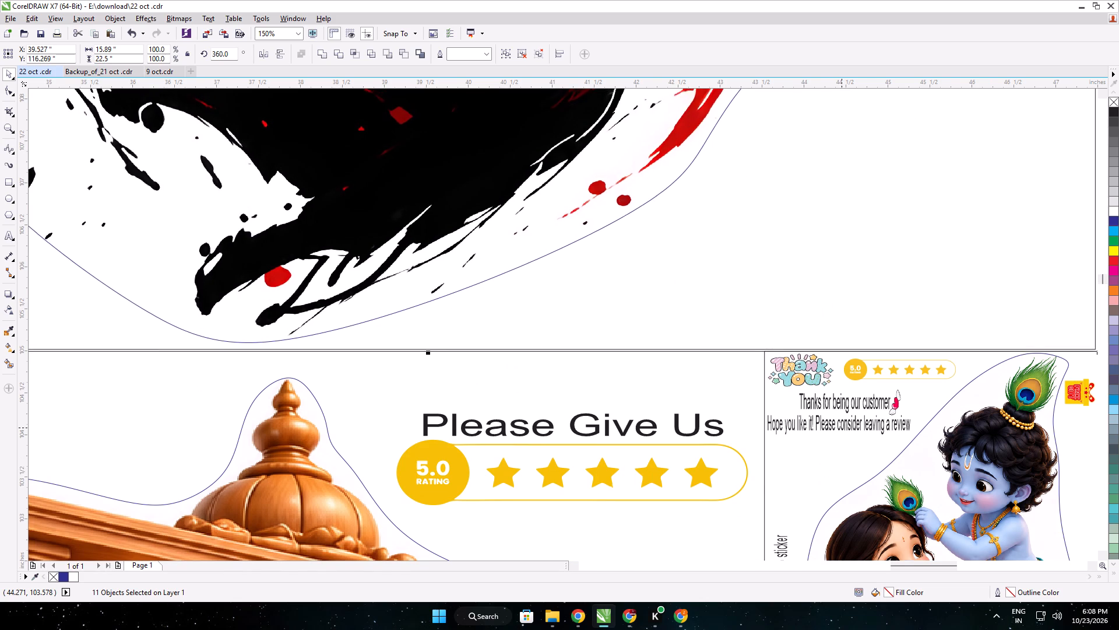
pyautogui.moveTo(746, 435); pyautogui.dragTo(682, 449, button='middle')
pyautogui.press('Right')
pyautogui.press('Right')
pyautogui.press('Down')
pyautogui.press('Down')
pyautogui.press('Right')
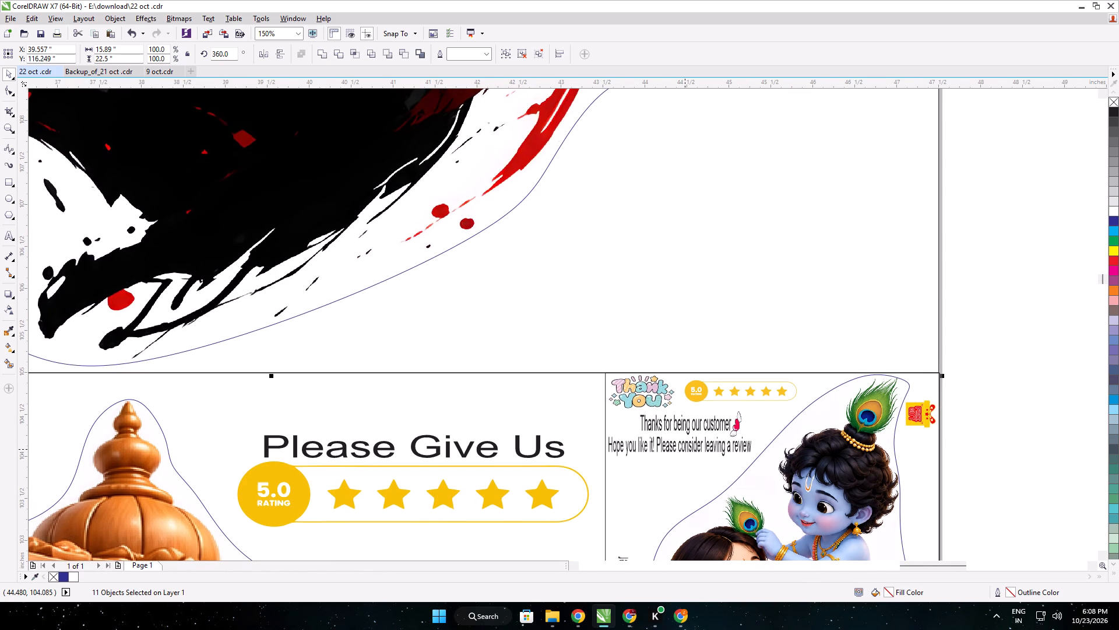
# Select the Naruto and Krishna-and-calf stickers together and widen them rightward to about 31.61 inches, up to the Kakashi sticker's border.
pyautogui.scroll(-1, 673, 436)
pyautogui.moveTo(540, 359); pyautogui.dragTo(967, 445, button='middle')
pyautogui.scroll(-2, 682, 376)
pyautogui.moveTo(680, 374); pyautogui.dragTo(860, 428, button='middle')
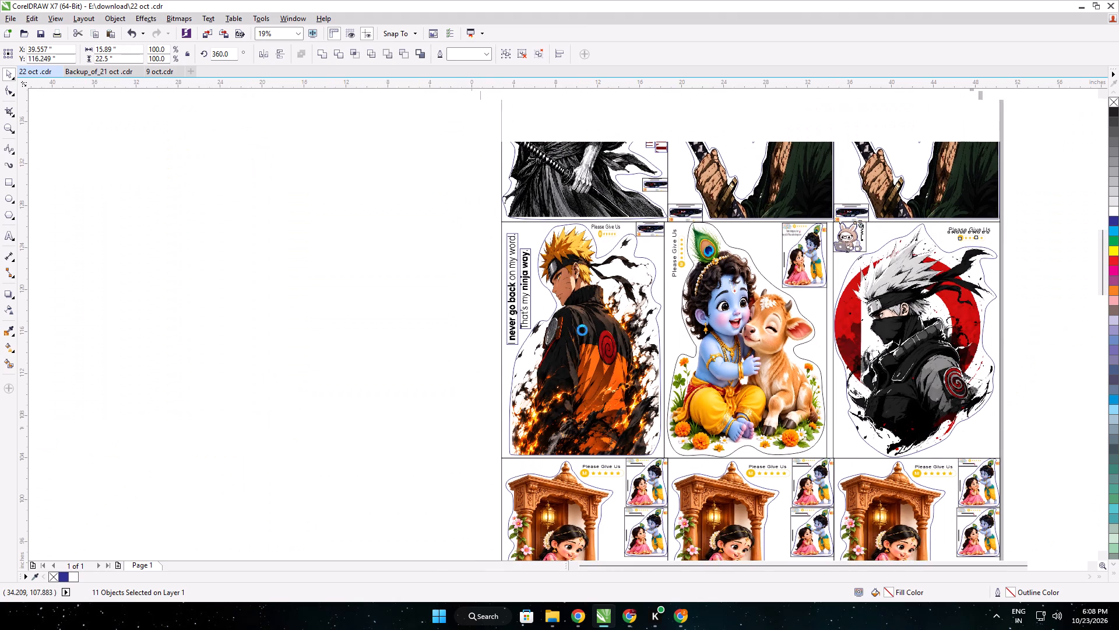
pyautogui.click(500, 258)
pyautogui.moveTo(488, 219); pyautogui.dragTo(833, 461)
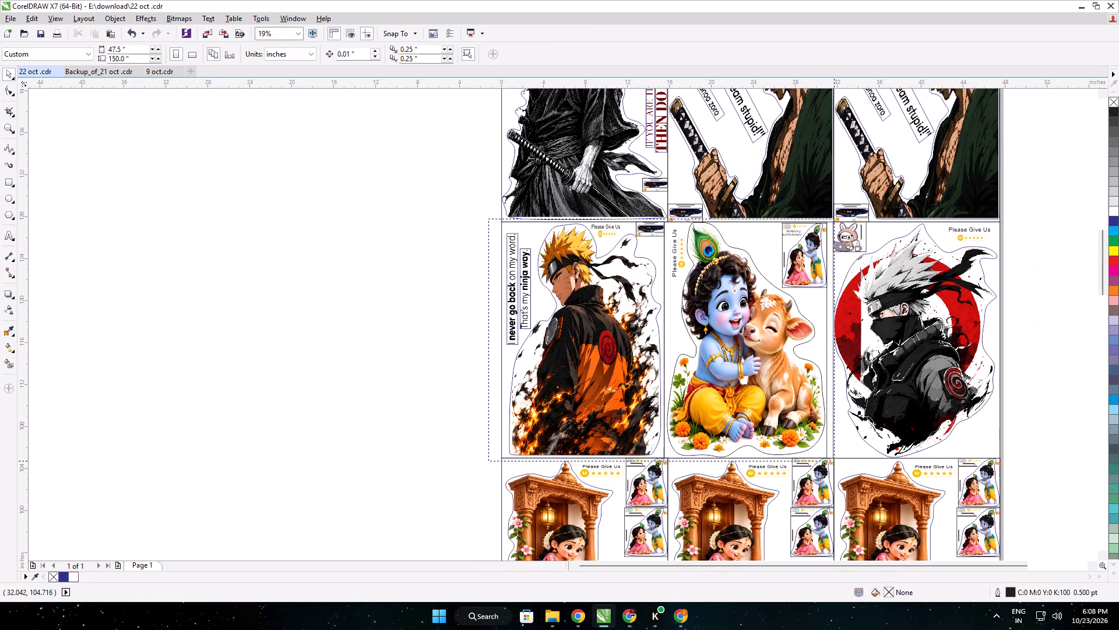
pyautogui.moveTo(833, 461); pyautogui.dragTo(829, 461)
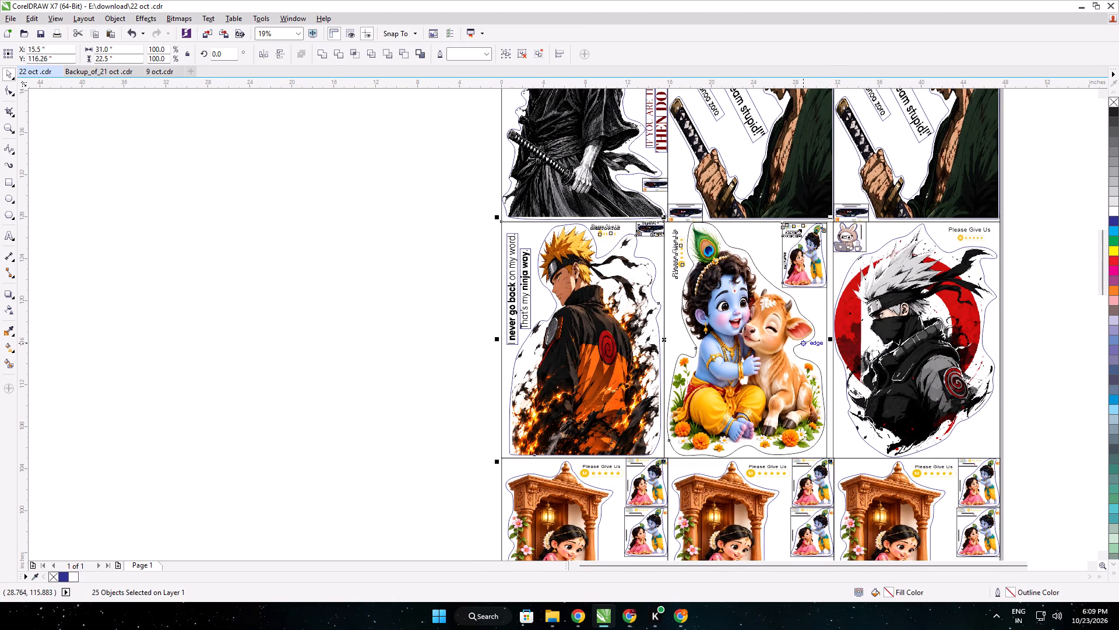
pyautogui.scroll(2, 825, 336)
pyautogui.moveTo(831, 345); pyautogui.dragTo(833, 345)
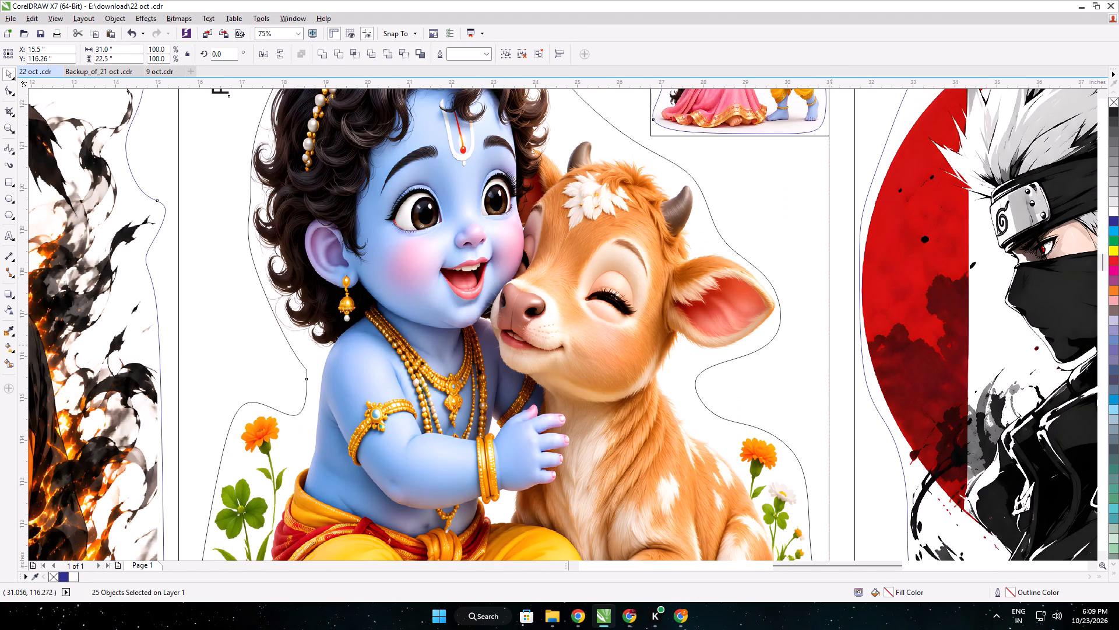
pyautogui.moveTo(833, 345); pyautogui.dragTo(851, 347)
pyautogui.scroll(-1, 772, 344)
pyautogui.moveTo(727, 335); pyautogui.dragTo(851, 340, button='middle')
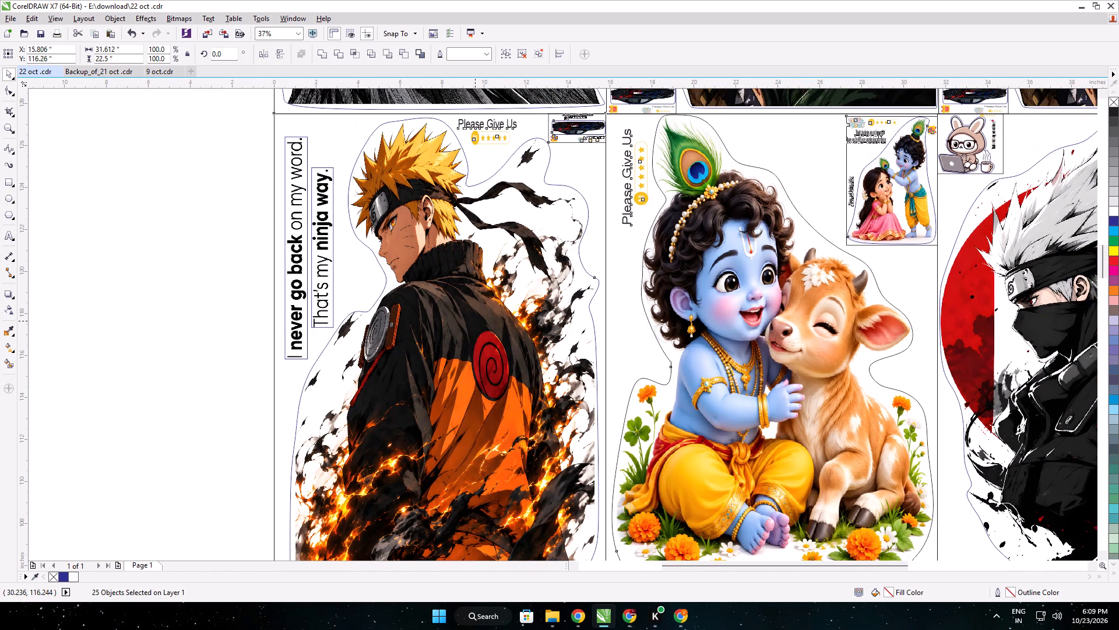
pyautogui.click(182, 275)
pyautogui.scroll(-2, 202, 258)
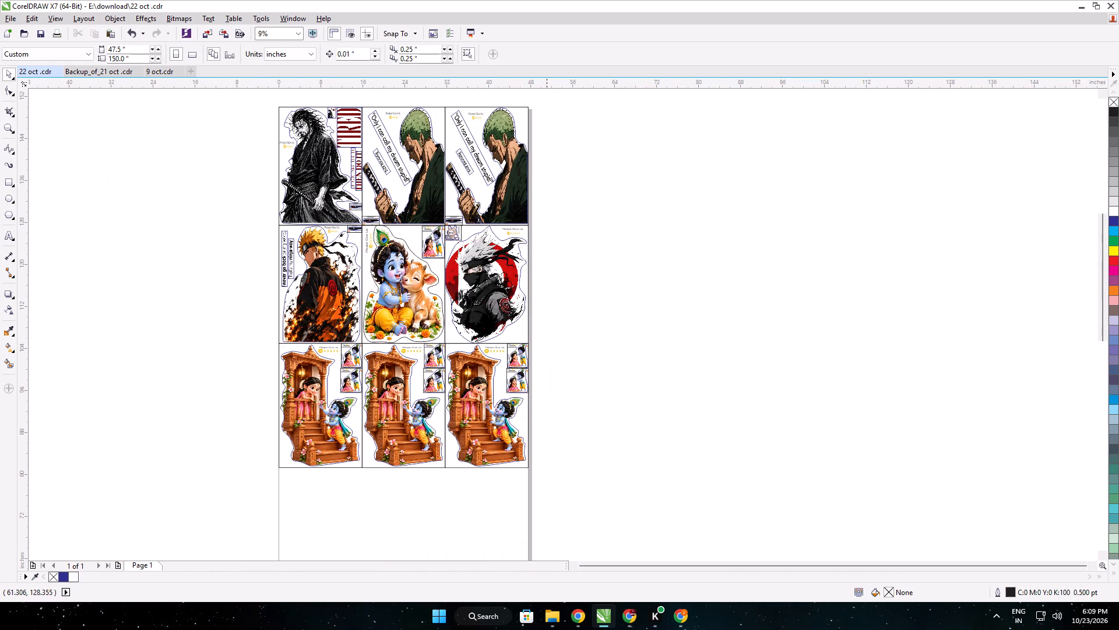
# Review both Meesho accounts' orders, enlarge the product photo of the VPD Krishna 2 order, and return to the CorelDRAW layout.
pyautogui.click(582, 621)
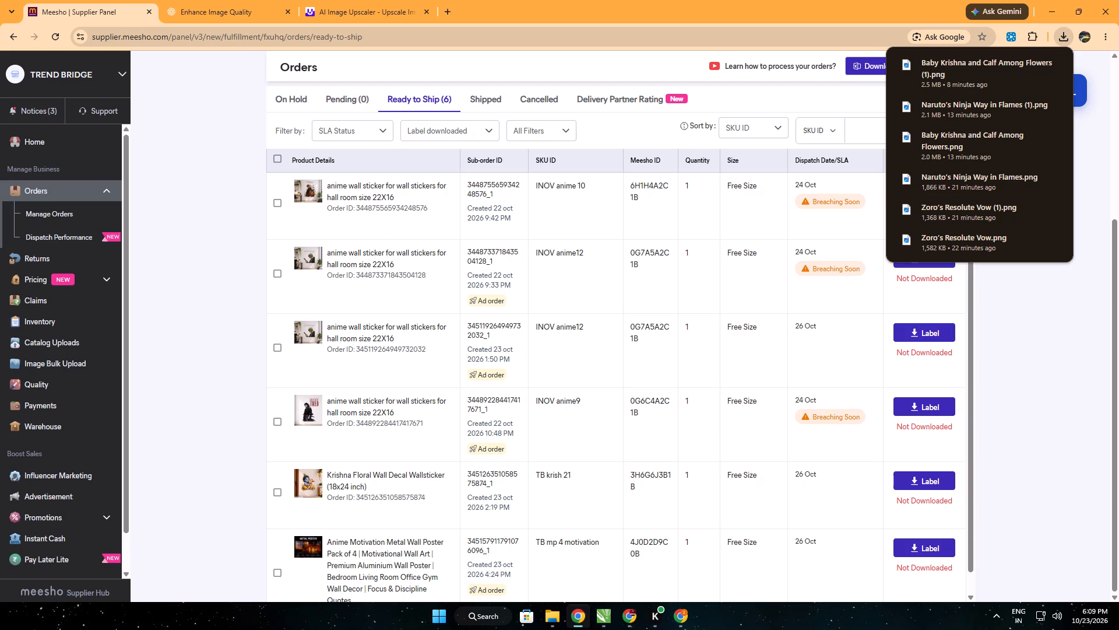
pyautogui.scroll(-4, 473, 520)
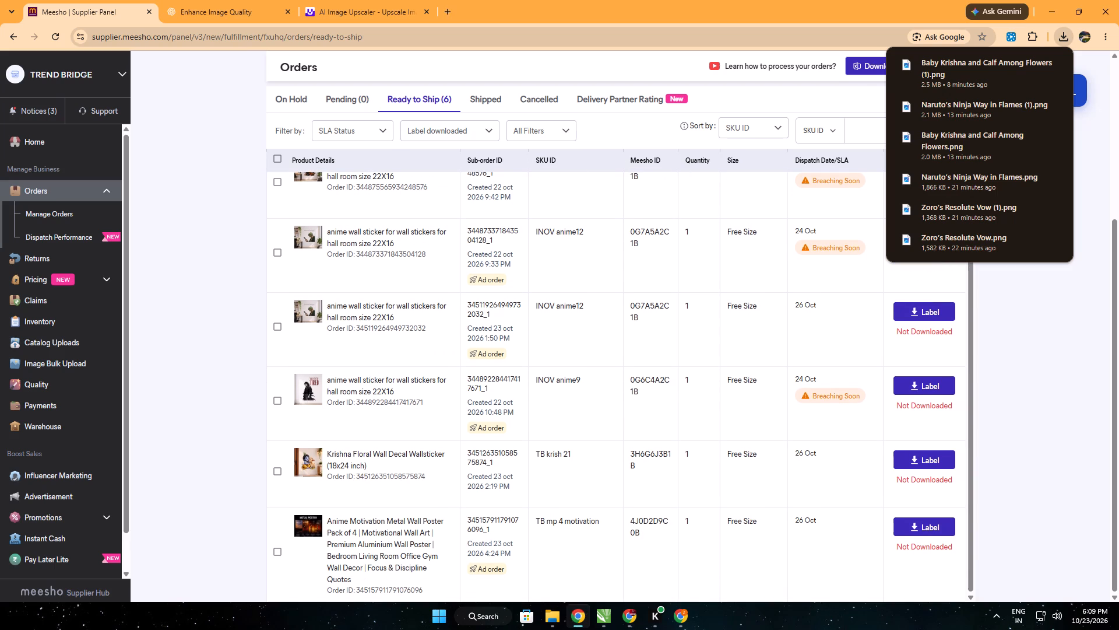
pyautogui.click(621, 611)
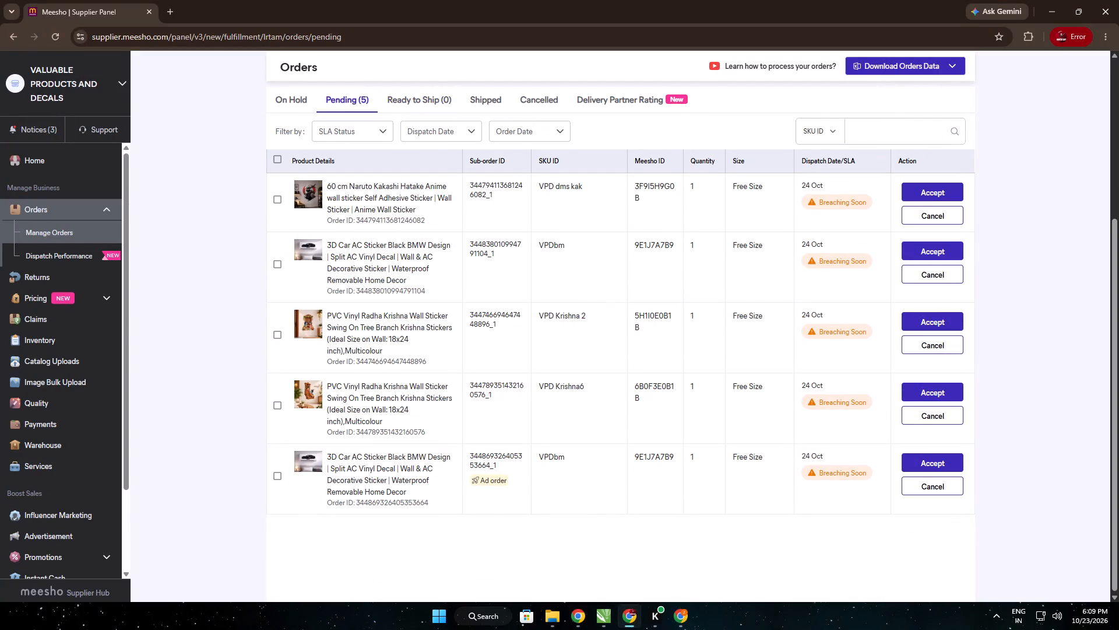
pyautogui.click(307, 315)
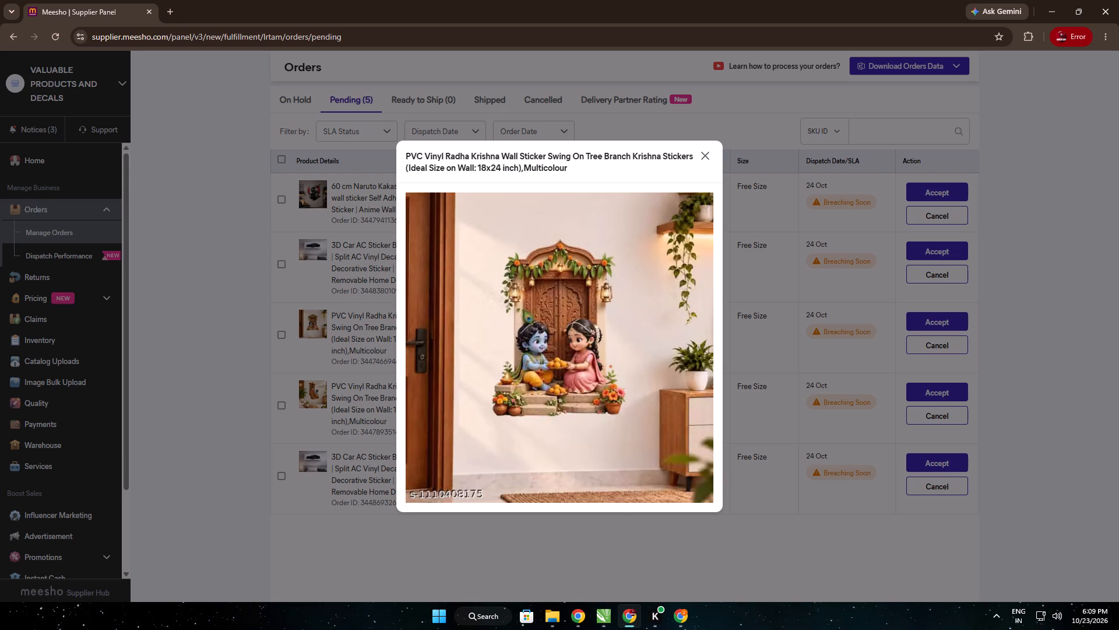
pyautogui.click(592, 622)
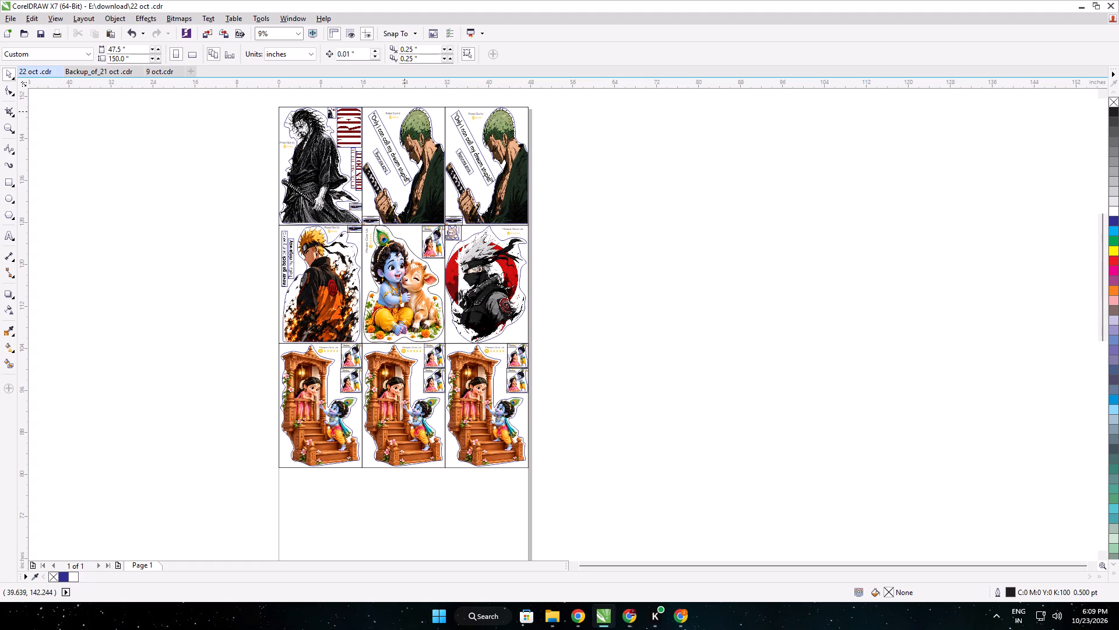
# Copy the sticker of Krishna and Radha seated before the closed door from 9 oct.cdr and paste it into 22 oct.cdr.
pyautogui.click(157, 78)
pyautogui.click(159, 73)
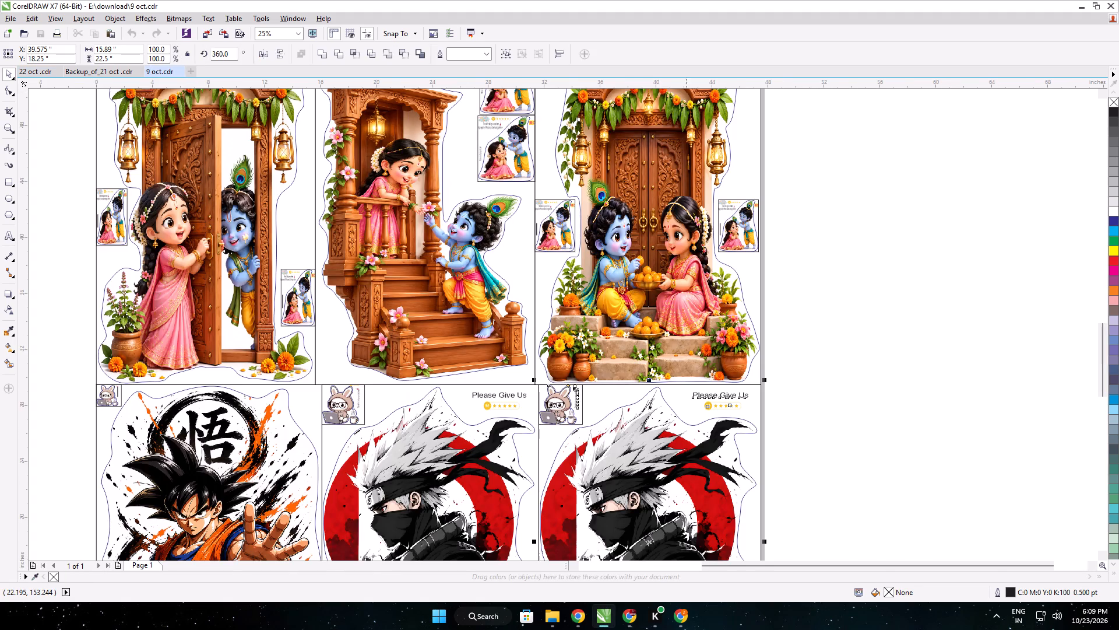
pyautogui.moveTo(645, 253); pyautogui.dragTo(658, 349, button='middle')
pyautogui.click(803, 321)
pyautogui.moveTo(779, 485); pyautogui.dragTo(540, 289)
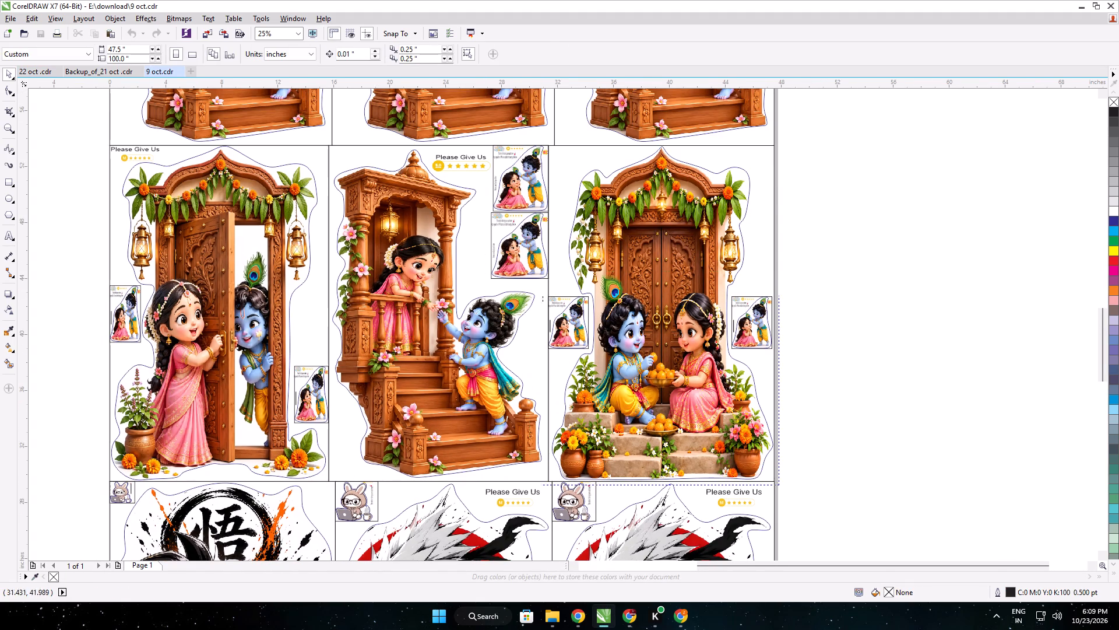
pyautogui.moveTo(540, 289); pyautogui.dragTo(546, 136)
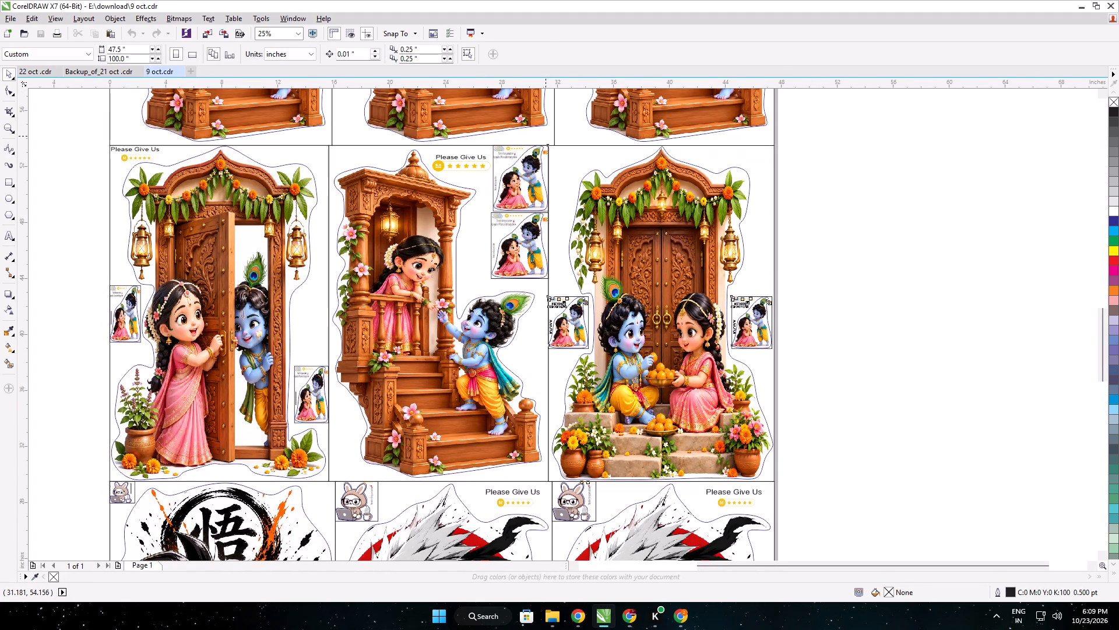
pyautogui.hotkey('ctrl', 'c')
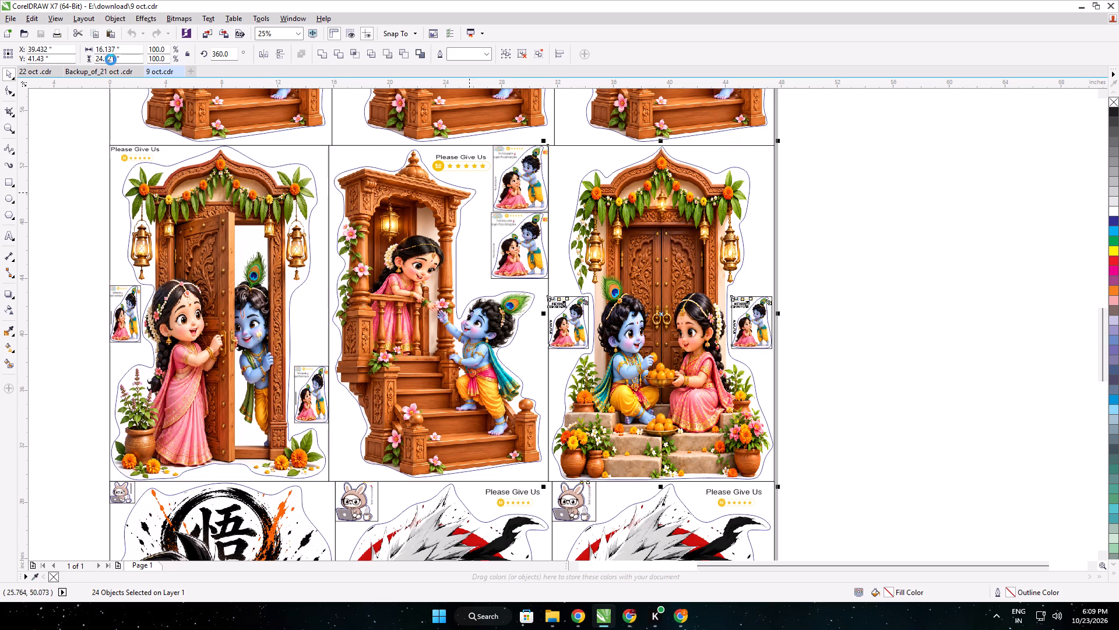
pyautogui.click(41, 68)
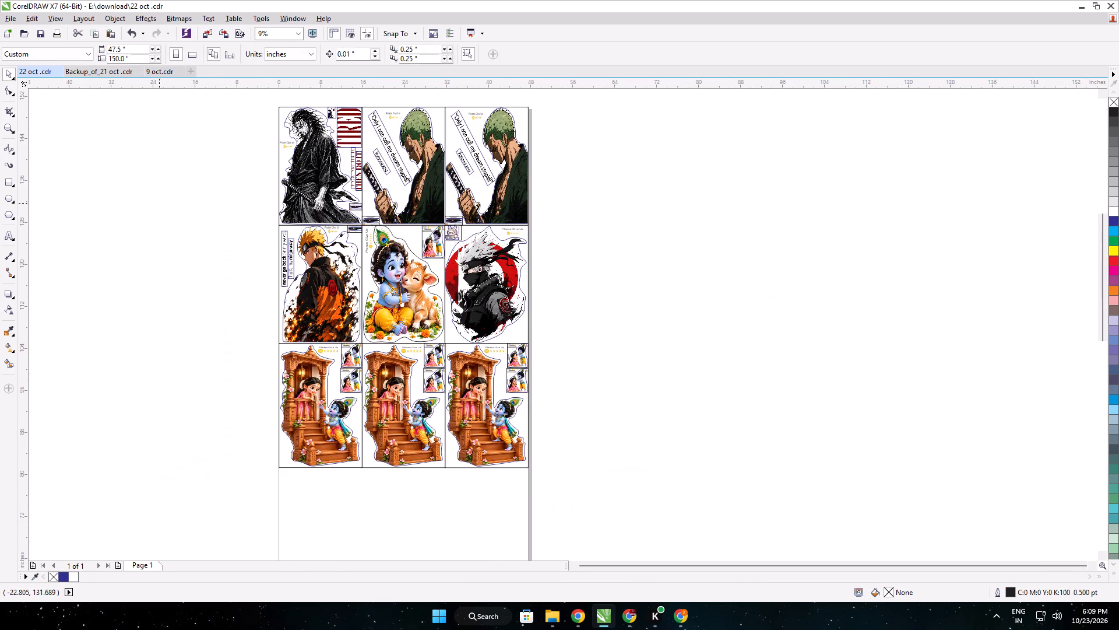
pyautogui.moveTo(161, 203); pyautogui.dragTo(297, 190, button='middle')
pyautogui.moveTo(301, 223); pyautogui.dragTo(288, 66, button='middle')
pyautogui.hotkey('ctrl', 'v')
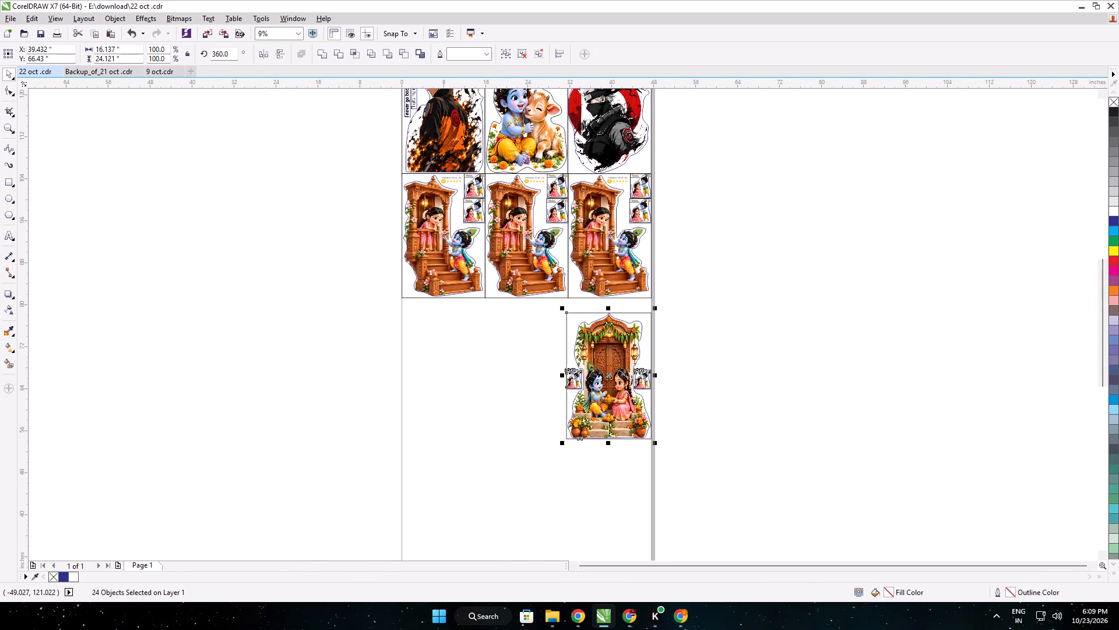
# Resize the pasted closed-door sticker to 15.5 inches wide and 24 inches high.
pyautogui.doubleClick(98, 50)
pyautogui.write('15')
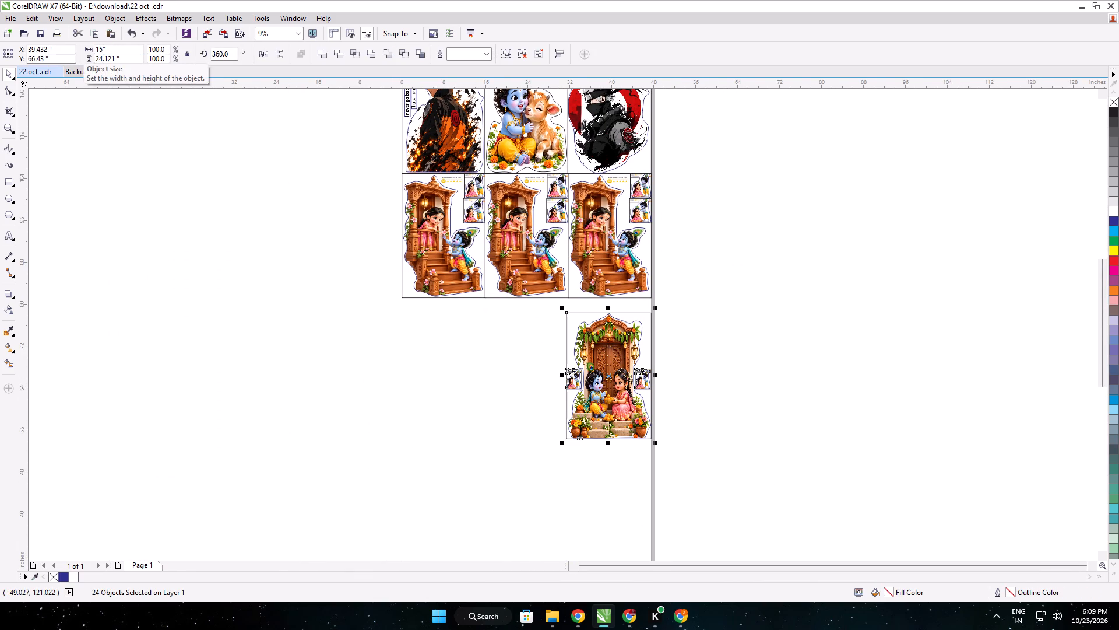
pyautogui.write('.5')
pyautogui.doubleClick(103, 60)
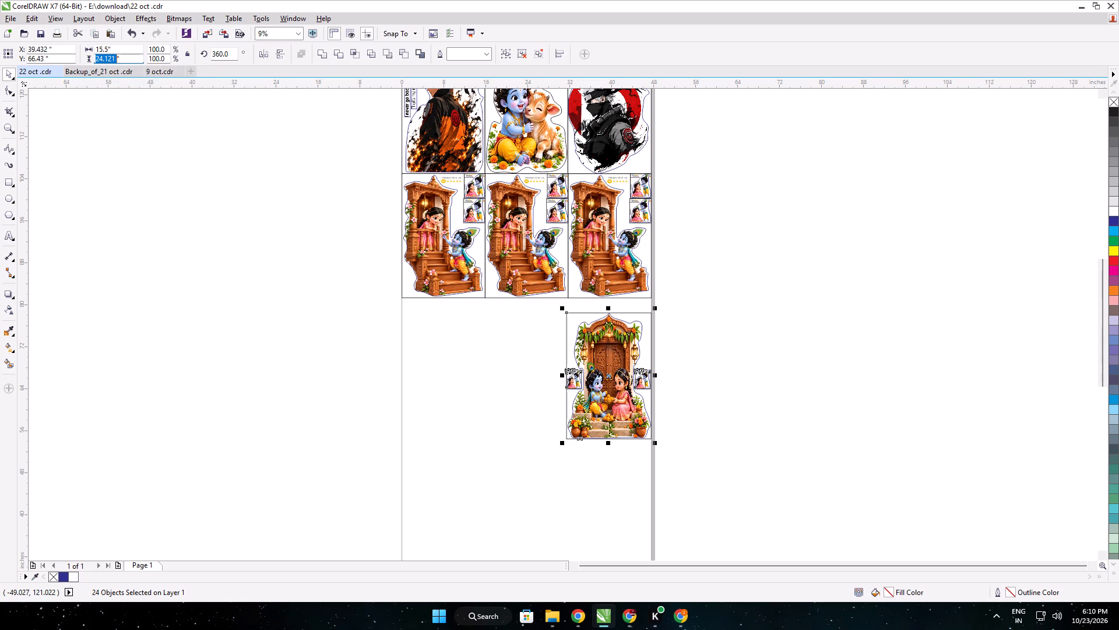
pyautogui.write('24')
pyautogui.press('Return')
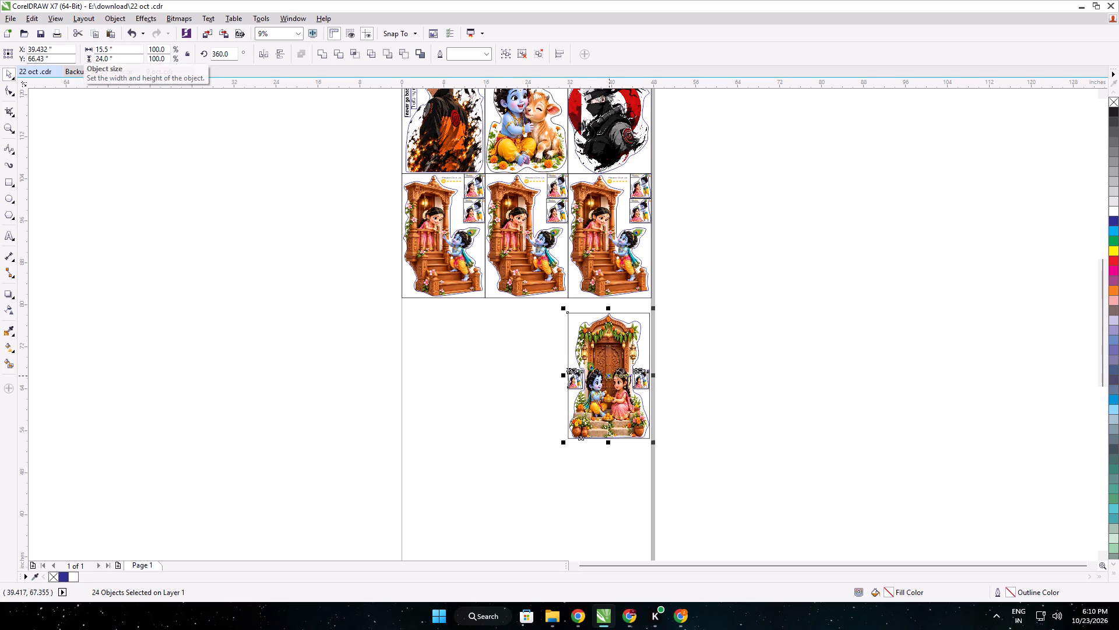
# Place the closed-door sticker under the first balcony sticker at about X 7.75, Y 69.34 inches, its top border meeting the row above.
pyautogui.scroll(1, 608, 371)
pyautogui.moveTo(607, 372); pyautogui.dragTo(275, 342)
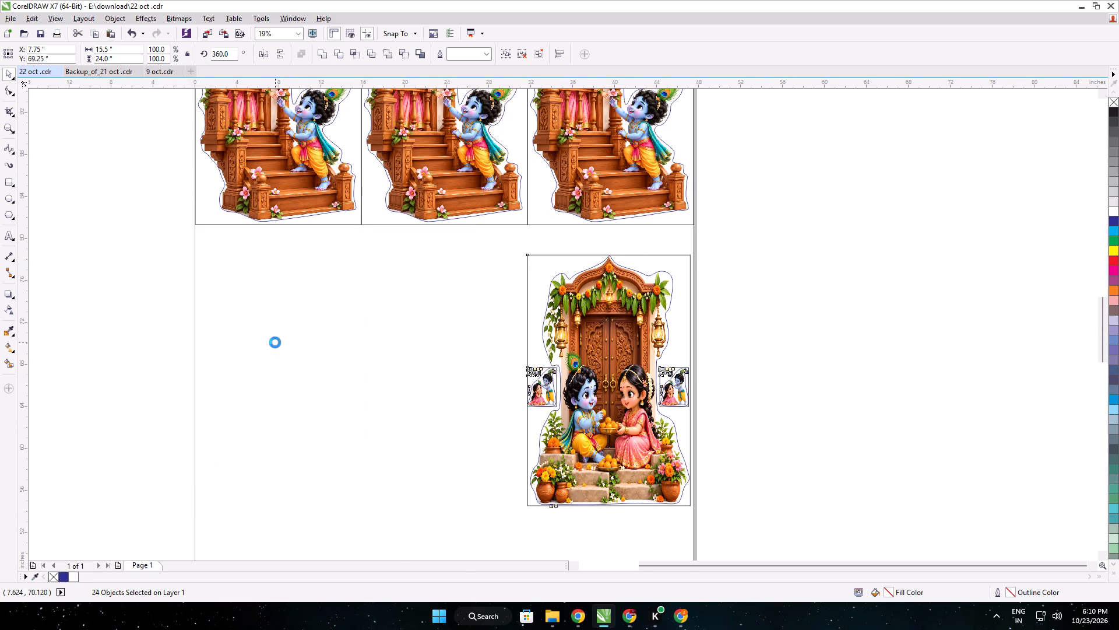
pyautogui.scroll(3, 202, 239)
pyautogui.press('Up')
pyautogui.press('Up')
pyautogui.press('Up')
pyautogui.press('Up')
pyautogui.press('Up')
pyautogui.press('Up')
pyautogui.press('Up')
pyautogui.press('Up')
pyautogui.press('Up')
pyautogui.press('Up')
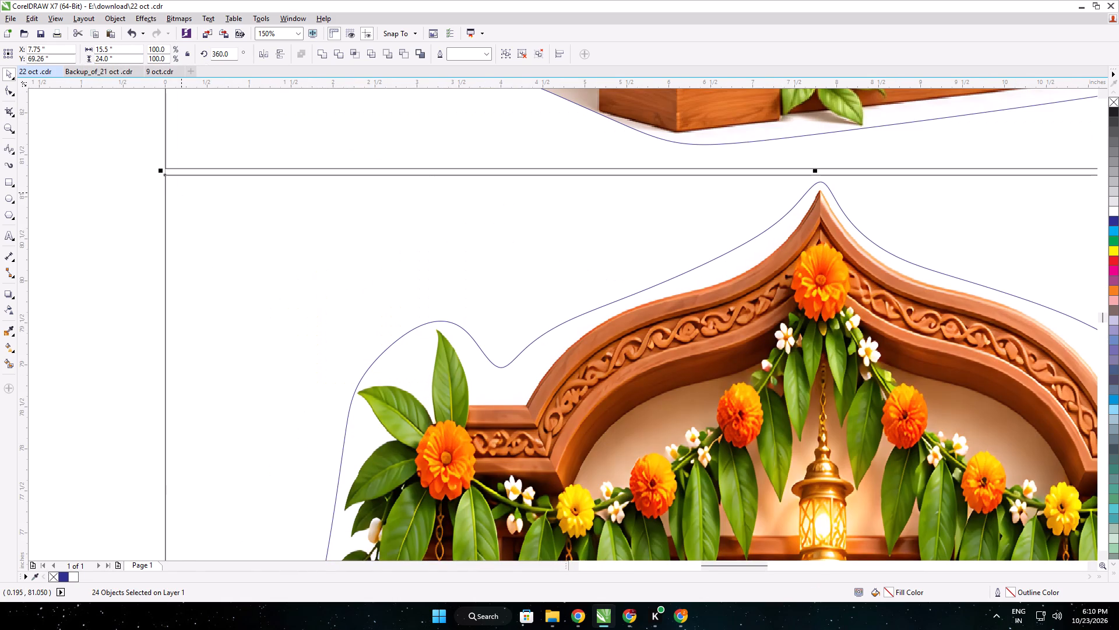
pyautogui.press('Up')
pyautogui.scroll(-2, 181, 192)
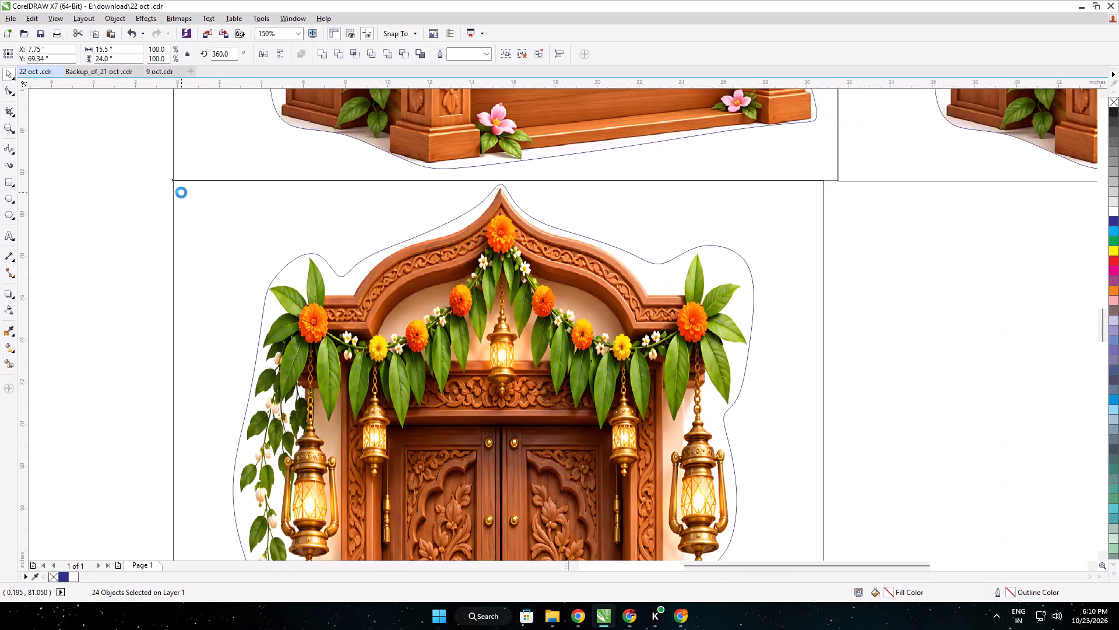
pyautogui.scroll(-1, 181, 192)
pyautogui.moveTo(185, 195); pyautogui.dragTo(297, 193, button='middle')
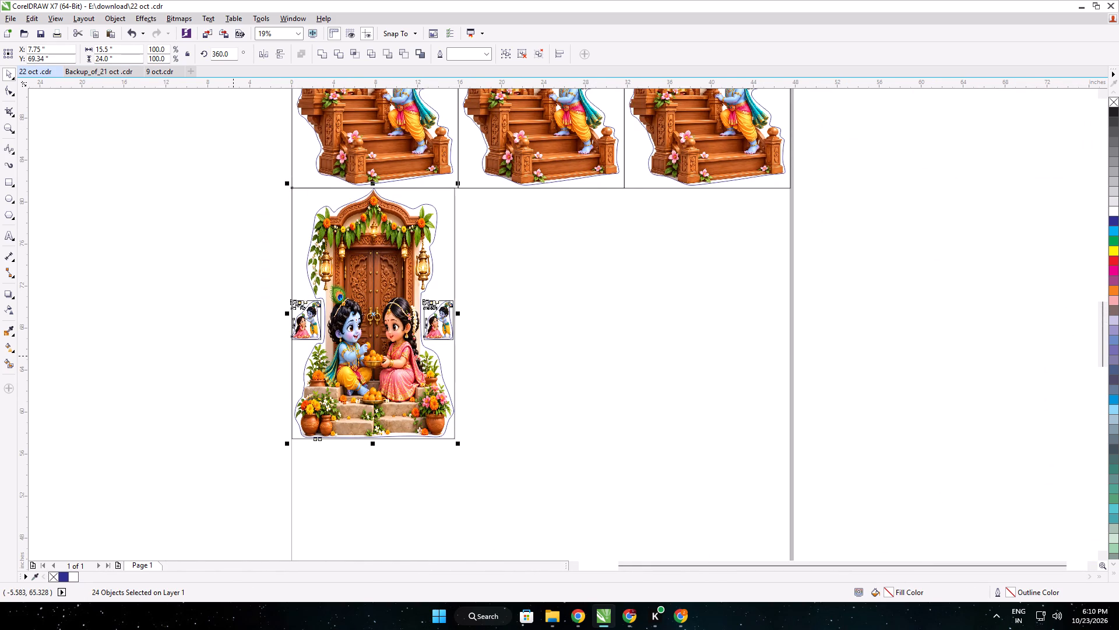
pyautogui.moveTo(255, 364); pyautogui.dragTo(219, 423, button='middle')
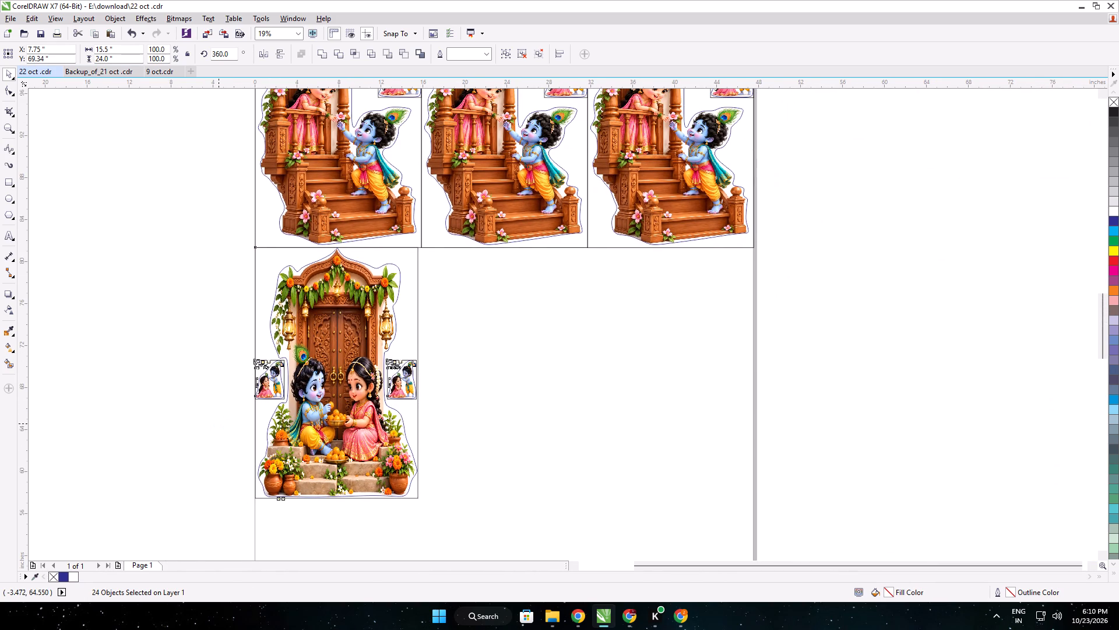
# Find 4 oct (1).cdr in the Downloads folder and open it in CorelDRAW.
pyautogui.click(557, 616)
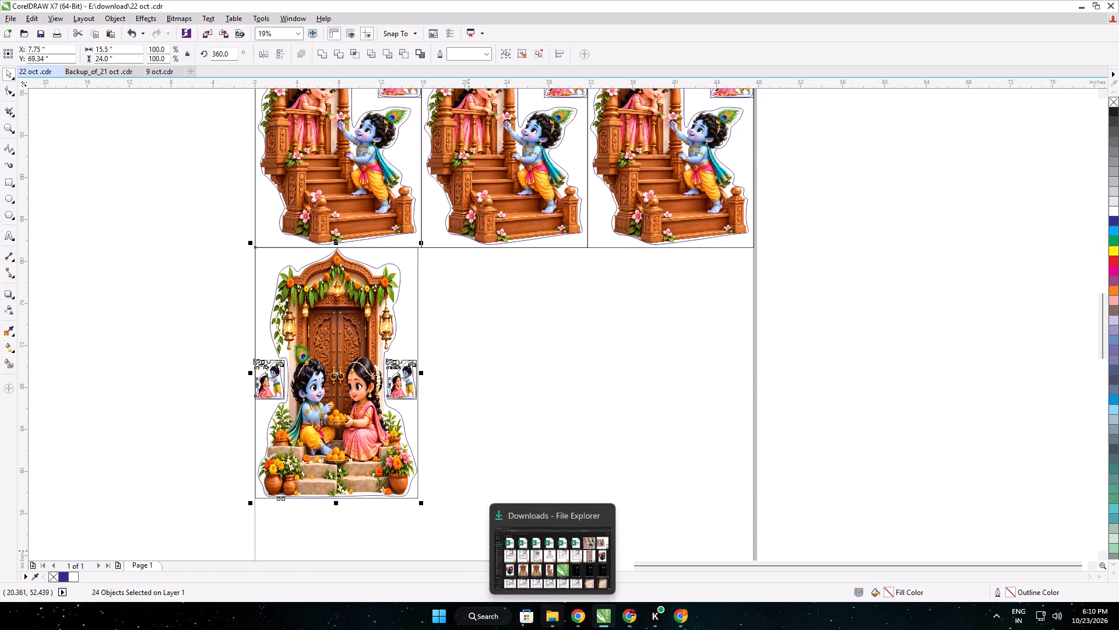
pyautogui.scroll(-3, 691, 435)
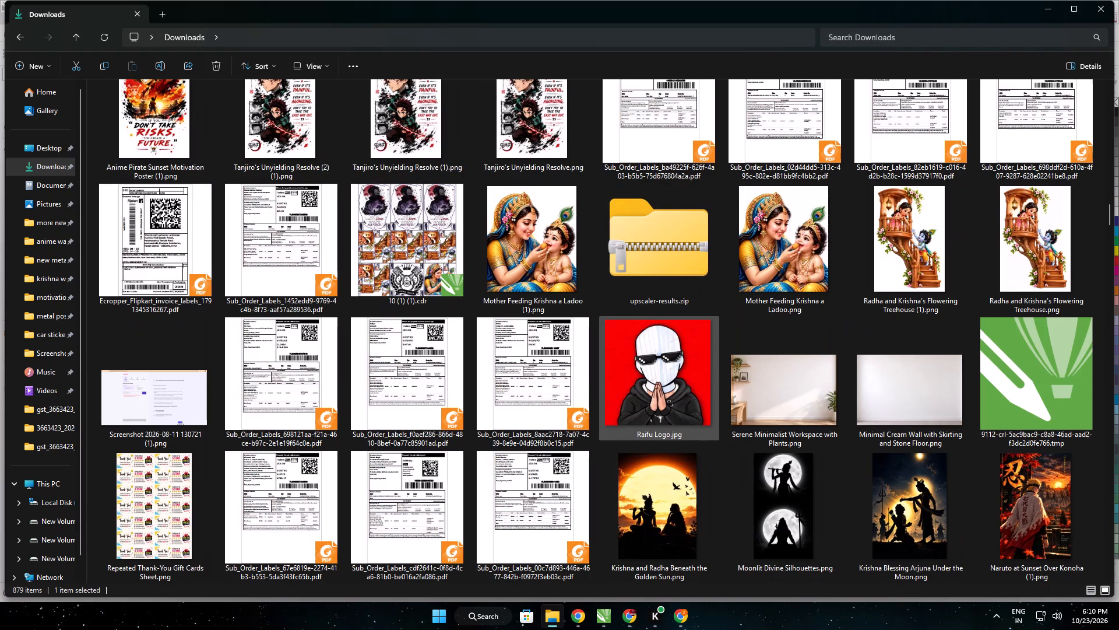
pyautogui.scroll(-1, 691, 435)
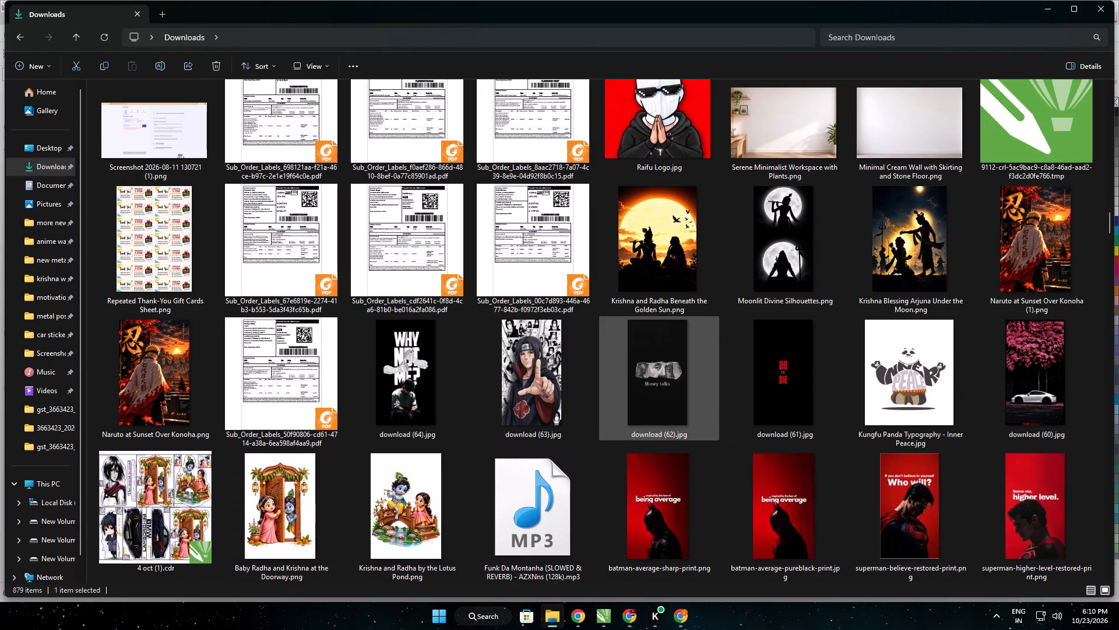
pyautogui.doubleClick(193, 506)
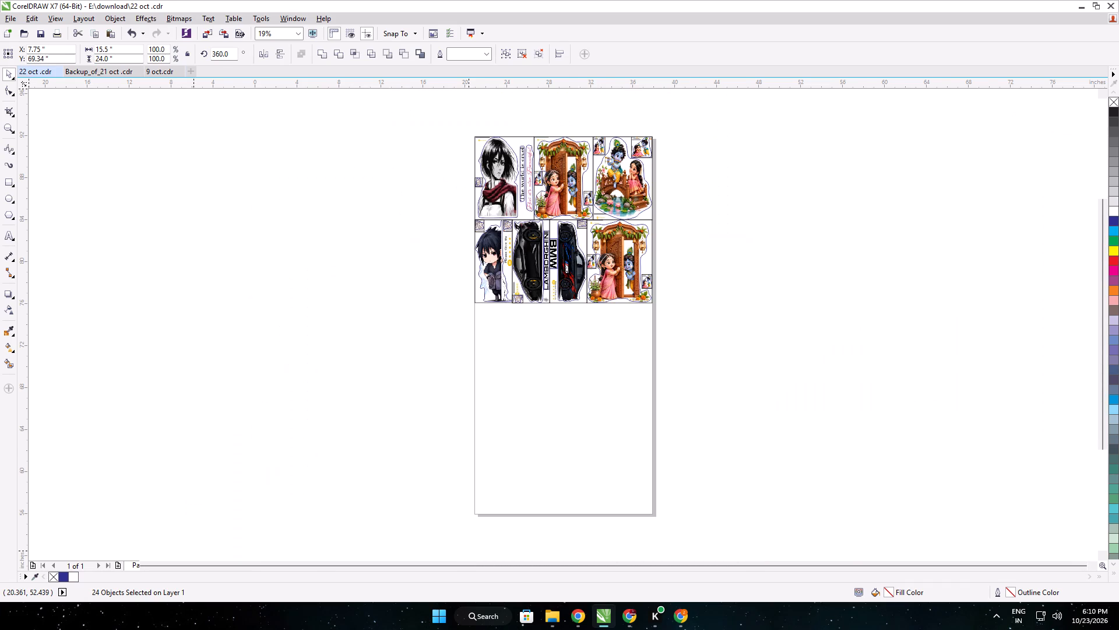
# Copy the complete BMW M5 car sticker, including its border, lettering and thank-you label, from 4 oct (1).cdr.
pyautogui.scroll(2, 571, 269)
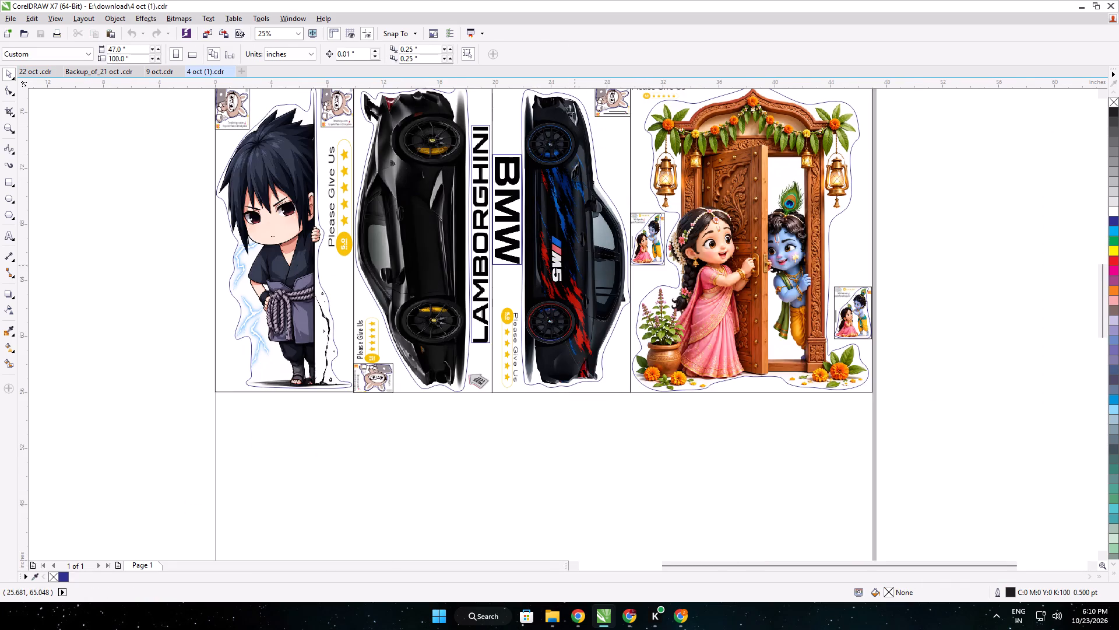
pyautogui.moveTo(575, 264); pyautogui.dragTo(583, 374, button='middle')
pyautogui.moveTo(640, 510); pyautogui.dragTo(615, 429)
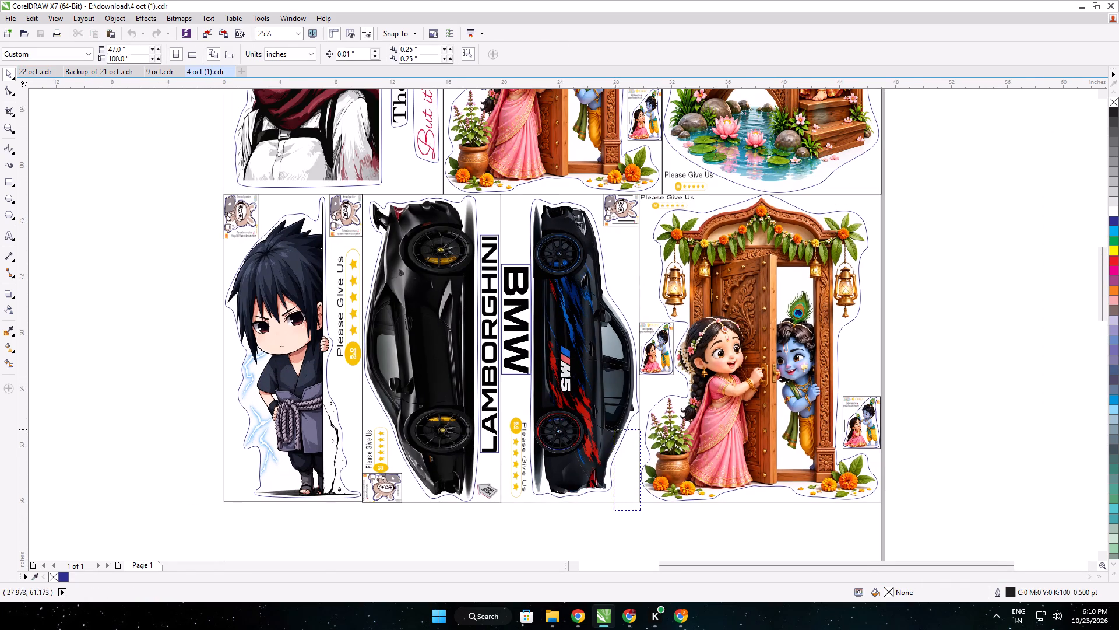
pyautogui.moveTo(615, 429); pyautogui.dragTo(499, 194)
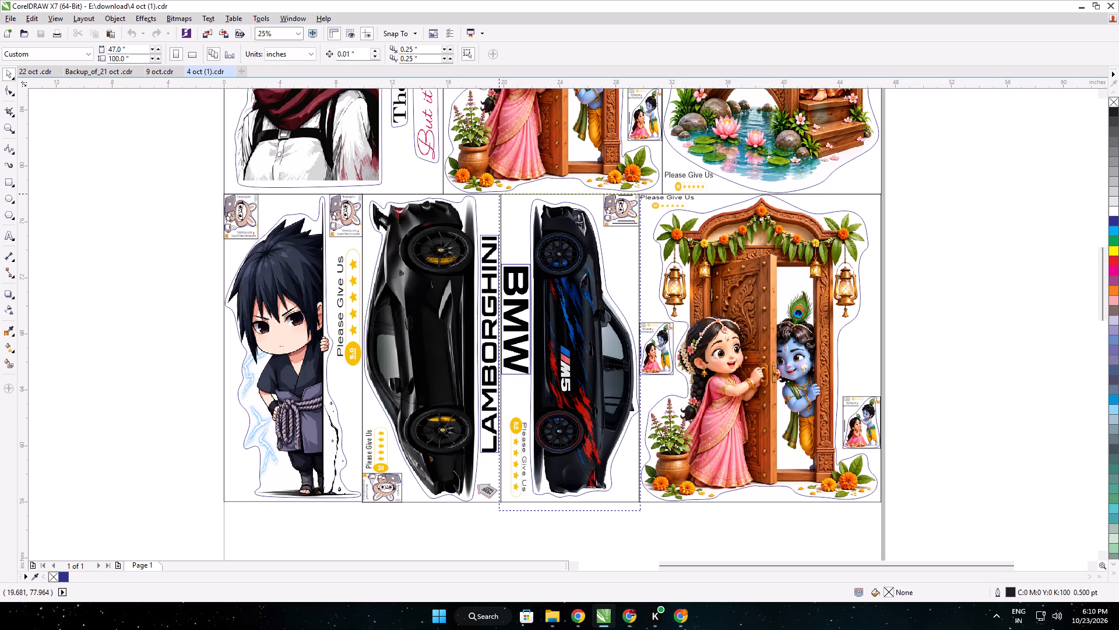
pyautogui.moveTo(499, 194); pyautogui.dragTo(497, 192)
pyautogui.hotkey('ctrl', 'c')
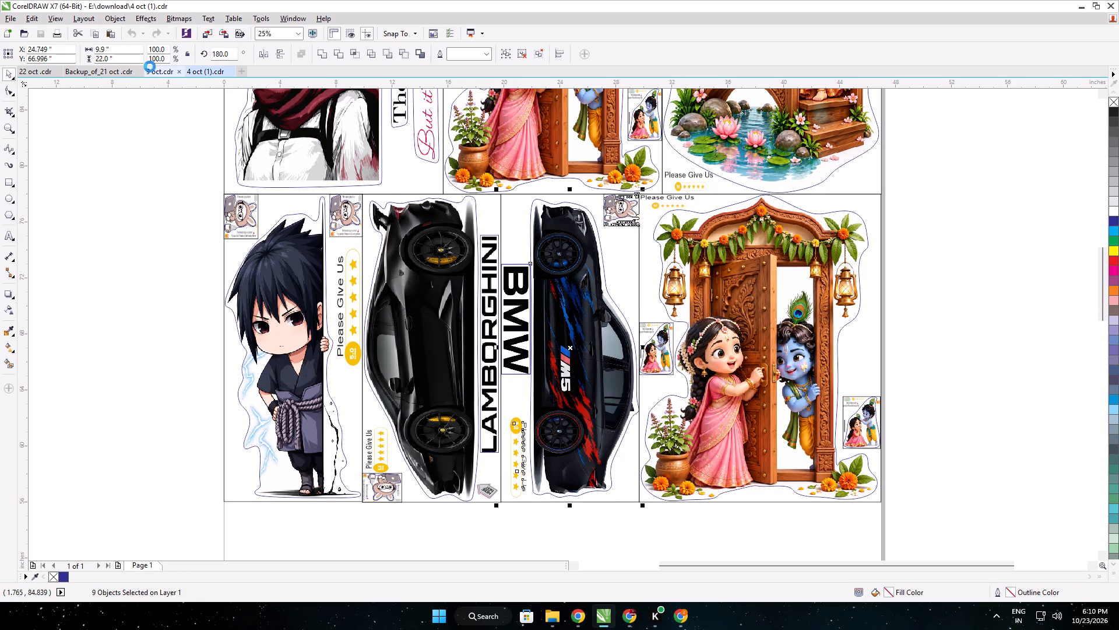
# Return to 22 oct.cdr and set the closed-door sticker's width to 15.9 inches.
pyautogui.click(39, 76)
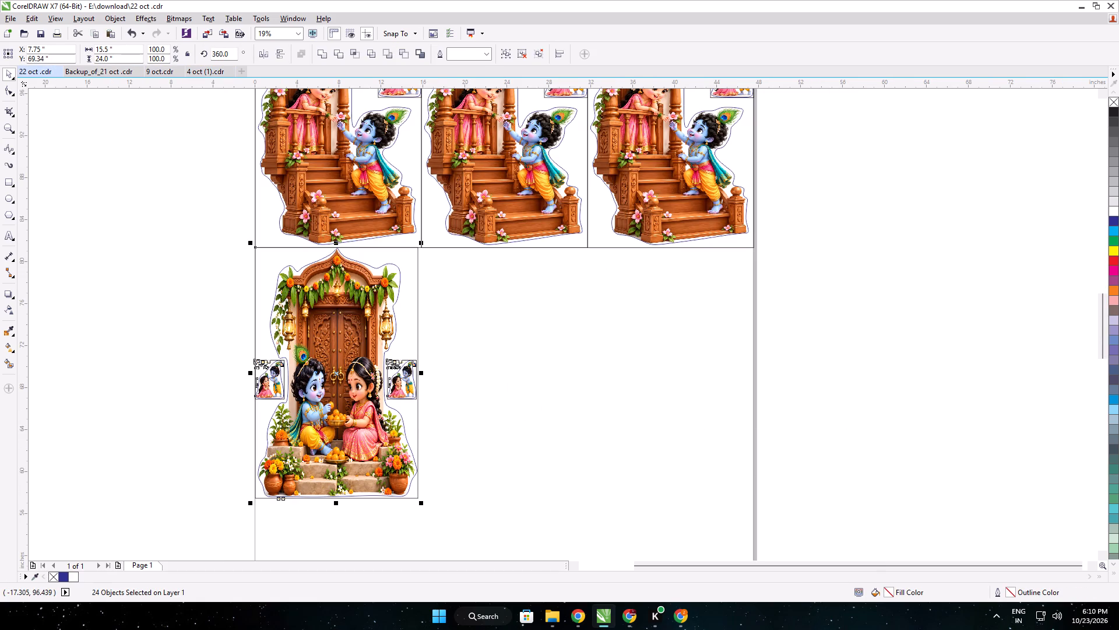
pyautogui.click(108, 50)
pyautogui.press('BackSpace')
pyautogui.press('9')
pyautogui.press('Return')
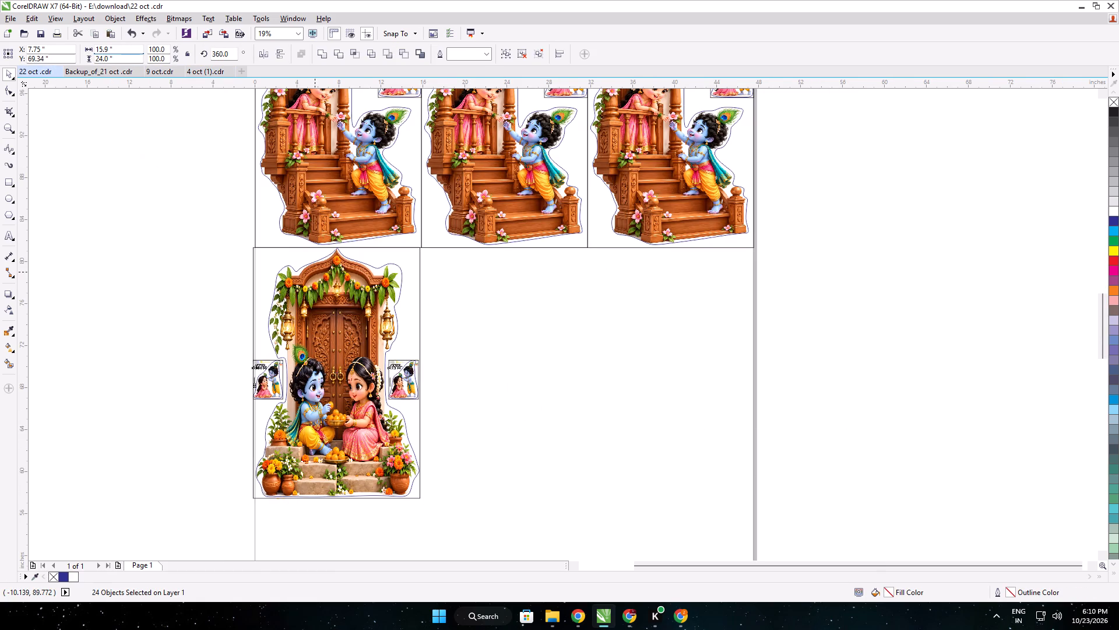
# Nudge the closed-door sticker rightward until its left border lines up with the page's left edge.
pyautogui.scroll(2, 265, 248)
pyautogui.press('Right')
pyautogui.press('Right')
pyautogui.press('Right')
pyautogui.press('Right')
pyautogui.press('Right')
pyautogui.press('Right')
pyautogui.press('Right')
pyautogui.press('Right')
pyautogui.press('Right')
pyautogui.press('Right')
pyautogui.press('Right')
pyautogui.press('Right')
pyautogui.press('Right')
pyautogui.press('Right')
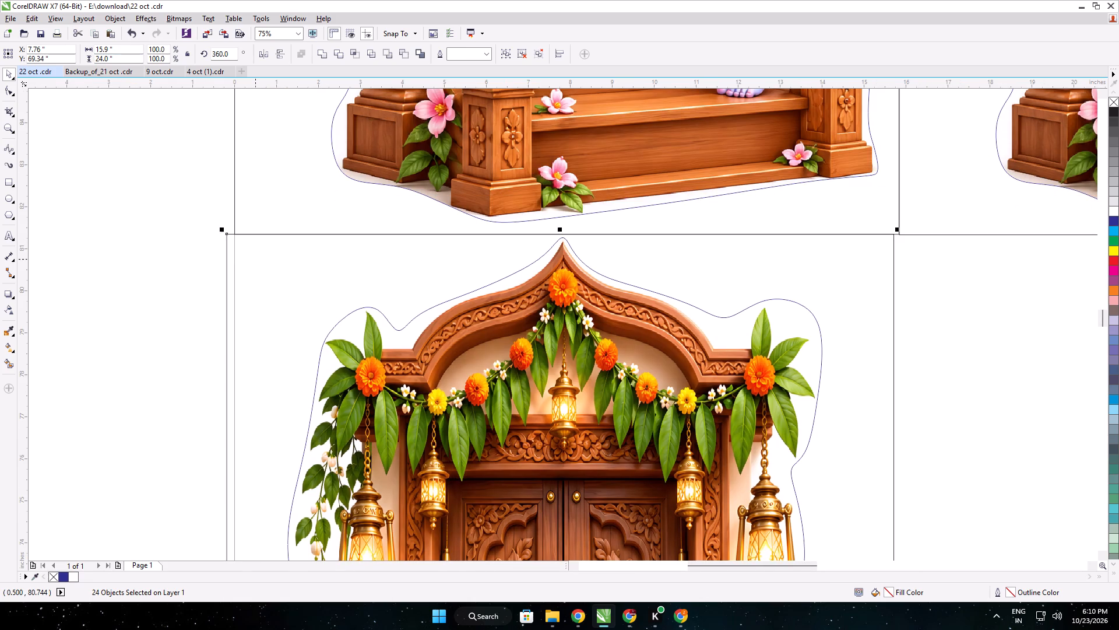
pyautogui.press('Right')
pyautogui.press('Right')
pyautogui.press('Right')
pyautogui.press('Right')
pyautogui.press('Right')
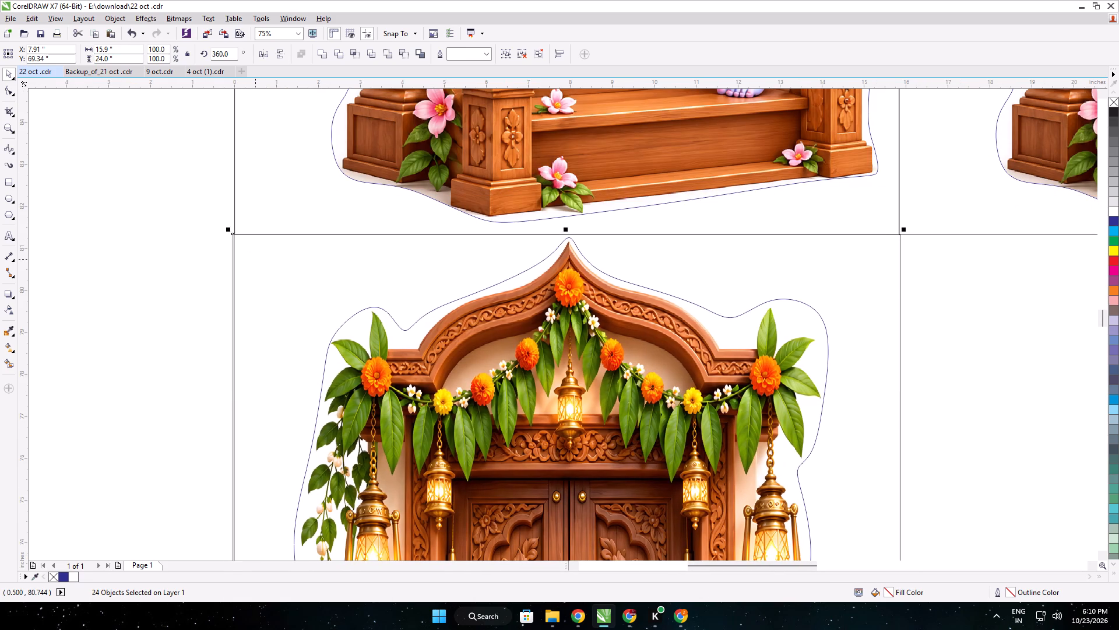
pyautogui.press('Right')
pyautogui.press('Right')
pyautogui.press('Right')
pyautogui.press('Right')
# Paste the BMW sticker and place it beside the closed-door sticker, below the balcony row, at about X 21.7, Y 69.25 inches.
pyautogui.scroll(-2, 256, 258)
pyautogui.moveTo(400, 239); pyautogui.dragTo(241, 295, button='middle')
pyautogui.hotkey('ctrl', 'v')
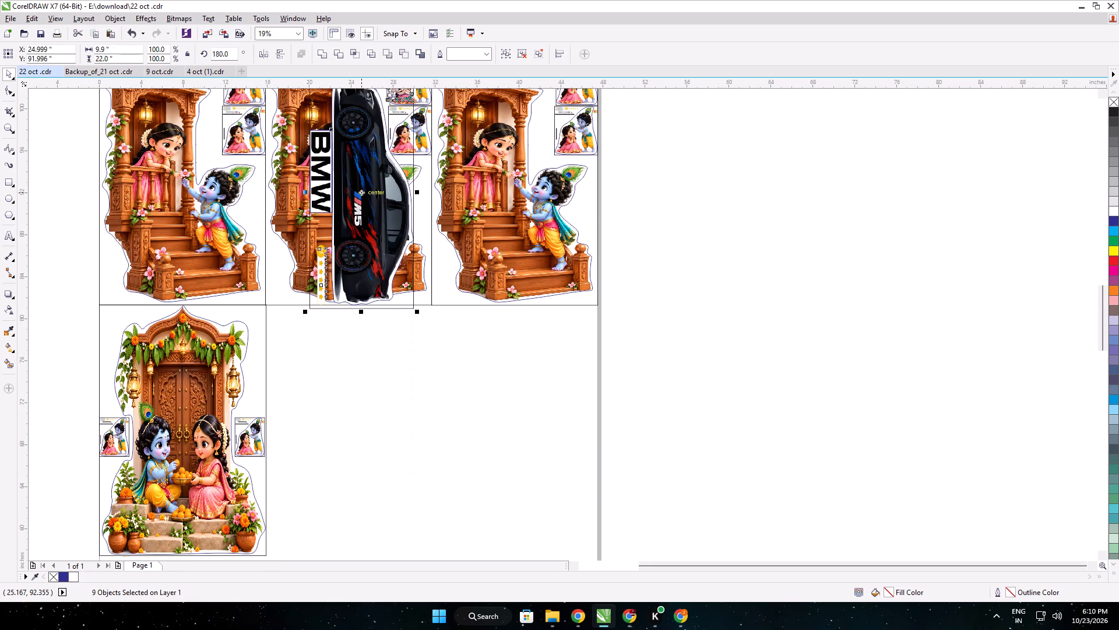
pyautogui.moveTo(362, 190); pyautogui.dragTo(327, 430)
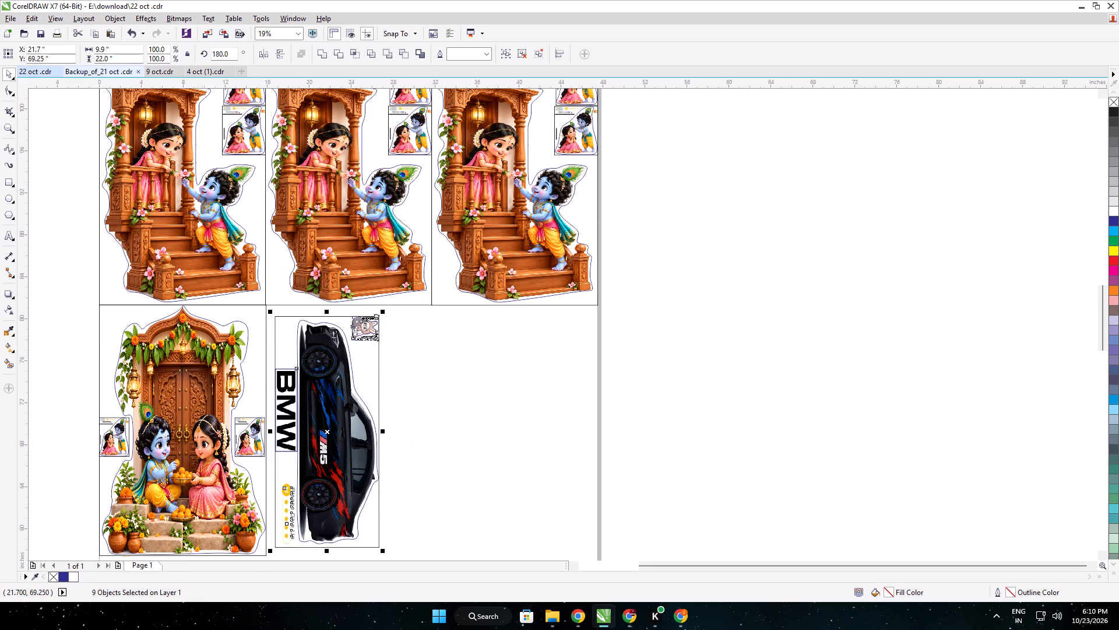
# Set the BMW sticker's height to 24 inches.
pyautogui.doubleClick(107, 58)
pyautogui.write('24')
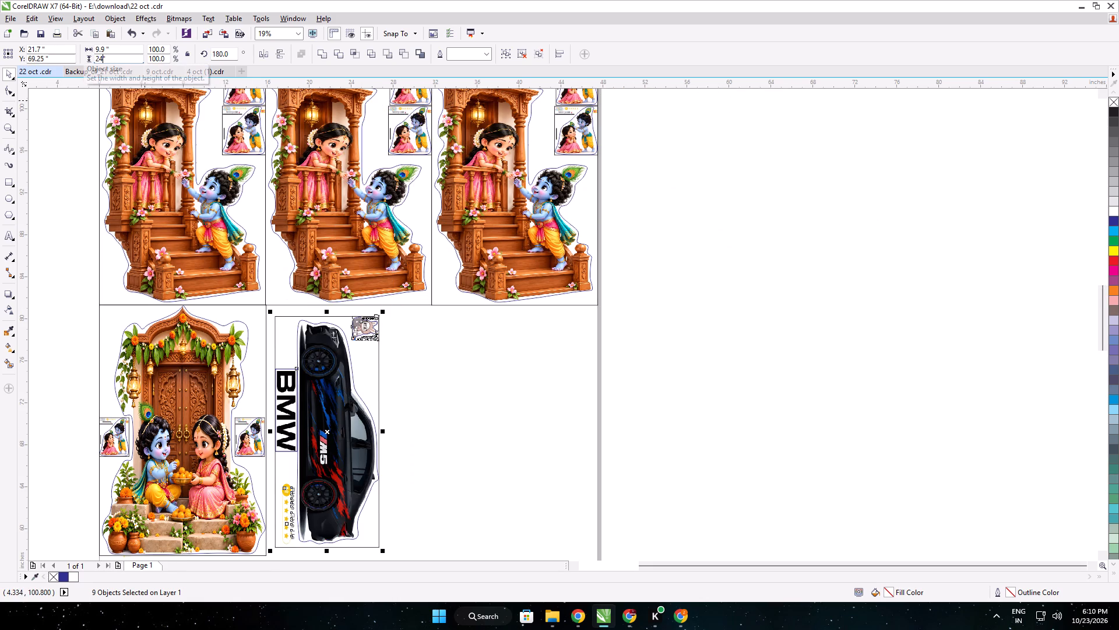
pyautogui.press('Return')
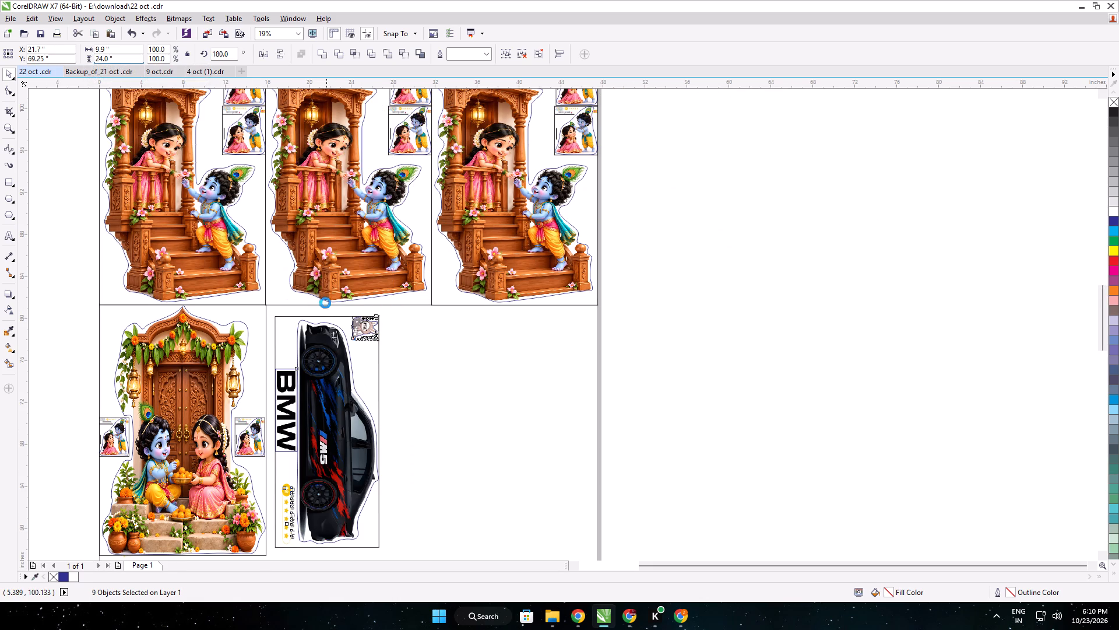
# Move the BMW sticker against the closed-door sticker and the balcony row, fine-tuning it to about X 20.835, Y 69.391 inches.
pyautogui.scroll(2, 294, 309)
pyautogui.moveTo(272, 321); pyautogui.dragTo(234, 317)
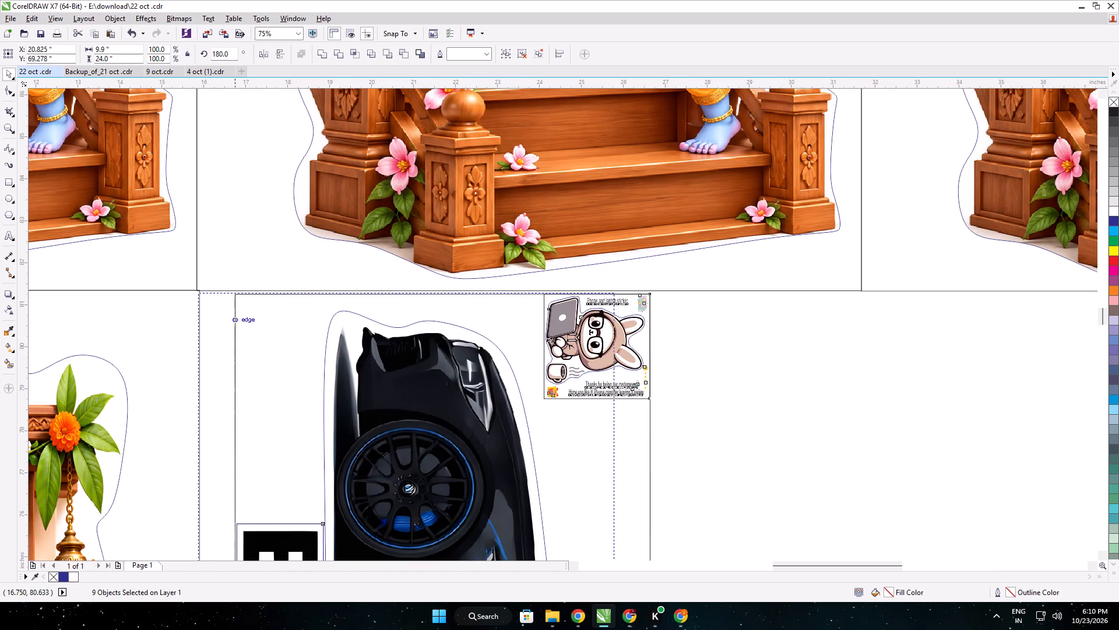
pyautogui.moveTo(234, 317); pyautogui.dragTo(235, 316)
pyautogui.press('Down')
pyautogui.press('Right')
pyautogui.scroll(-3, 235, 316)
pyautogui.moveTo(262, 320); pyautogui.dragTo(242, 213, button='middle')
pyautogui.moveTo(274, 247); pyautogui.dragTo(256, 254, button='middle')
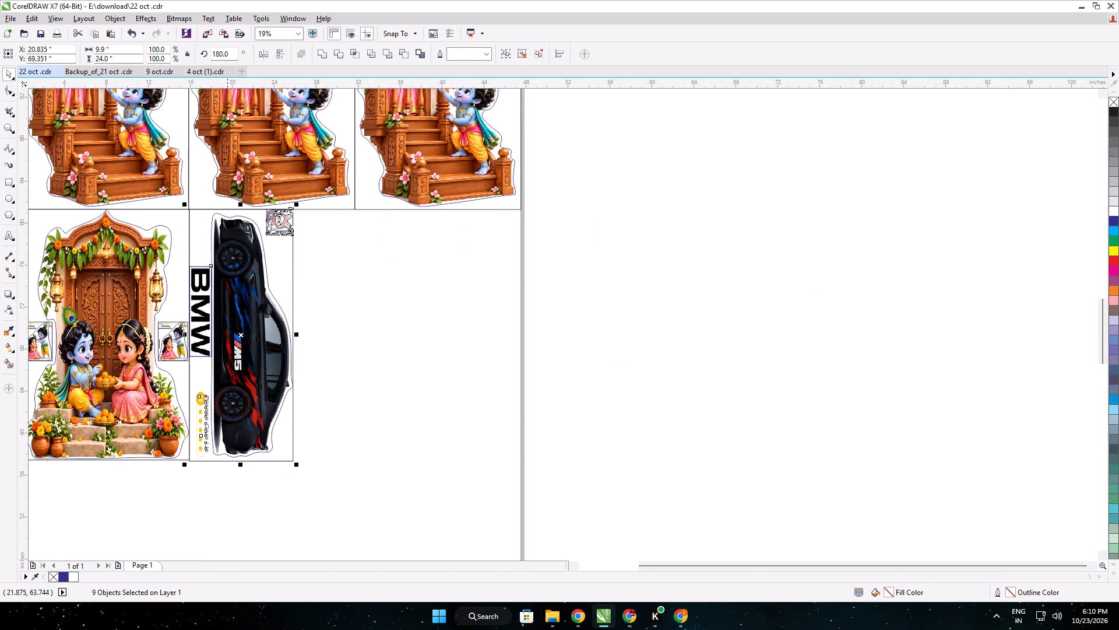
pyautogui.press('Up')
pyautogui.press('Up')
pyautogui.press('Up')
pyautogui.press('Up')
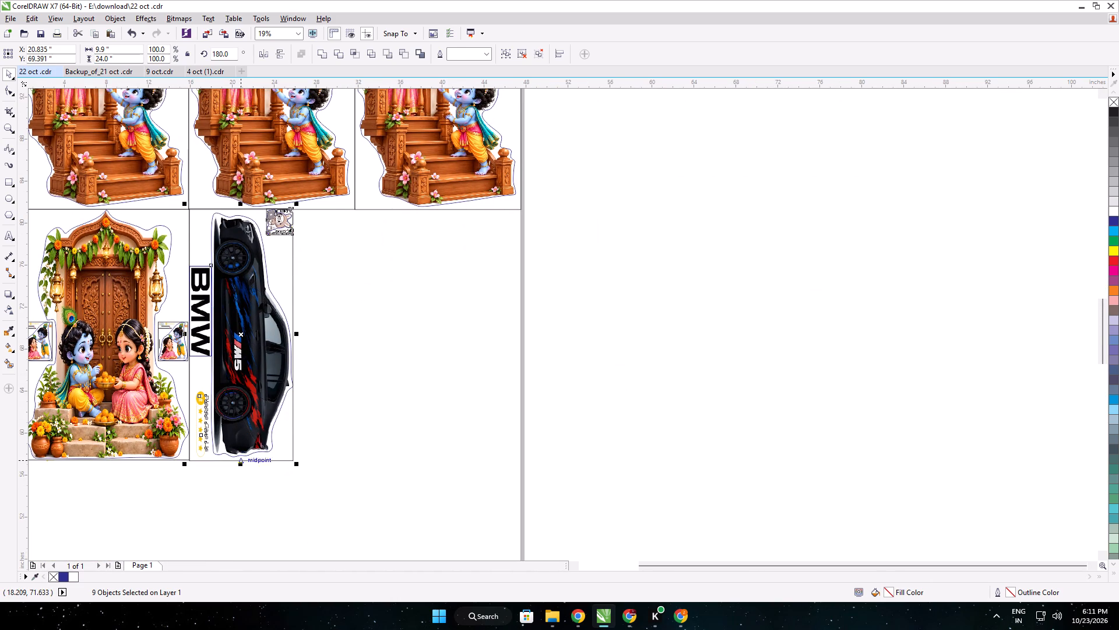
# Lower the BMW sticker's top border to the balcony row's bottom line, reducing its height to about 23.94 inches.
pyautogui.scroll(2, 197, 208)
pyautogui.scroll(1, 367, 202)
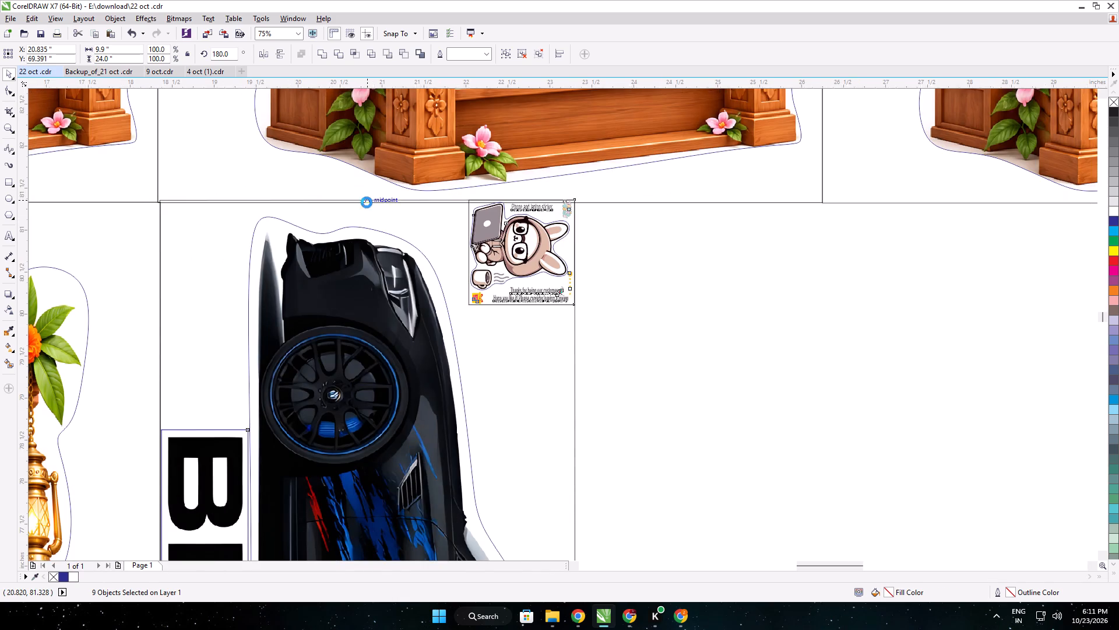
pyautogui.moveTo(366, 194); pyautogui.dragTo(368, 201)
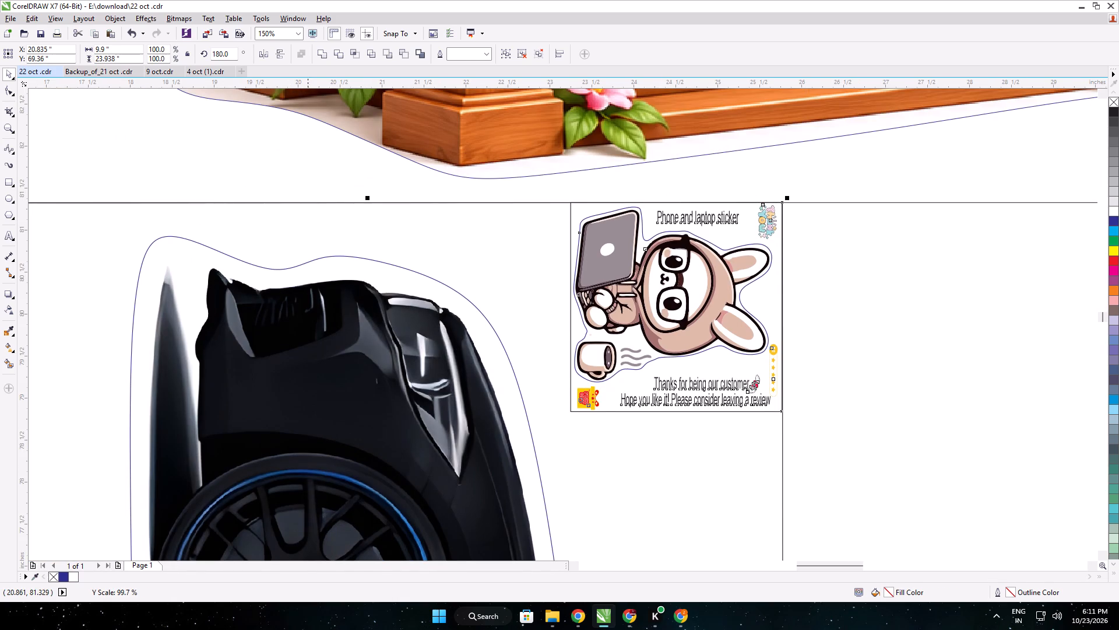
# Nudge the BMW sticker upward to about Y 69.42 inches.
pyautogui.moveTo(290, 332); pyautogui.dragTo(564, 239, button='middle')
pyautogui.press('Up')
pyautogui.press('Up')
pyautogui.moveTo(306, 418); pyautogui.dragTo(300, 188, button='middle')
pyautogui.moveTo(340, 439); pyautogui.dragTo(350, 228, button='middle')
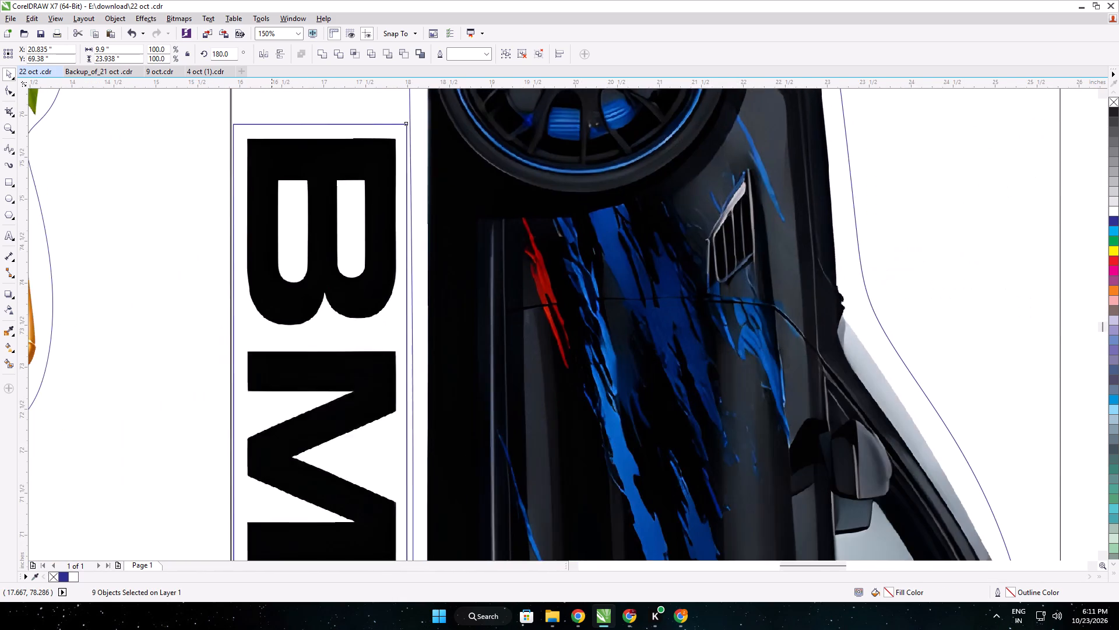
pyautogui.moveTo(273, 482); pyautogui.dragTo(298, 243, button='middle')
pyautogui.scroll(1, 278, 468)
pyautogui.scroll(-1, 304, 397)
pyautogui.moveTo(319, 427); pyautogui.dragTo(314, 258, button='middle')
pyautogui.moveTo(309, 440); pyautogui.dragTo(317, 197, button='middle')
pyautogui.scroll(1, 313, 401)
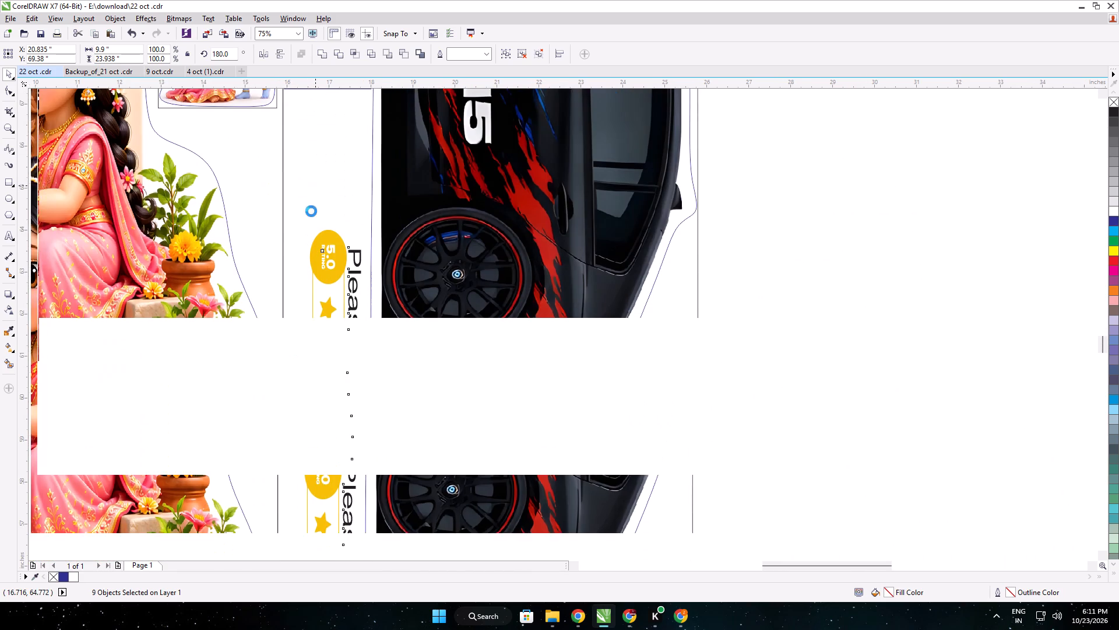
pyautogui.press('Up')
pyautogui.press('Up')
pyautogui.press('Up')
pyautogui.press('Up')
# Lower the BMW sticker's top border to the balcony row's bottom line, reducing its height to about 23.878 inches.
pyautogui.moveTo(323, 274); pyautogui.dragTo(273, 507, button='middle')
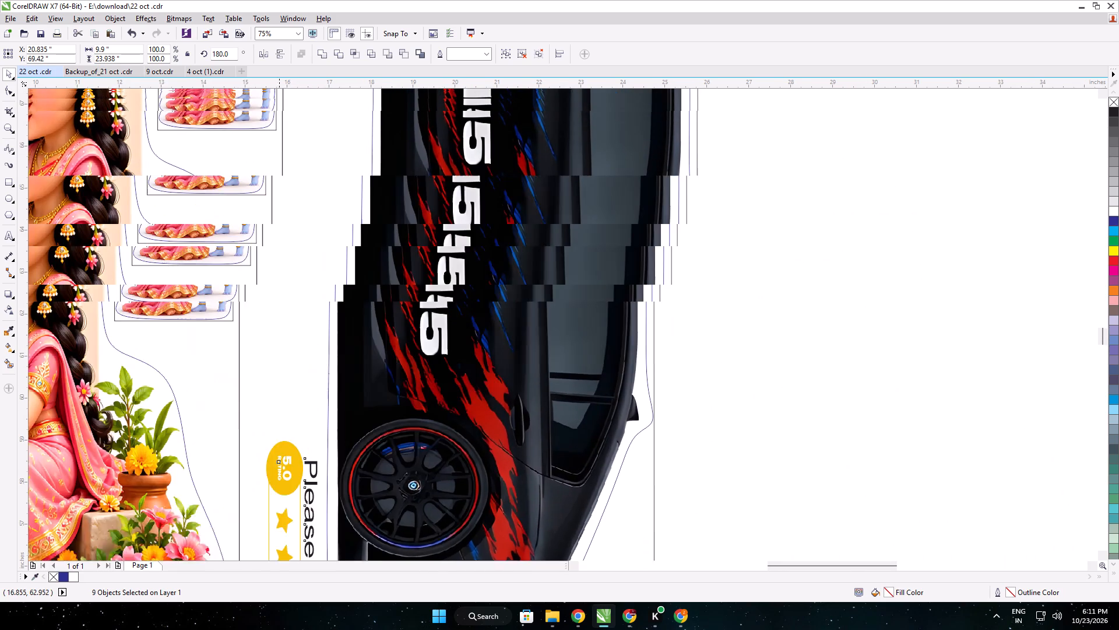
pyautogui.moveTo(273, 507); pyautogui.dragTo(273, 508, button='middle')
pyautogui.moveTo(388, 164); pyautogui.dragTo(329, 419, button='middle')
pyautogui.moveTo(367, 223); pyautogui.dragTo(369, 520, button='middle')
pyautogui.scroll(1, 370, 386)
pyautogui.scroll(1, 381, 282)
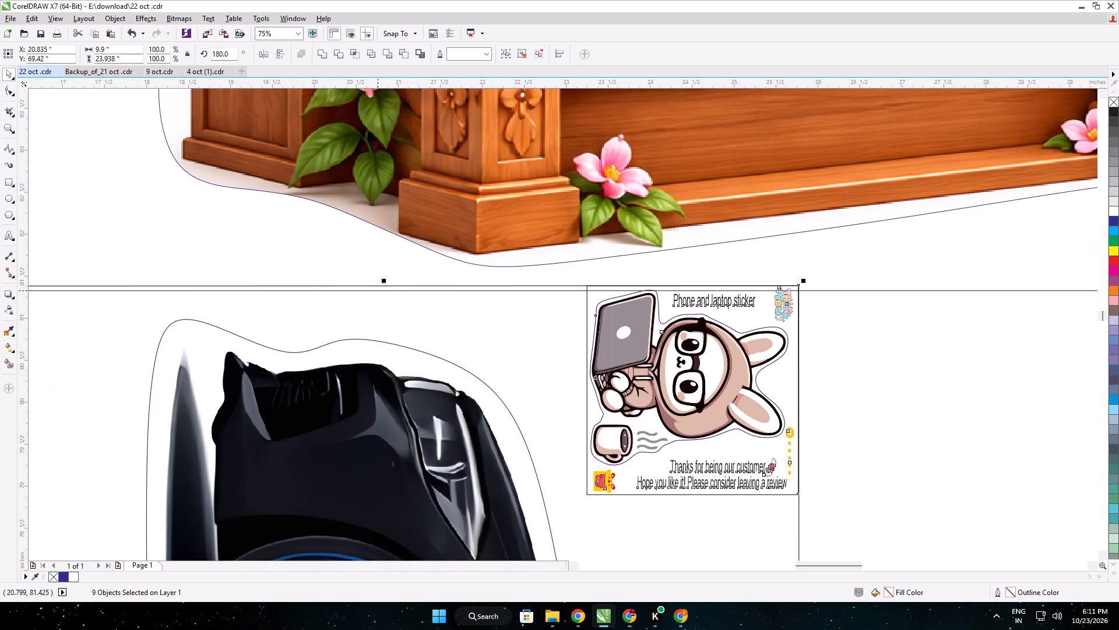
pyautogui.moveTo(382, 283); pyautogui.dragTo(383, 289)
# Duplicate the BMW sticker and place the copy directly beside it, against the balcony row, at about X 30.727, Y 69.388 inches.
pyautogui.scroll(-2, 382, 292)
pyautogui.moveTo(515, 331); pyautogui.dragTo(308, 286, button='middle')
pyautogui.scroll(-2, 328, 299)
pyautogui.moveTo(335, 303); pyautogui.dragTo(299, 299, button='middle')
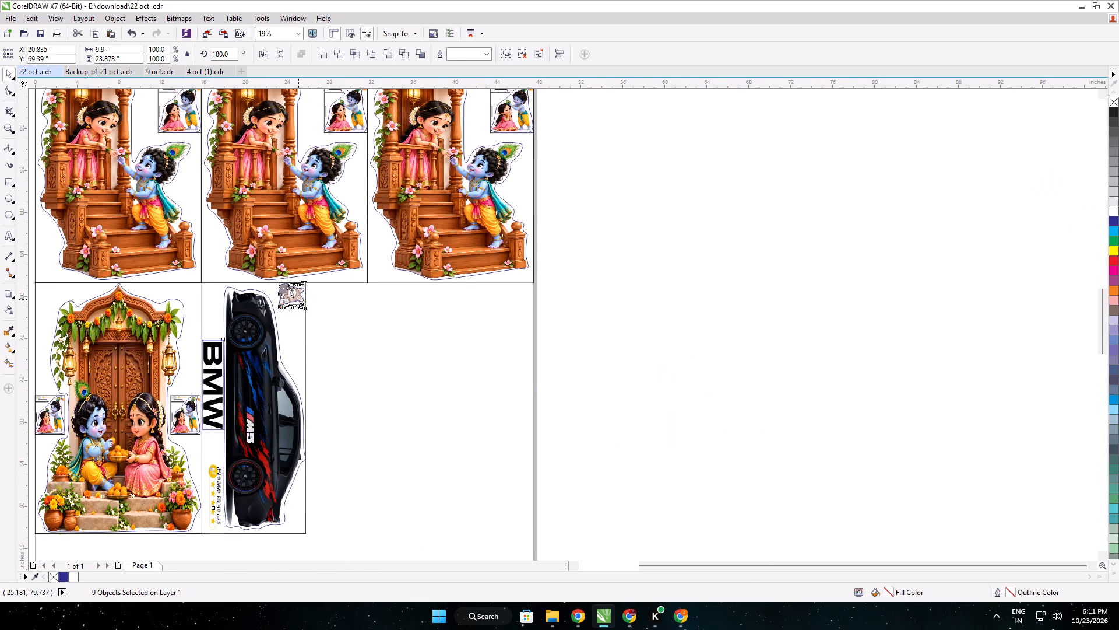
pyautogui.hotkey('ctrl', 'd')
pyautogui.moveTo(259, 356); pyautogui.dragTo(359, 358)
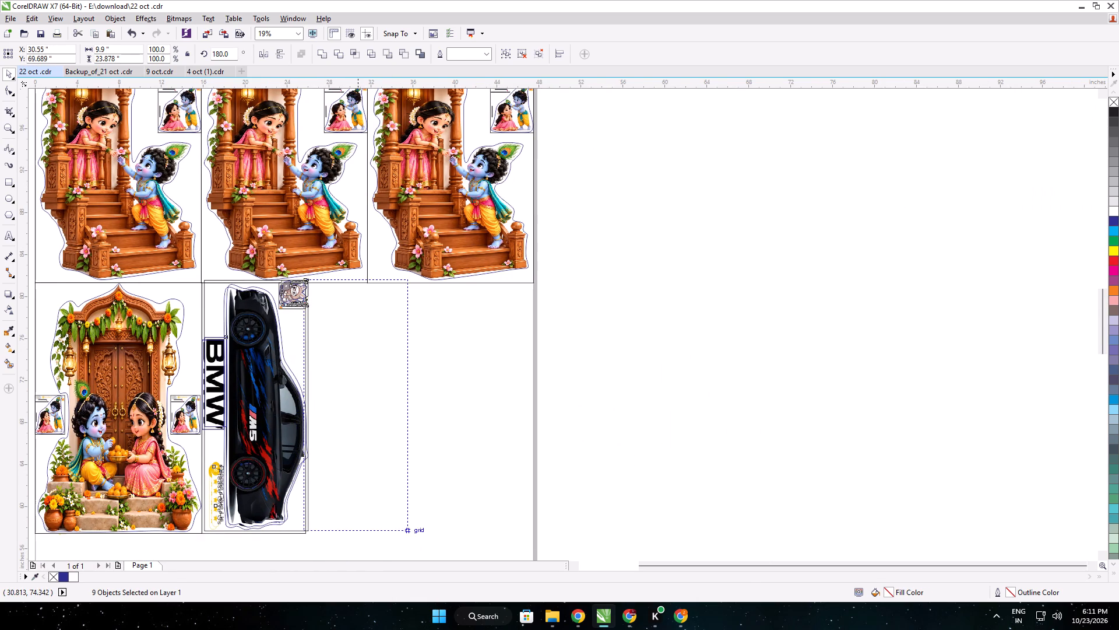
pyautogui.moveTo(359, 358); pyautogui.dragTo(361, 360)
pyautogui.scroll(2, 311, 288)
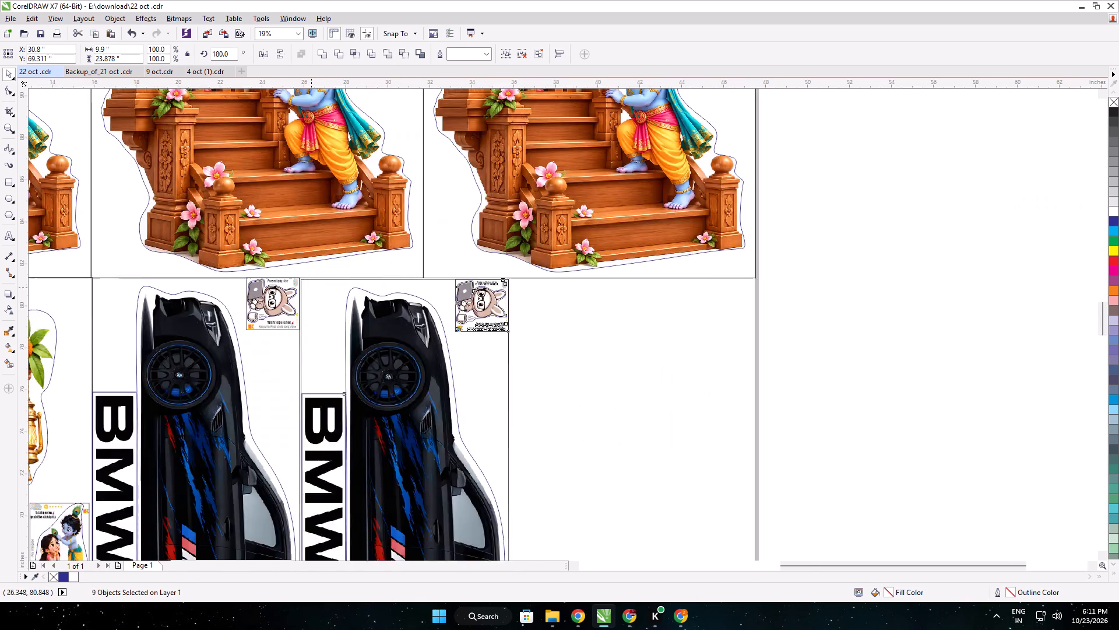
pyautogui.scroll(2, 307, 286)
pyautogui.moveTo(321, 306); pyautogui.dragTo(308, 293)
pyautogui.scroll(-6, 308, 293)
pyautogui.moveTo(439, 316); pyautogui.dragTo(324, 285, button='middle')
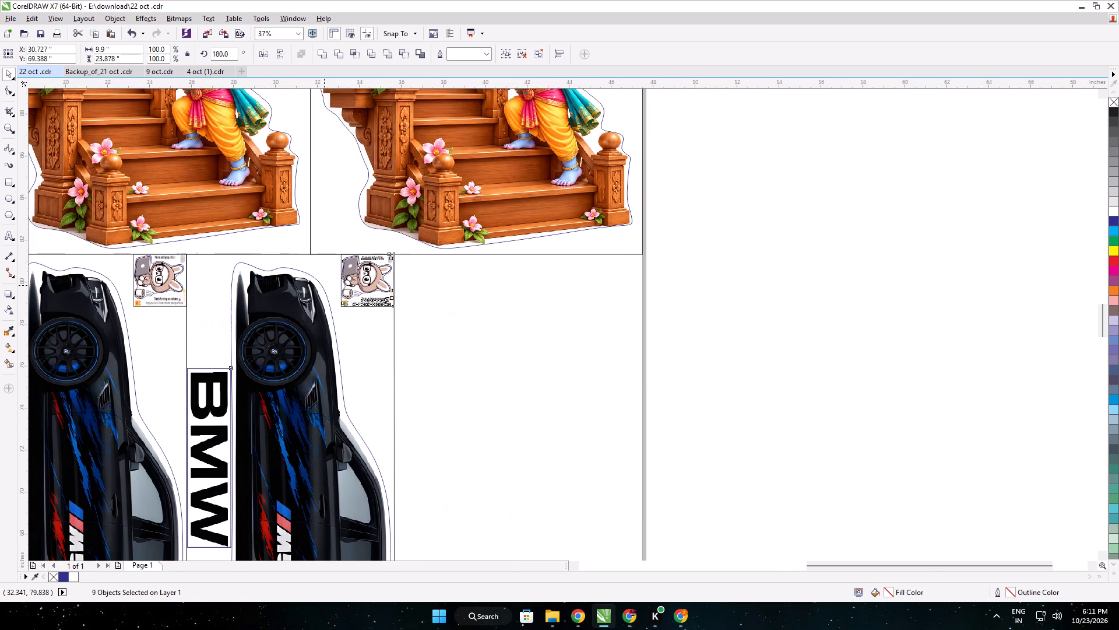
# Duplicate the second BMW sticker with the same offset to add a third at about X 40.619, Y 69.385 inches.
pyautogui.hotkey('ctrl', 'd')
pyautogui.scroll(-1, 368, 292)
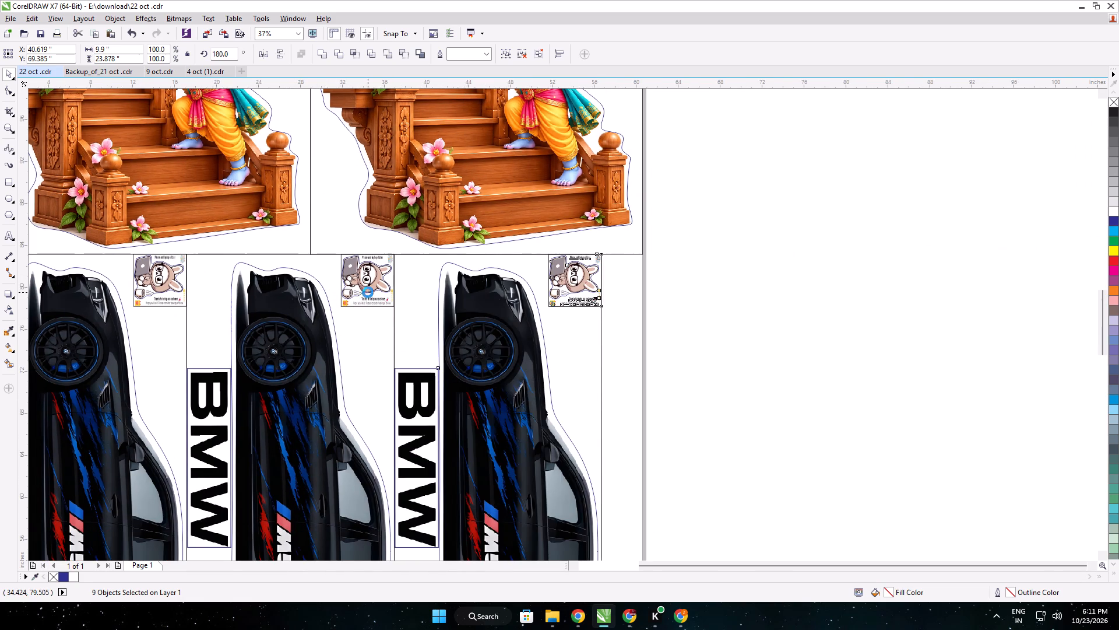
pyautogui.moveTo(298, 295); pyautogui.dragTo(449, 293, button='middle')
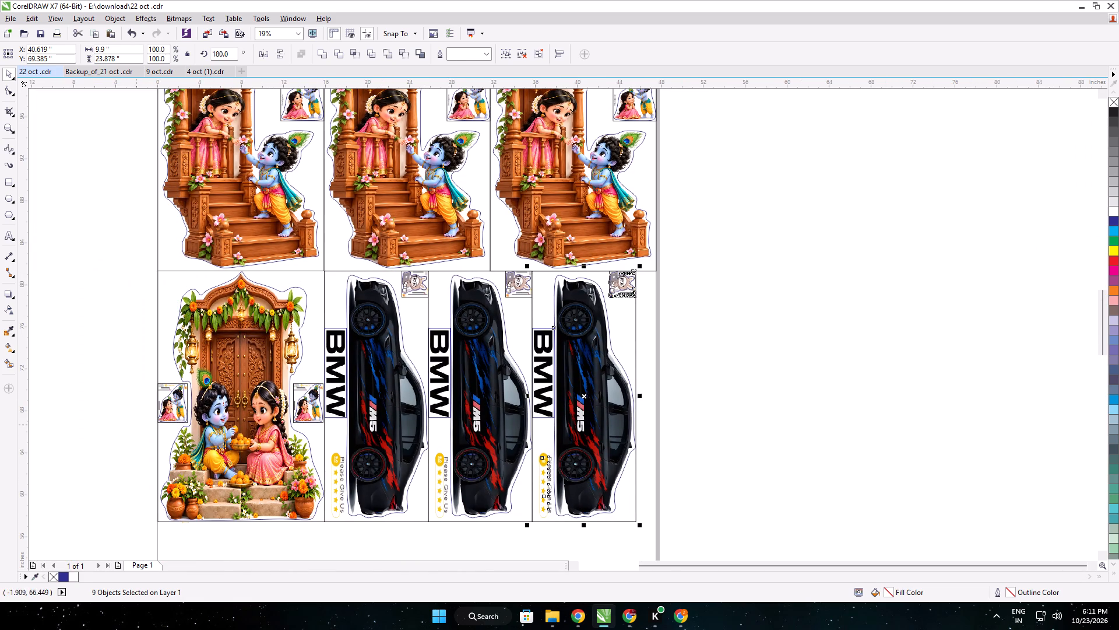
pyautogui.click(132, 421)
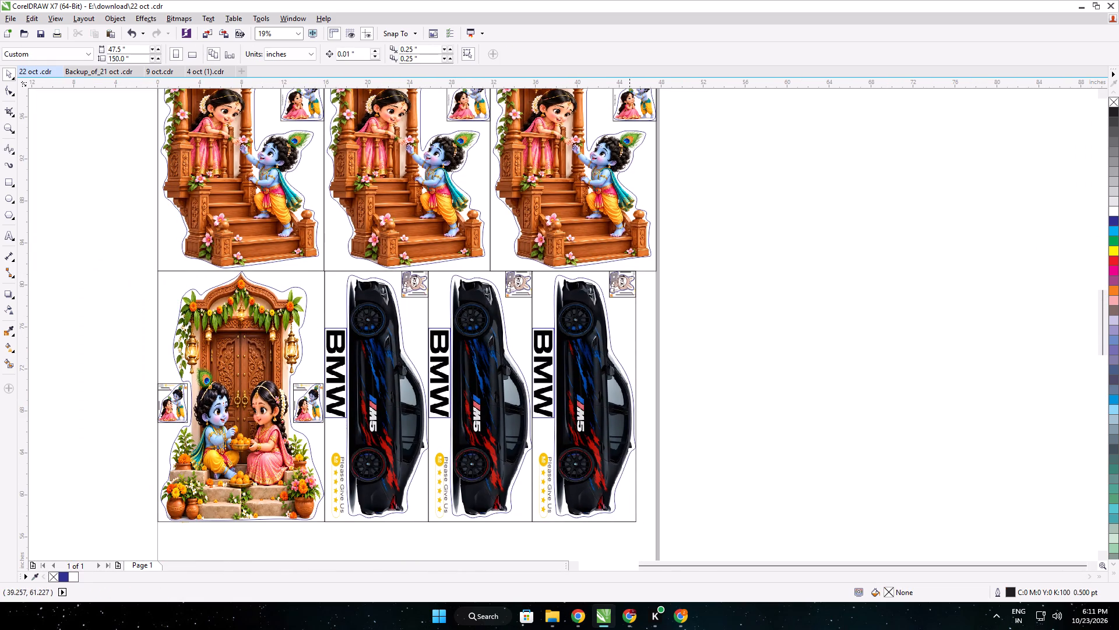
# Select the whole row of closed-door and BMW stickers to check its combined size.
pyautogui.moveTo(650, 535); pyautogui.dragTo(111, 266)
pyautogui.click(68, 282)
pyautogui.moveTo(664, 538); pyautogui.dragTo(345, 443)
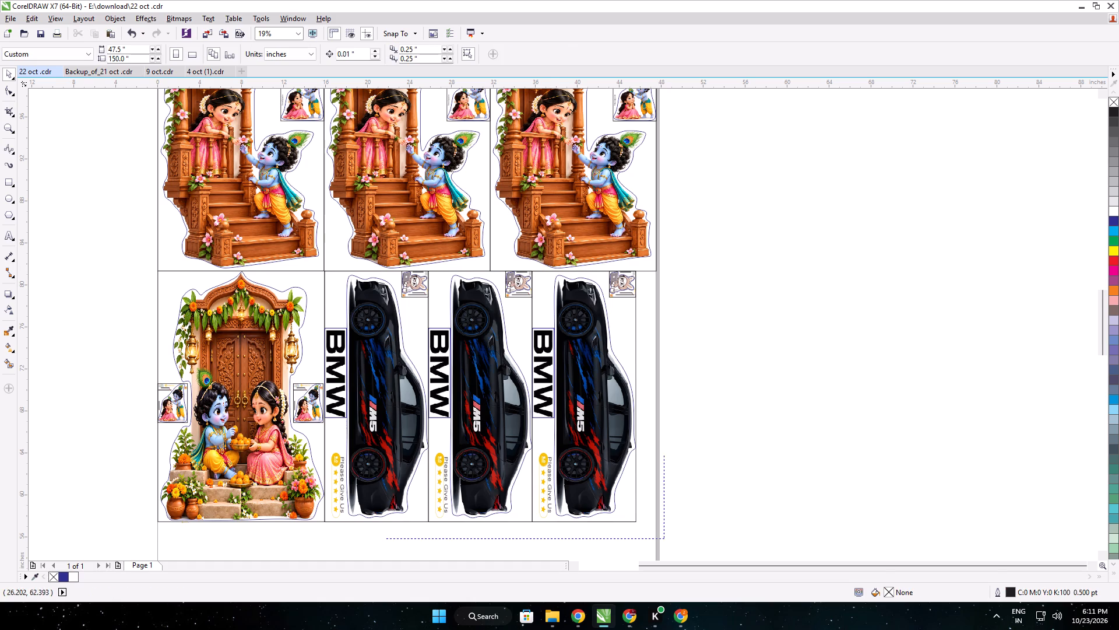
pyautogui.moveTo(345, 443); pyautogui.dragTo(72, 267)
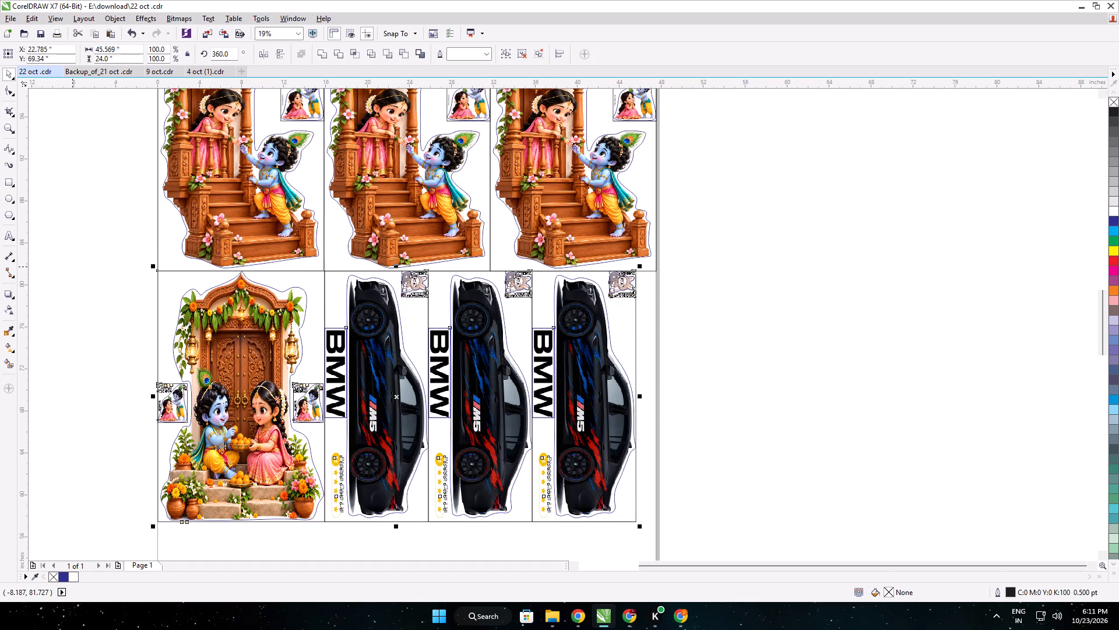
pyautogui.click(87, 295)
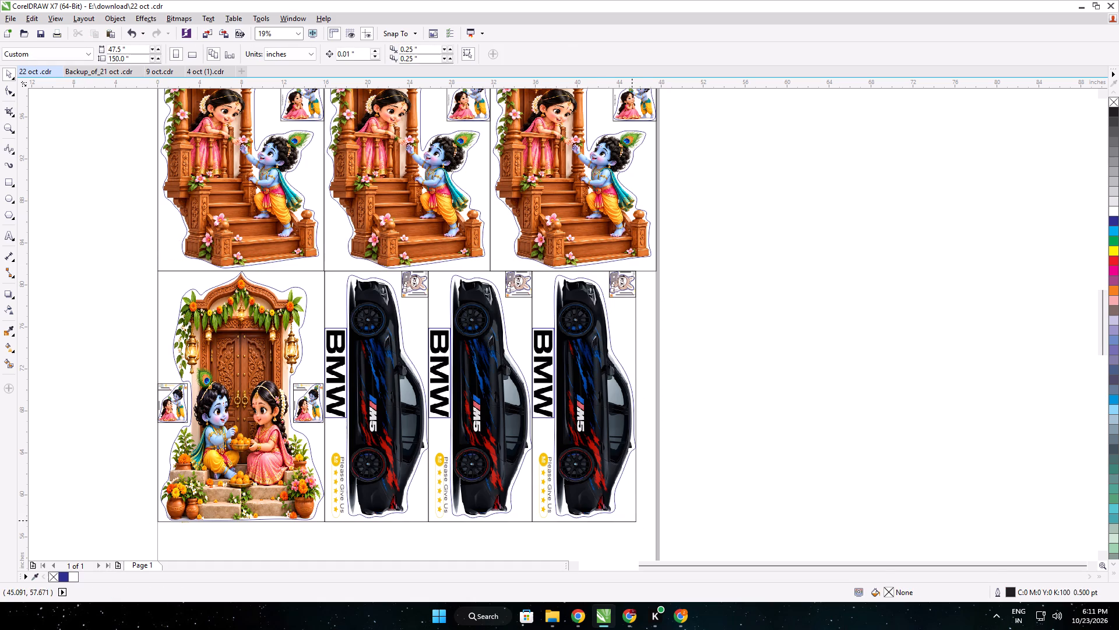
# Set the third BMW sticker's width to 9.96 inches.
pyautogui.moveTo(645, 529); pyautogui.dragTo(529, 266)
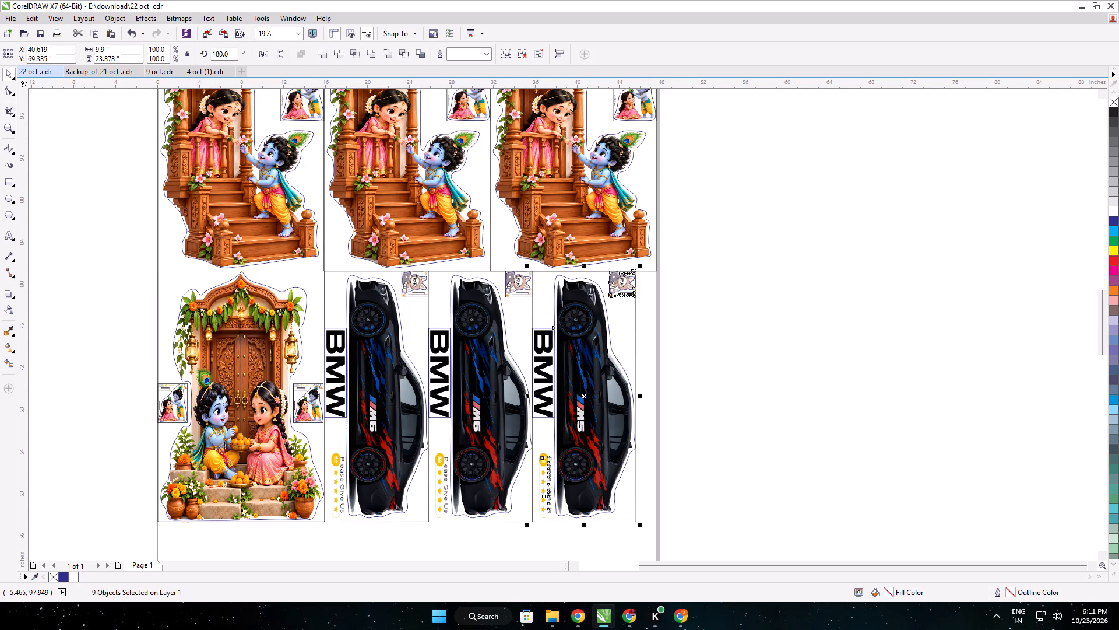
pyautogui.doubleClick(100, 49)
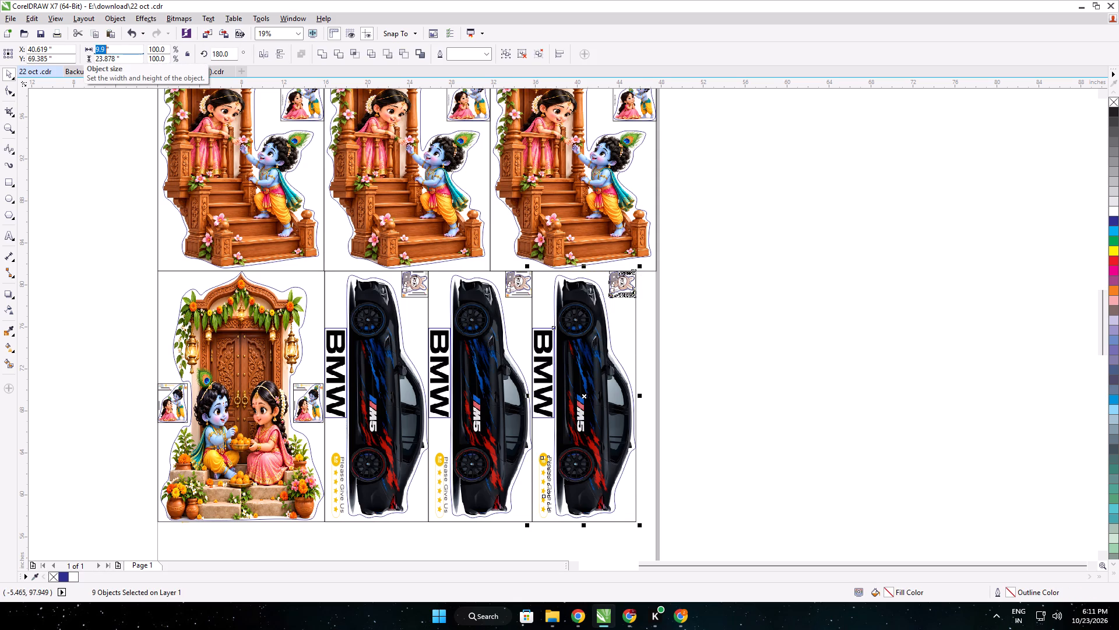
pyautogui.write('9.9')
pyautogui.press('6')
pyautogui.press('Return')
# Nudge the third BMW sticker away from the second one, to about X 40.769 inches.
pyautogui.scroll(3, 522, 271)
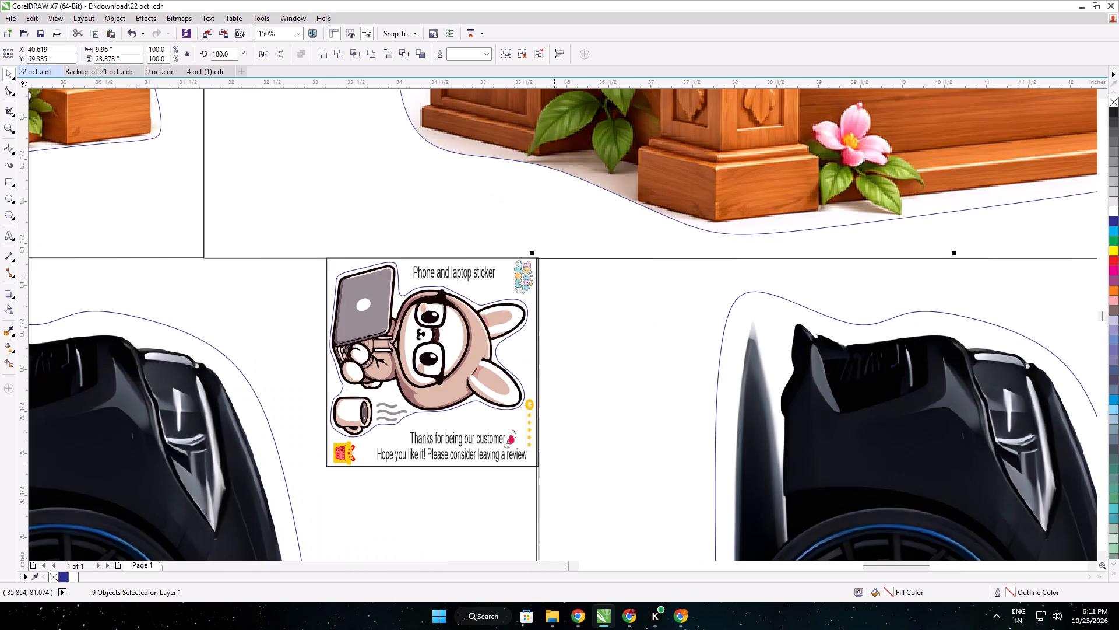
pyautogui.scroll(1, 554, 278)
pyautogui.press('Right')
pyautogui.press('Right')
pyautogui.press('Right')
pyautogui.press('Right')
pyautogui.press('Right')
pyautogui.press('Right')
pyautogui.press('Right')
pyautogui.press('Right')
pyautogui.press('Right')
pyautogui.press('Right')
pyautogui.press('Right')
pyautogui.press('Right')
pyautogui.press('Right')
pyautogui.press('Right')
pyautogui.press('Right')
pyautogui.press('Right')
pyautogui.press('Right')
pyautogui.press('Right')
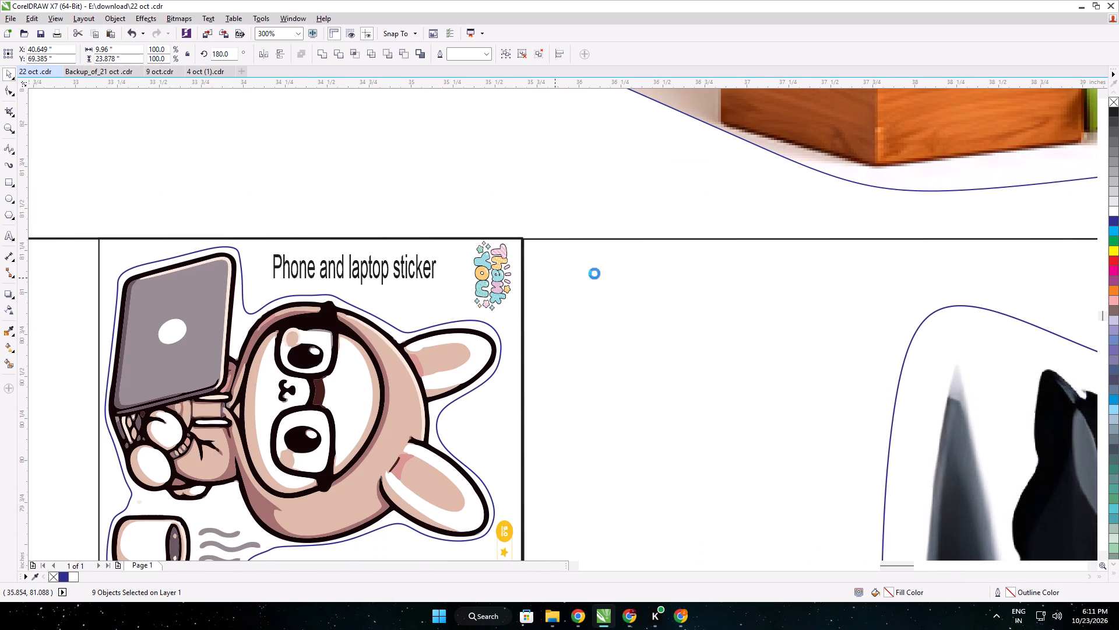
pyautogui.moveTo(714, 271); pyautogui.dragTo(258, 257, button='middle')
pyautogui.moveTo(654, 266); pyautogui.dragTo(178, 268, button='middle')
pyautogui.scroll(1, 659, 291)
pyautogui.moveTo(655, 291); pyautogui.dragTo(307, 296, button='middle')
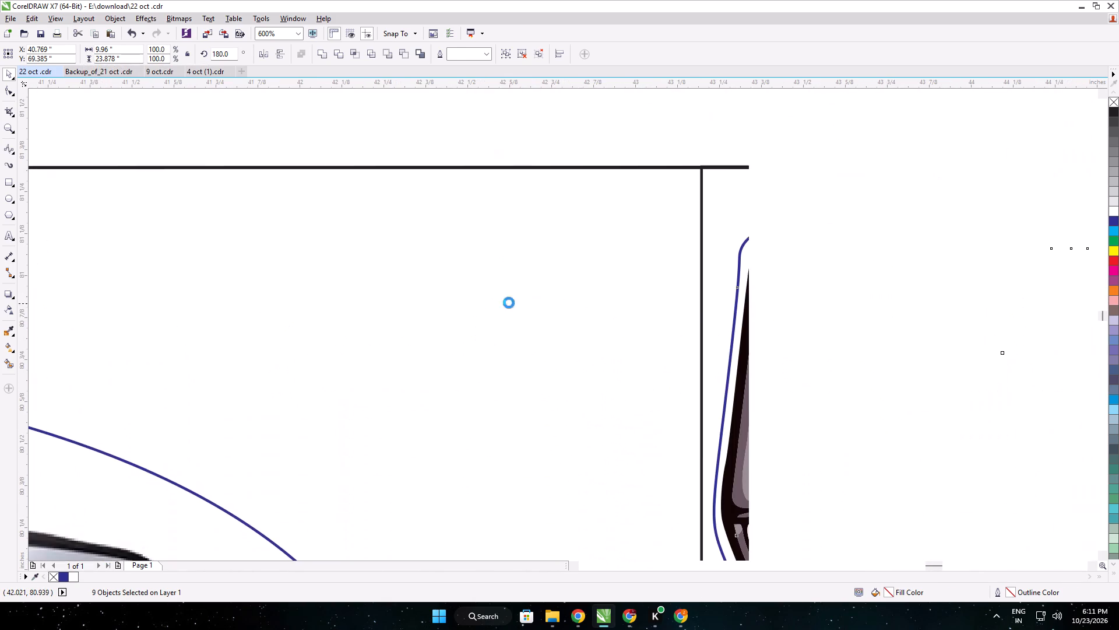
pyautogui.moveTo(598, 296); pyautogui.dragTo(219, 295, button='middle')
pyautogui.scroll(-1, 600, 289)
pyautogui.moveTo(600, 289); pyautogui.dragTo(184, 279, button='middle')
pyautogui.scroll(-1, 530, 281)
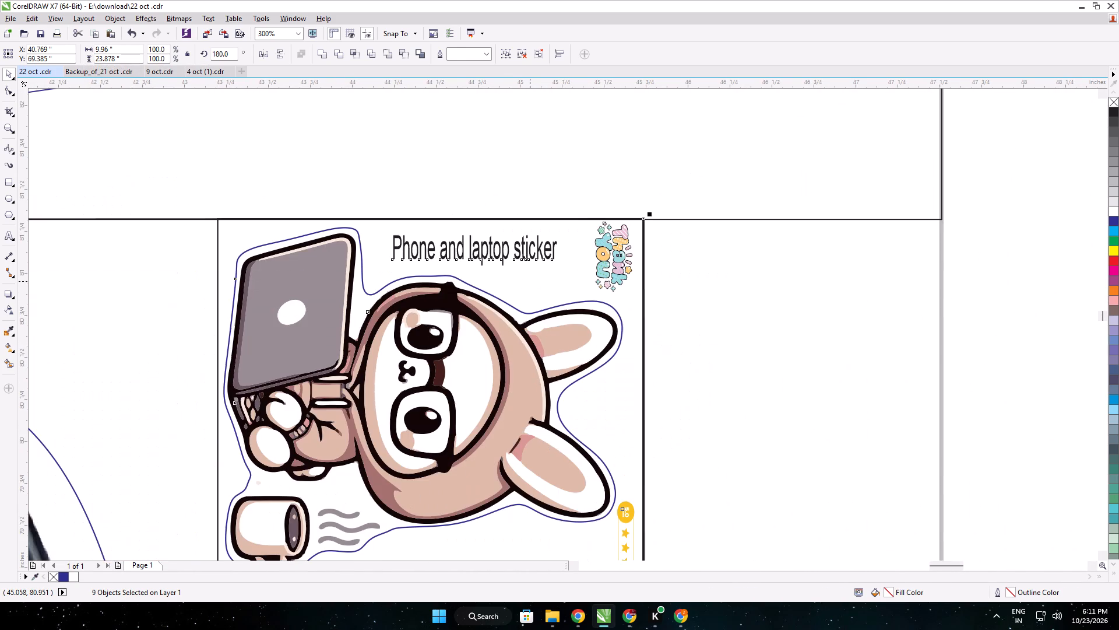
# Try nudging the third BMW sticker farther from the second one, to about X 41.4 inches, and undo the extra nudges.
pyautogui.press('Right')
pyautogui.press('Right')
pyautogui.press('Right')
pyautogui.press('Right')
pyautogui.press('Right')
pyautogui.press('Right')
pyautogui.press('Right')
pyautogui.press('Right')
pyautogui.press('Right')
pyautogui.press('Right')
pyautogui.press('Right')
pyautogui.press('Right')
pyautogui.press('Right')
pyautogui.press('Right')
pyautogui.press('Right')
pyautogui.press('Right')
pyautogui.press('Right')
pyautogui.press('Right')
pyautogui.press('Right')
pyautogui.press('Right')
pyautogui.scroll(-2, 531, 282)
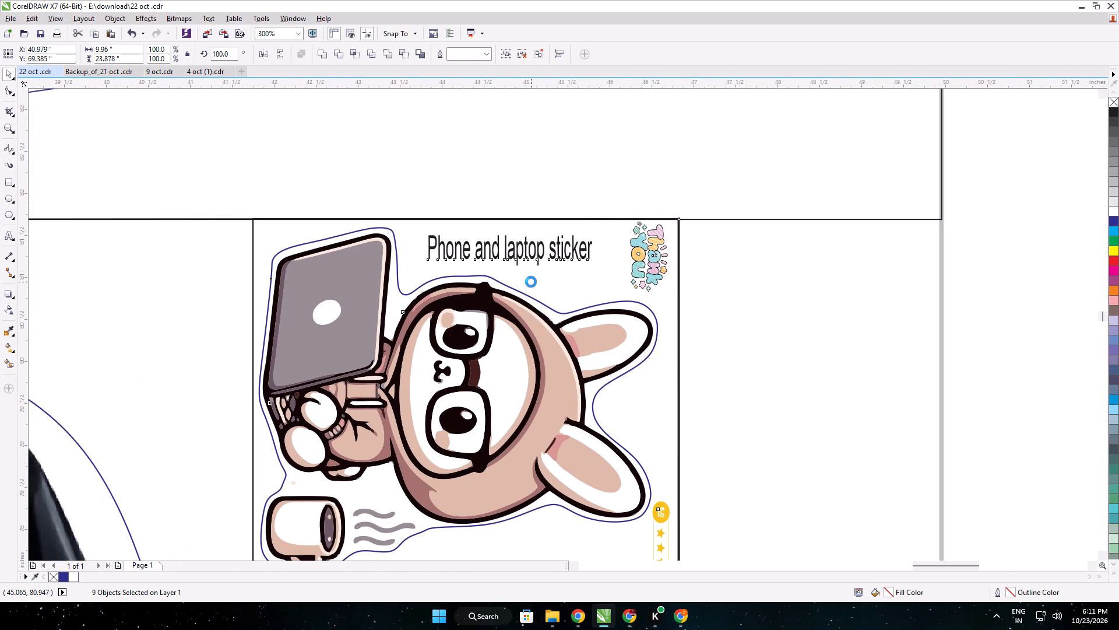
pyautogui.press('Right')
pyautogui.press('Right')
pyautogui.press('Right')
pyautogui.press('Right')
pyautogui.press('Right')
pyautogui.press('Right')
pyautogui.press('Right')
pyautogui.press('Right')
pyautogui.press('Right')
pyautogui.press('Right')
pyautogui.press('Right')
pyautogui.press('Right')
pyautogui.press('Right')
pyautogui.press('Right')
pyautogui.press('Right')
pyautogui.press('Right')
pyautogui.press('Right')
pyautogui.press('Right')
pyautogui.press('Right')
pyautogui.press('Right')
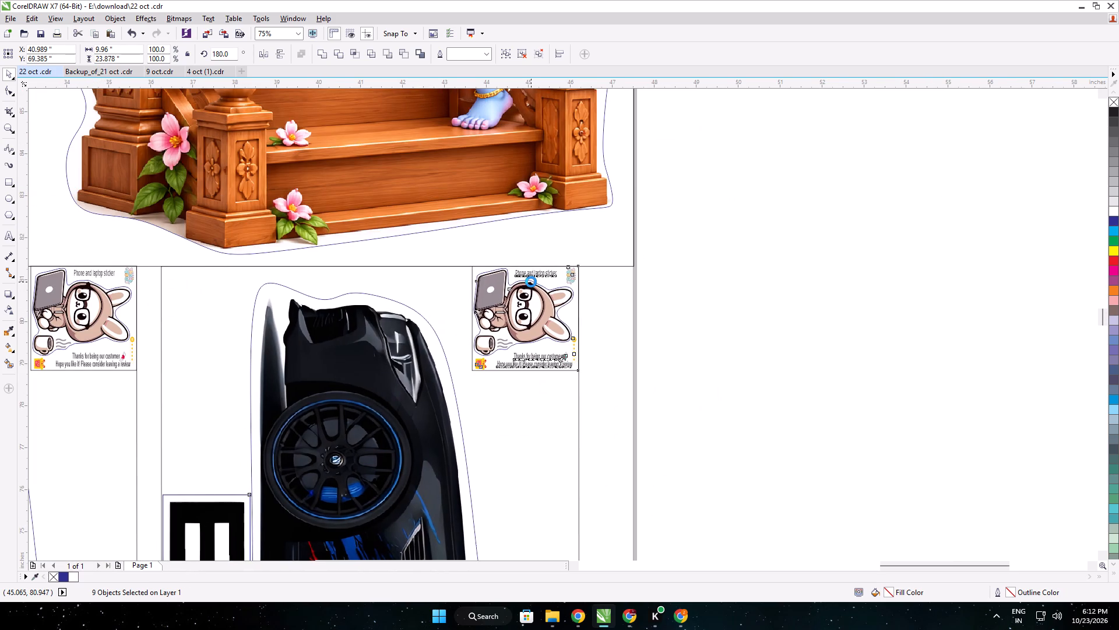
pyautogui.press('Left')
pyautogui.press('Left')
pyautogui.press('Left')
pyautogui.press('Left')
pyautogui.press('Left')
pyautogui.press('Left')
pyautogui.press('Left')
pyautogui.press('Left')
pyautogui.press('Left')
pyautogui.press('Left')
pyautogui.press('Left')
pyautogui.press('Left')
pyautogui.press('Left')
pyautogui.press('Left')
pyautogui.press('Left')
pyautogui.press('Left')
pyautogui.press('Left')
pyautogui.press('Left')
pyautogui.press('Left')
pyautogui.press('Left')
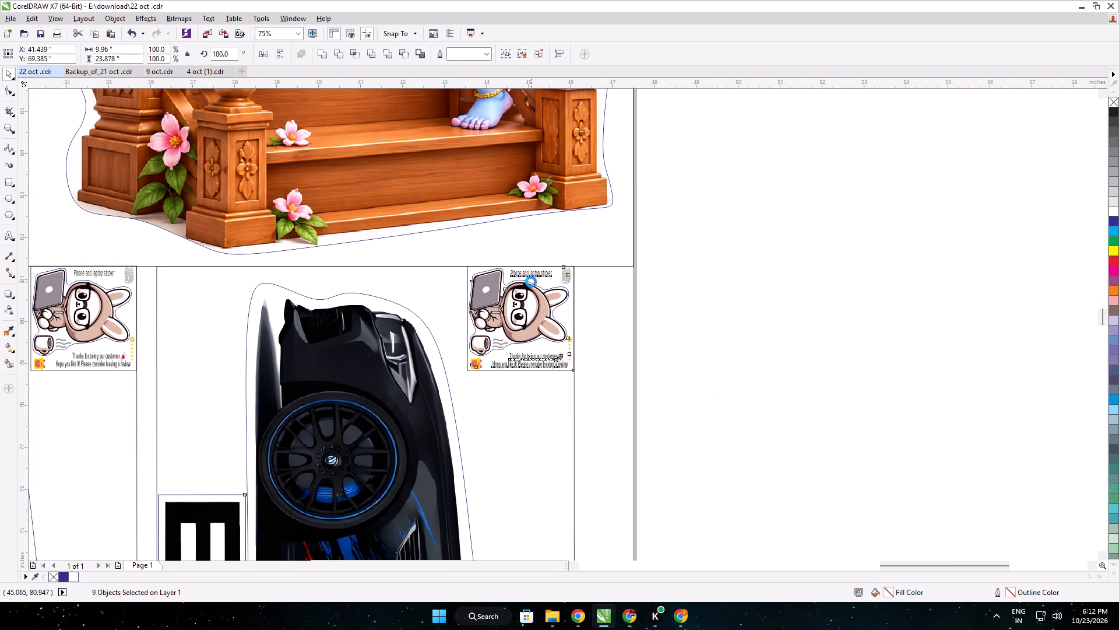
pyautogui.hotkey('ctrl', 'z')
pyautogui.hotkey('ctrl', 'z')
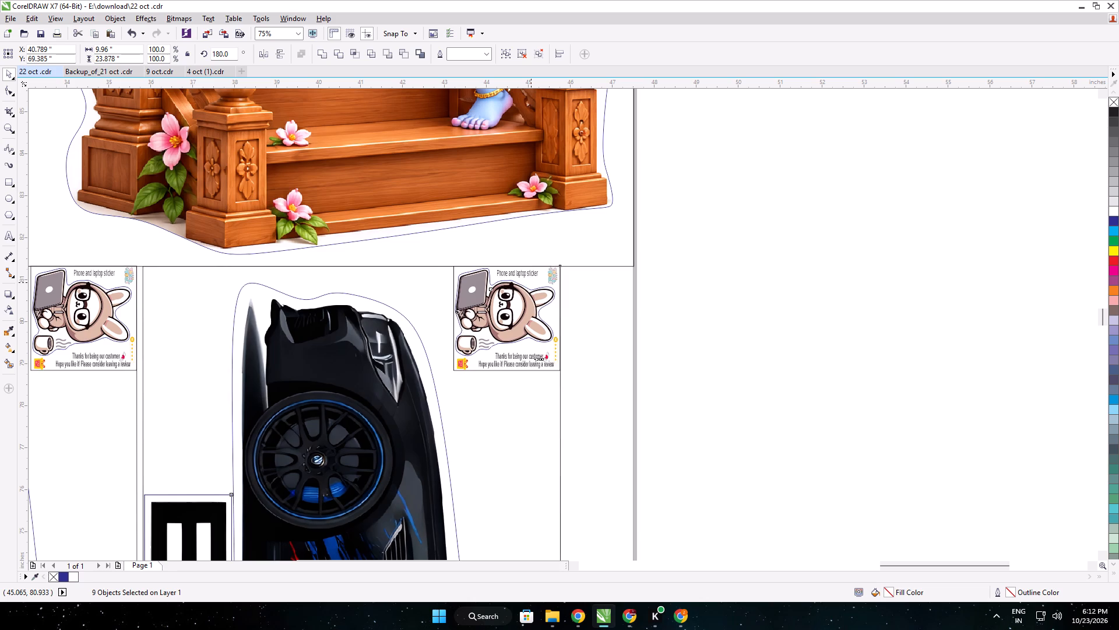
# Undo the long run of horizontal nudges on the third BMW sticker, going back through its earlier positions beside the second sticker.
pyautogui.hotkey('ctrl', 'z')
pyautogui.hotkey('ctrl', 'z')
pyautogui.hotkey('ctrl', 'z')
pyautogui.hotkey('ctrl', 'z')
pyautogui.hotkey('ctrl', 'z')
pyautogui.hotkey('ctrl', 'z')
pyautogui.hotkey('ctrl', 'z')
pyautogui.hotkey('ctrl', 'z')
pyautogui.hotkey('ctrl', 'z')
pyautogui.hotkey('ctrl', 'z')
pyautogui.hotkey('ctrl', 'z')
pyautogui.hotkey('ctrl', 'z')
pyautogui.hotkey('ctrl', 'z')
pyautogui.hotkey('ctrl', 'z')
pyautogui.hotkey('ctrl', 'z')
pyautogui.hotkey('ctrl', 'z')
pyautogui.hotkey('ctrl', 'z')
pyautogui.hotkey('ctrl', 'z')
pyautogui.hotkey('ctrl', 'z')
pyautogui.hotkey('ctrl', 'z')
pyautogui.hotkey('ctrl', 'z')
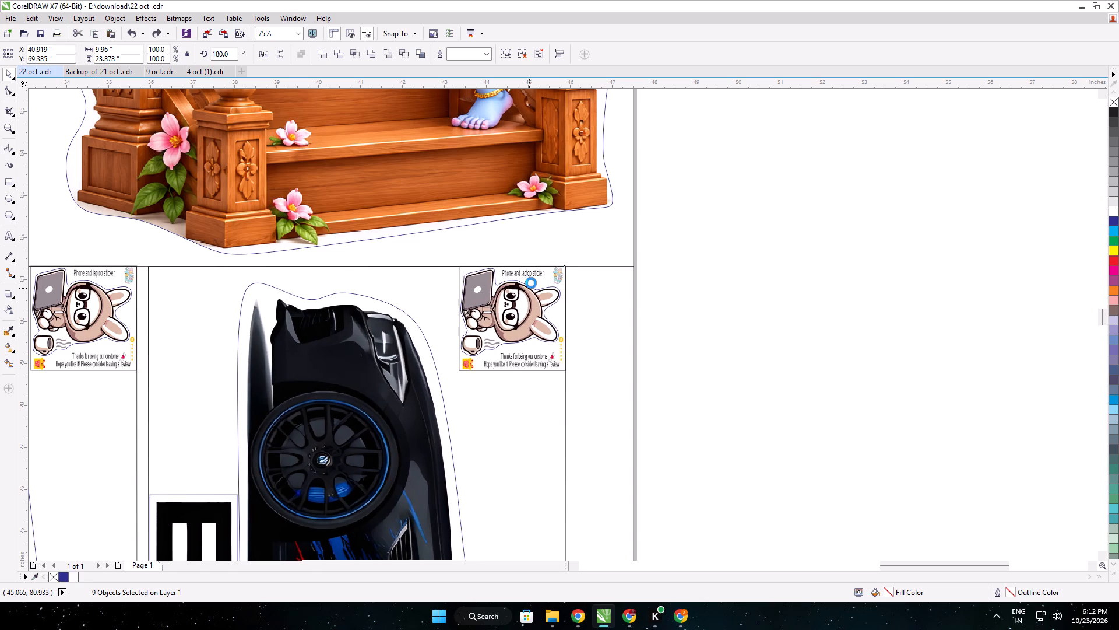
pyautogui.hotkey('ctrl', 'z')
pyautogui.hotkey('ctrl', 'z')
pyautogui.hotkey('ctrl', 'z')
pyautogui.hotkey('ctrl', 'z')
pyautogui.hotkey('ctrl', 'z')
pyautogui.hotkey('ctrl', 'z')
pyautogui.hotkey('ctrl', 'z')
pyautogui.hotkey('ctrl', 'z')
pyautogui.hotkey('ctrl', 'z')
pyautogui.hotkey('ctrl', 'z')
pyautogui.hotkey('ctrl', 'z')
pyautogui.hotkey('ctrl', 'z')
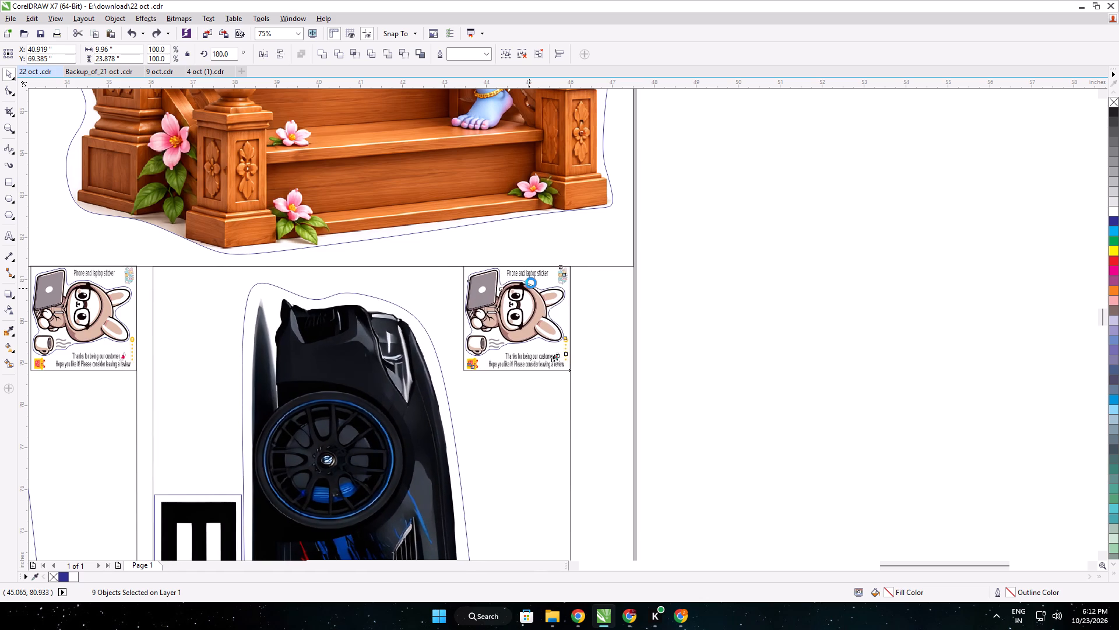
pyautogui.hotkey('ctrl', 'z')
pyautogui.hotkey('ctrl', 'z')
pyautogui.hotkey('ctrl', 'z')
pyautogui.hotkey('ctrl', 'z')
pyautogui.hotkey('ctrl', 'z')
pyautogui.hotkey('ctrl', 'z')
pyautogui.hotkey('ctrl', 'z')
pyautogui.hotkey('ctrl', 'z')
pyautogui.hotkey('ctrl', 'z')
pyautogui.hotkey('ctrl', 'z')
pyautogui.hotkey('ctrl', 'z')
pyautogui.hotkey('ctrl', 'z')
pyautogui.hotkey('ctrl', 'z')
pyautogui.hotkey('ctrl', 'z')
pyautogui.hotkey('ctrl', 'z')
pyautogui.hotkey('ctrl', 'z')
pyautogui.hotkey('ctrl', 'z')
pyautogui.hotkey('ctrl', 'z')
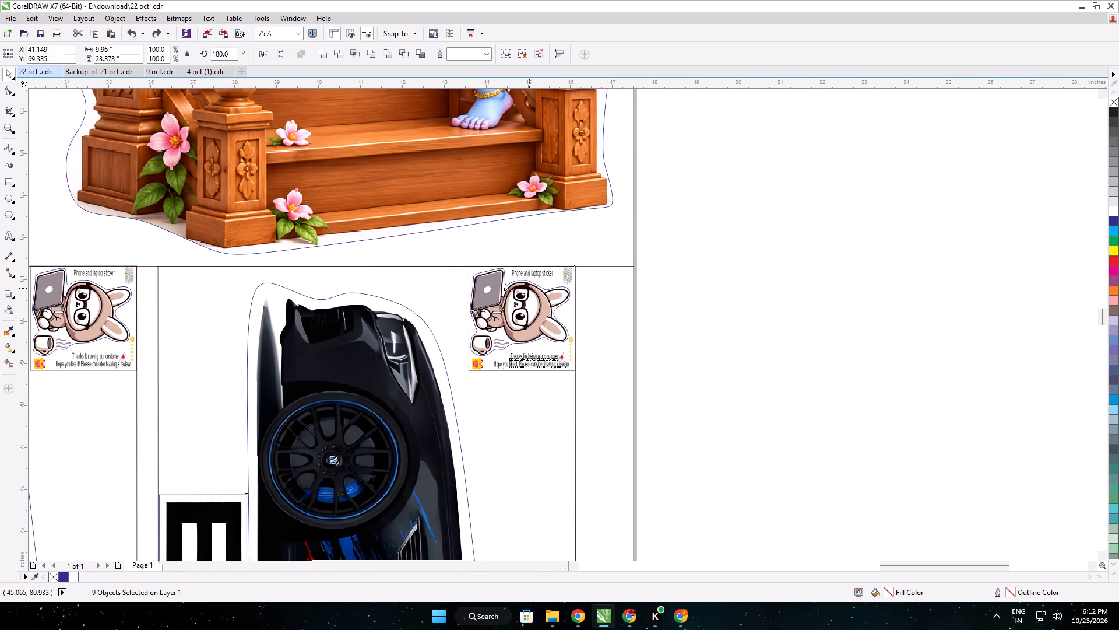
pyautogui.press('z')
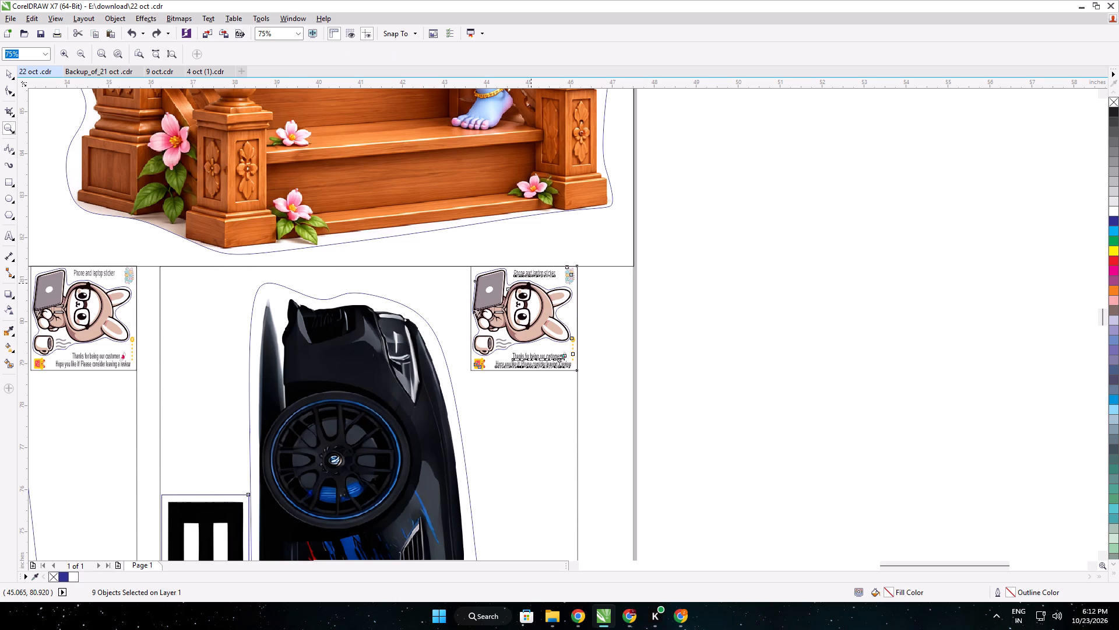
pyautogui.hotkey('ctrl', 'z')
pyautogui.hotkey('ctrl', 'z')
pyautogui.hotkey('ctrl', 'z')
pyautogui.hotkey('ctrl', 'z')
pyautogui.hotkey('ctrl', 'z')
pyautogui.hotkey('ctrl', 'z')
pyautogui.hotkey('ctrl', 'z')
pyautogui.hotkey('ctrl', 'z')
pyautogui.hotkey('ctrl', 'z')
pyautogui.hotkey('ctrl', 'z')
pyautogui.hotkey('ctrl', 'z')
pyautogui.hotkey('ctrl', 'z')
pyautogui.hotkey('ctrl', 'z')
pyautogui.hotkey('ctrl', 'z')
pyautogui.hotkey('ctrl', 'z')
pyautogui.hotkey('ctrl', 'z')
pyautogui.hotkey('ctrl', 'z')
pyautogui.hotkey('ctrl', 'z')
pyautogui.hotkey('ctrl', 'z')
pyautogui.hotkey('ctrl', 'z')
pyautogui.hotkey('ctrl', 'z')
pyautogui.hotkey('ctrl', 'z')
pyautogui.hotkey('ctrl', 'z')
pyautogui.hotkey('ctrl', 'z')
pyautogui.hotkey('ctrl', 'z')
pyautogui.hotkey('ctrl', 'z')
pyautogui.hotkey('ctrl', 'z')
pyautogui.hotkey('ctrl', 'z')
pyautogui.hotkey('ctrl', 'z')
pyautogui.hotkey('ctrl', 'z')
pyautogui.hotkey('ctrl', 'z')
pyautogui.hotkey('ctrl', 'z')
pyautogui.hotkey('ctrl', 'z')
pyautogui.hotkey('ctrl', 'z')
pyautogui.hotkey('ctrl', 'z')
pyautogui.hotkey('ctrl', 'z')
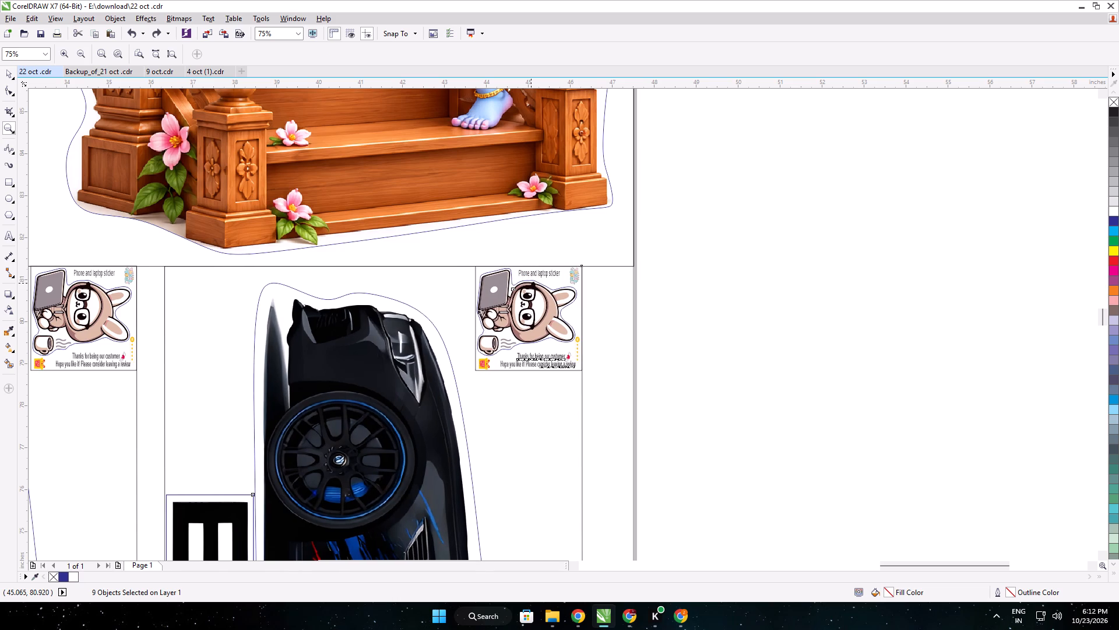
pyautogui.hotkey('ctrl', 'z')
pyautogui.hotkey('ctrl', 'z')
pyautogui.hotkey('ctrl', 'z')
pyautogui.hotkey('ctrl', 'z')
pyautogui.hotkey('ctrl', 'z')
pyautogui.hotkey('ctrl', 'z')
pyautogui.hotkey('ctrl', 'z')
pyautogui.hotkey('ctrl', 'z')
pyautogui.hotkey('ctrl', 'z')
pyautogui.hotkey('ctrl', 'z')
pyautogui.hotkey('ctrl', 'z')
pyautogui.hotkey('ctrl', 'z')
pyautogui.hotkey('ctrl', 'z')
pyautogui.hotkey('ctrl', 'z')
pyautogui.hotkey('ctrl', 'z')
pyautogui.hotkey('ctrl', 'z')
pyautogui.hotkey('ctrl', 'z')
pyautogui.hotkey('ctrl', 'z')
pyautogui.hotkey('ctrl', 'z')
pyautogui.hotkey('ctrl', 'z')
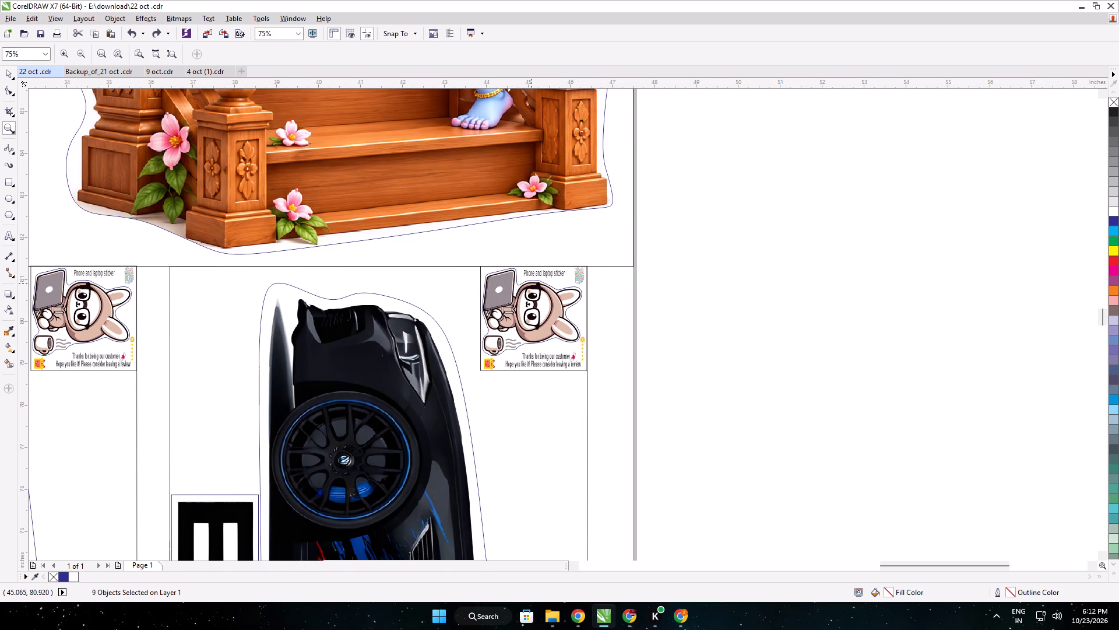
pyautogui.hotkey('ctrl', 'z')
pyautogui.hotkey('ctrl', 'z')
pyautogui.hotkey('ctrl', 'z')
pyautogui.hotkey('ctrl', 'z')
pyautogui.hotkey('ctrl', 'z')
pyautogui.hotkey('ctrl', 'z')
pyautogui.hotkey('ctrl', 'z')
pyautogui.hotkey('ctrl', 'z')
pyautogui.hotkey('ctrl', 'z')
pyautogui.hotkey('ctrl', 'z')
pyautogui.hotkey('ctrl', 'z')
pyautogui.hotkey('ctrl', 'z')
pyautogui.hotkey('ctrl', 'z')
pyautogui.hotkey('ctrl', 'z')
pyautogui.hotkey('ctrl', 'z')
pyautogui.hotkey('ctrl', 'z')
pyautogui.hotkey('ctrl', 'z')
pyautogui.hotkey('ctrl', 'z')
pyautogui.hotkey('ctrl', 'z')
pyautogui.hotkey('ctrl', 'z')
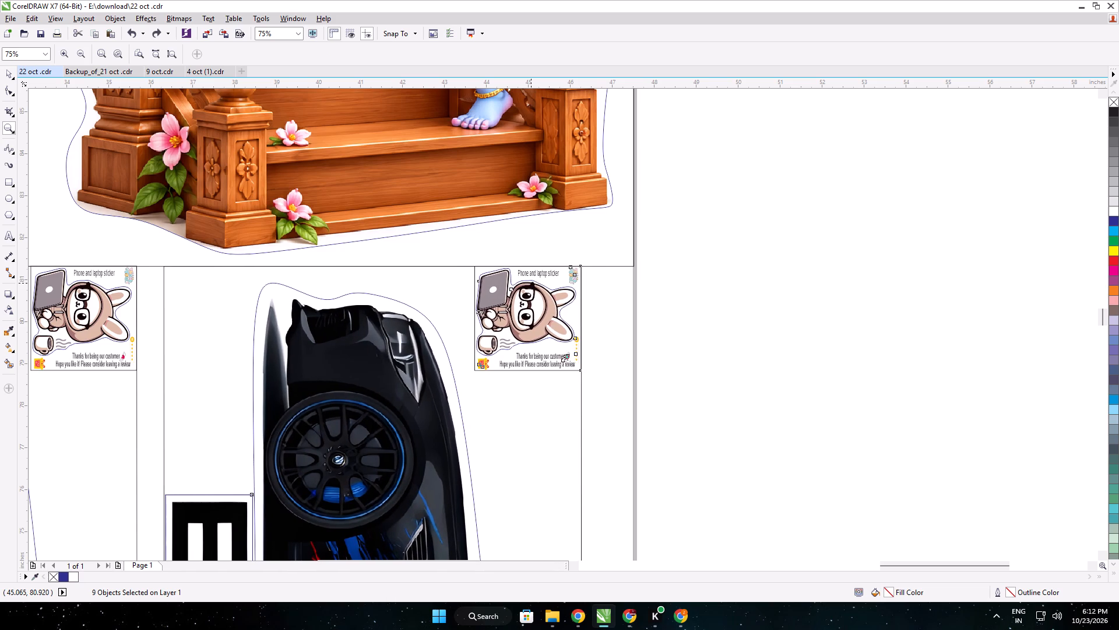
pyautogui.hotkey('ctrl', 'z')
pyautogui.hotkey('ctrl', 'z')
pyautogui.hotkey('ctrl', 'z')
pyautogui.hotkey('ctrl', 'z')
pyautogui.hotkey('ctrl', 'z')
pyautogui.hotkey('ctrl', 'z')
pyautogui.hotkey('ctrl', 'z')
pyautogui.hotkey('ctrl', 'z')
pyautogui.hotkey('ctrl', 'z')
pyautogui.hotkey('ctrl', 'z')
pyautogui.hotkey('ctrl', 'z')
pyautogui.hotkey('ctrl', 'z')
pyautogui.hotkey('ctrl', 'z')
pyautogui.hotkey('ctrl', 'z')
pyautogui.hotkey('ctrl', 'z')
pyautogui.hotkey('ctrl', 'z')
pyautogui.hotkey('ctrl', 'z')
pyautogui.hotkey('ctrl', 'z')
pyautogui.hotkey('ctrl', 'z')
pyautogui.hotkey('ctrl', 'z')
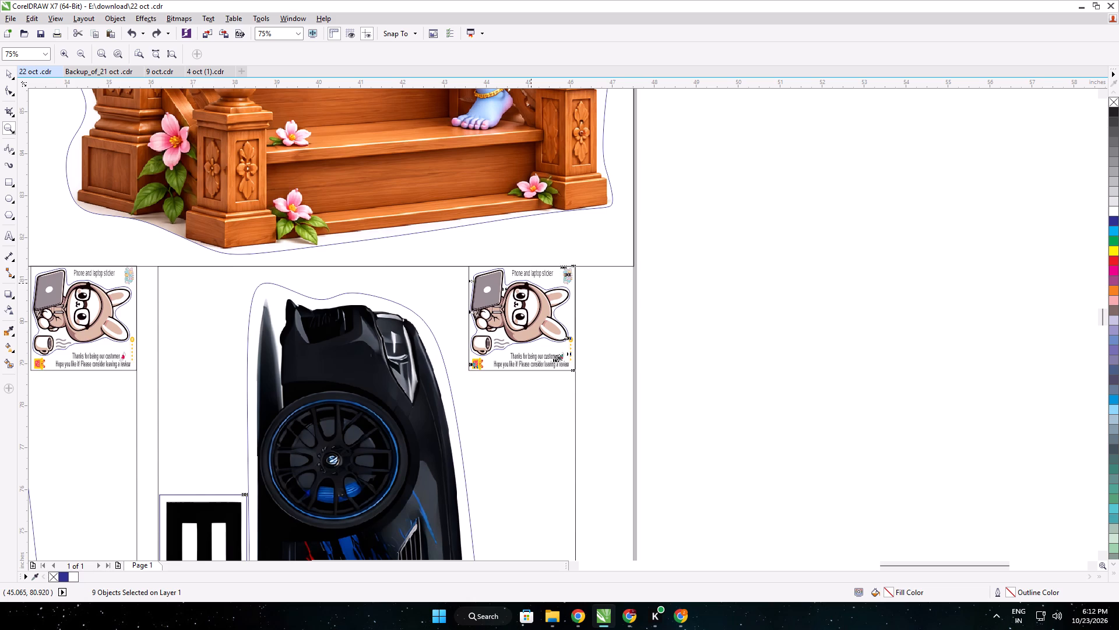
# Undo the remaining horizontal nudges on the third BMW sticker until it sits flush against the second one, at about X 40.629 inches.
pyautogui.hotkey('ctrl', 'z')
pyautogui.hotkey('ctrl', 'z')
pyautogui.hotkey('ctrl', 'z')
pyautogui.hotkey('ctrl', 'z')
pyautogui.hotkey('ctrl', 'z')
pyautogui.hotkey('ctrl', 'z')
pyautogui.hotkey('ctrl', 'z')
pyautogui.hotkey('ctrl', 'z')
pyautogui.hotkey('ctrl', 'z')
pyautogui.hotkey('ctrl', 'z')
pyautogui.hotkey('ctrl', 'z')
pyautogui.hotkey('ctrl', 'z')
pyautogui.hotkey('ctrl', 'z')
pyautogui.hotkey('ctrl', 'z')
pyautogui.hotkey('ctrl', 'z')
pyautogui.hotkey('ctrl', 'z')
pyautogui.hotkey('ctrl', 'z')
pyautogui.hotkey('ctrl', 'z')
pyautogui.hotkey('ctrl', 'z')
pyautogui.hotkey('ctrl', 'z')
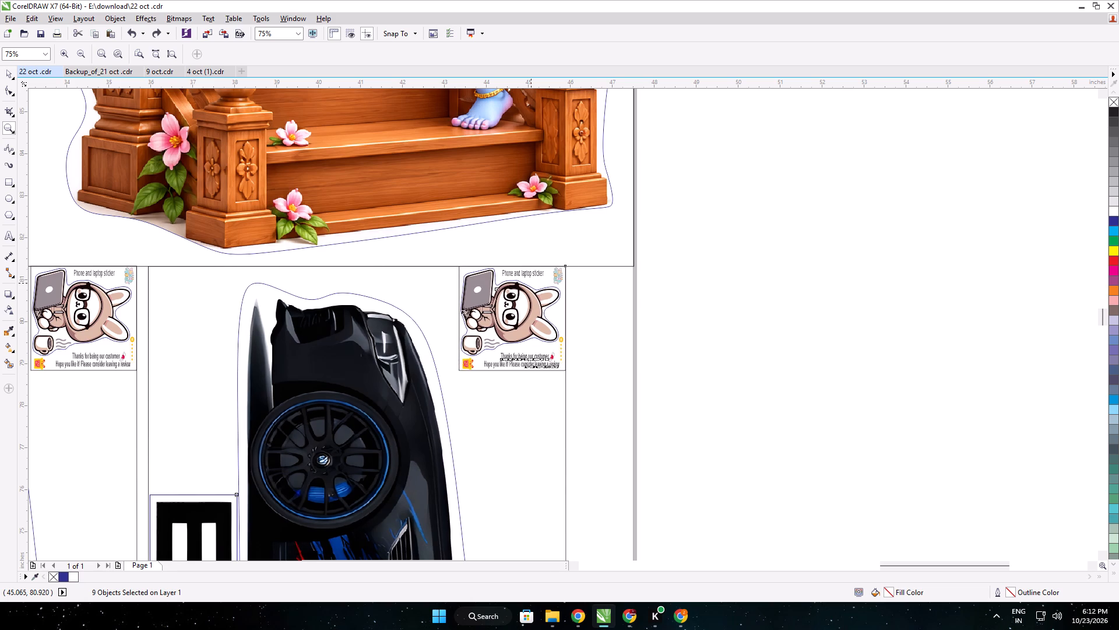
pyautogui.hotkey('ctrl', 'z')
pyautogui.hotkey('ctrl', 'z')
pyautogui.hotkey('ctrl', 'z')
pyautogui.hotkey('ctrl', 'z')
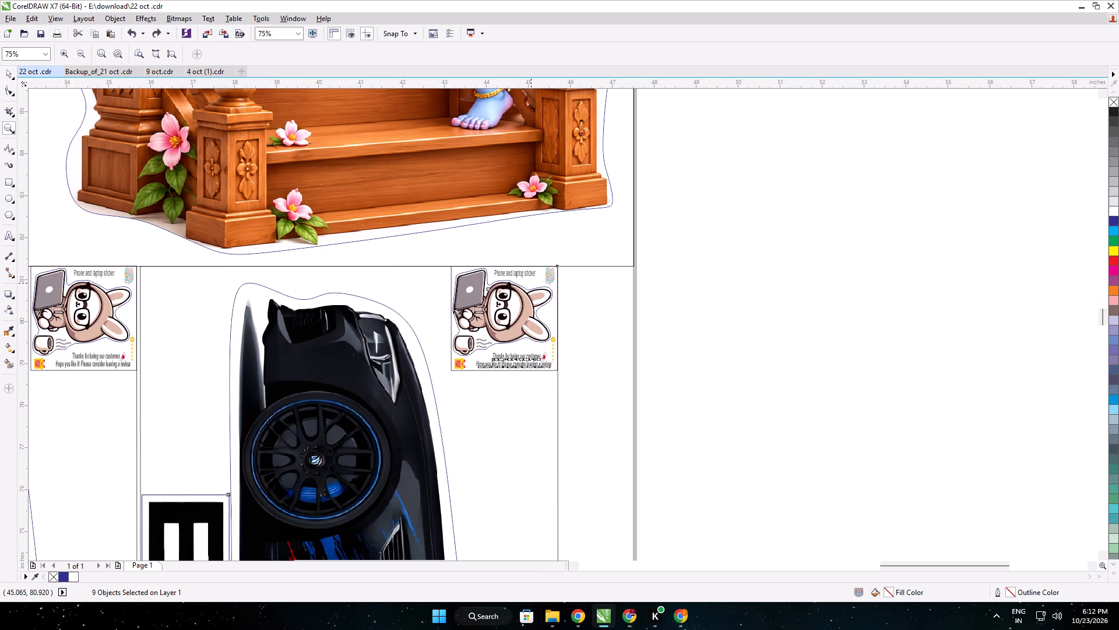
pyautogui.hotkey('ctrl', 'z')
pyautogui.hotkey('ctrl', 'z')
pyautogui.hotkey('ctrl', 'z')
pyautogui.hotkey('ctrl', 'z')
pyautogui.hotkey('ctrl', 'z')
pyautogui.hotkey('ctrl', 'z')
pyautogui.hotkey('ctrl', 'z')
pyautogui.hotkey('ctrl', 'z')
pyautogui.hotkey('ctrl', 'z')
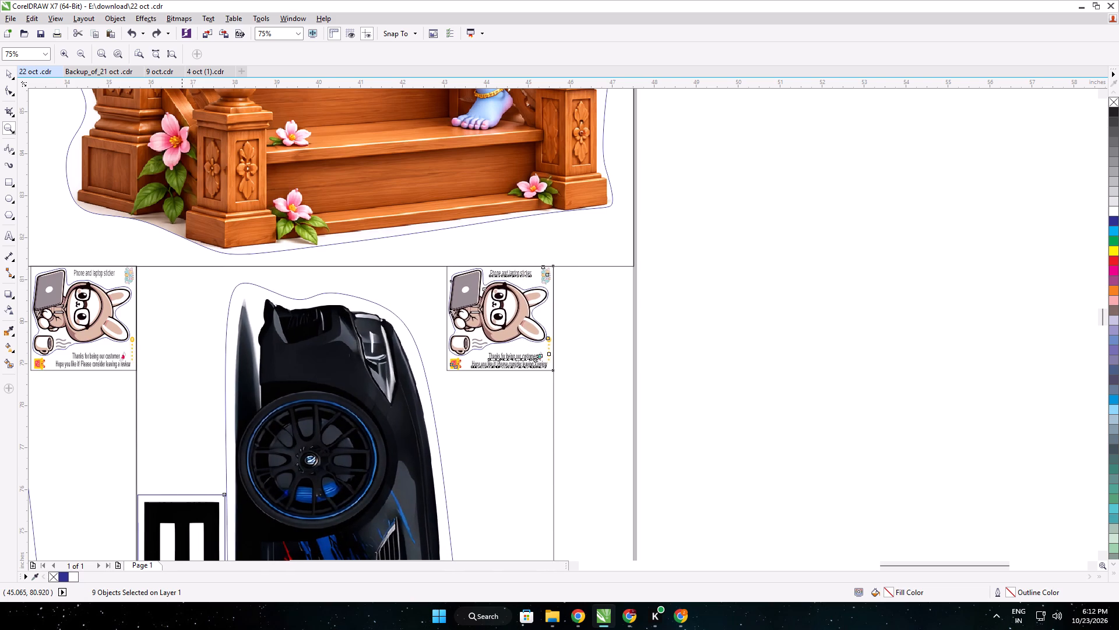
# Duplicate the phone and laptop thank-you sticker and place the copy beside the BMW sticker's outer edge, tops aligned, at about X 46.854 inches.
pyautogui.scroll(2, 155, 271)
pyautogui.scroll(-1, 147, 276)
pyautogui.moveTo(333, 243); pyautogui.dragTo(122, 184, button='middle')
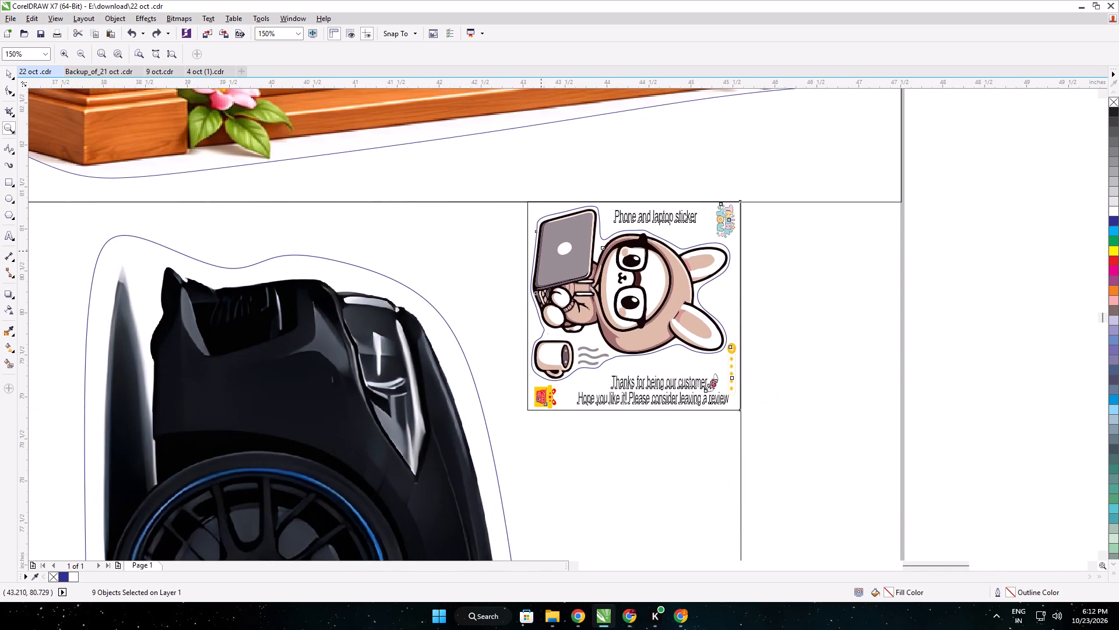
pyautogui.scroll(-2, 541, 251)
pyautogui.click(670, 348)
pyautogui.moveTo(640, 329); pyautogui.dragTo(289, 103)
pyautogui.click(6, 74)
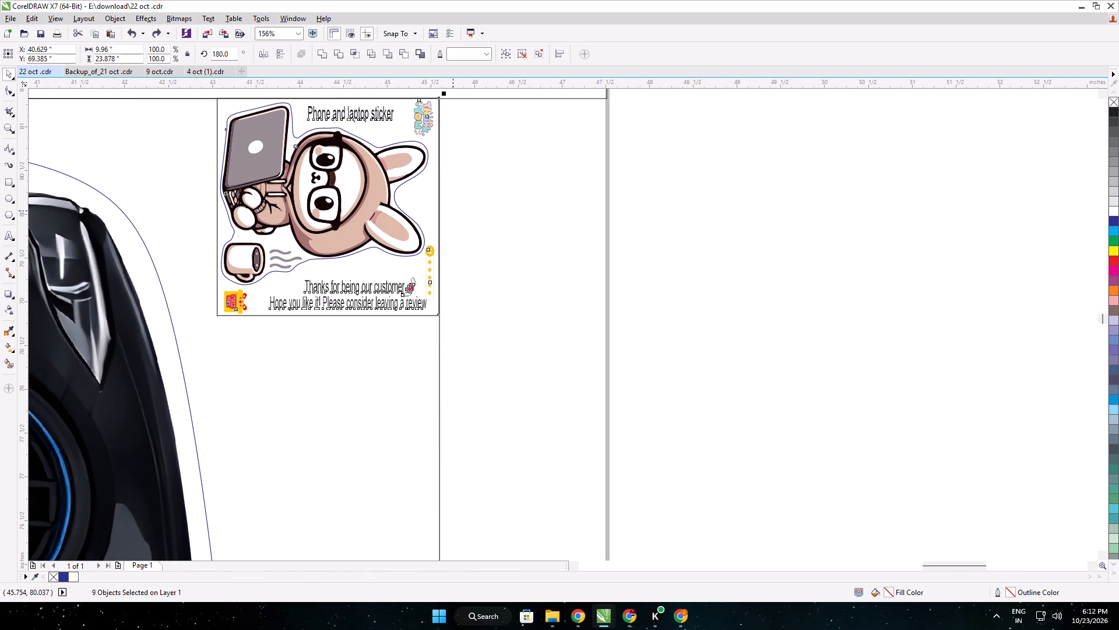
pyautogui.scroll(-1, 453, 211)
pyautogui.click(508, 272)
pyautogui.moveTo(514, 310); pyautogui.dragTo(315, 139)
pyautogui.hotkey('ctrl', 'd')
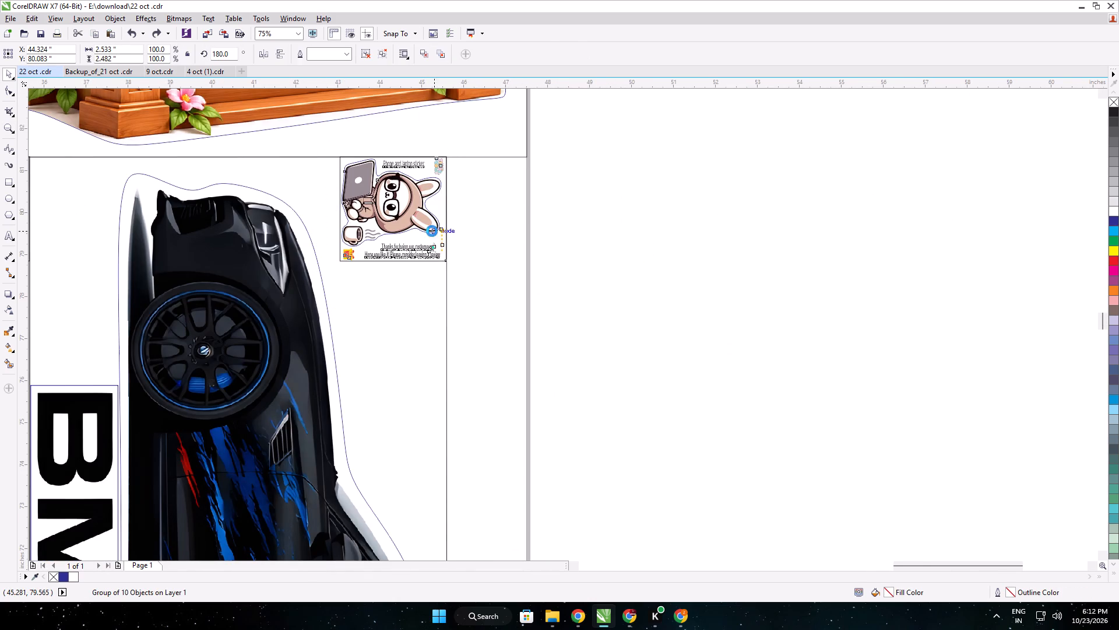
pyautogui.moveTo(376, 209); pyautogui.dragTo(471, 219)
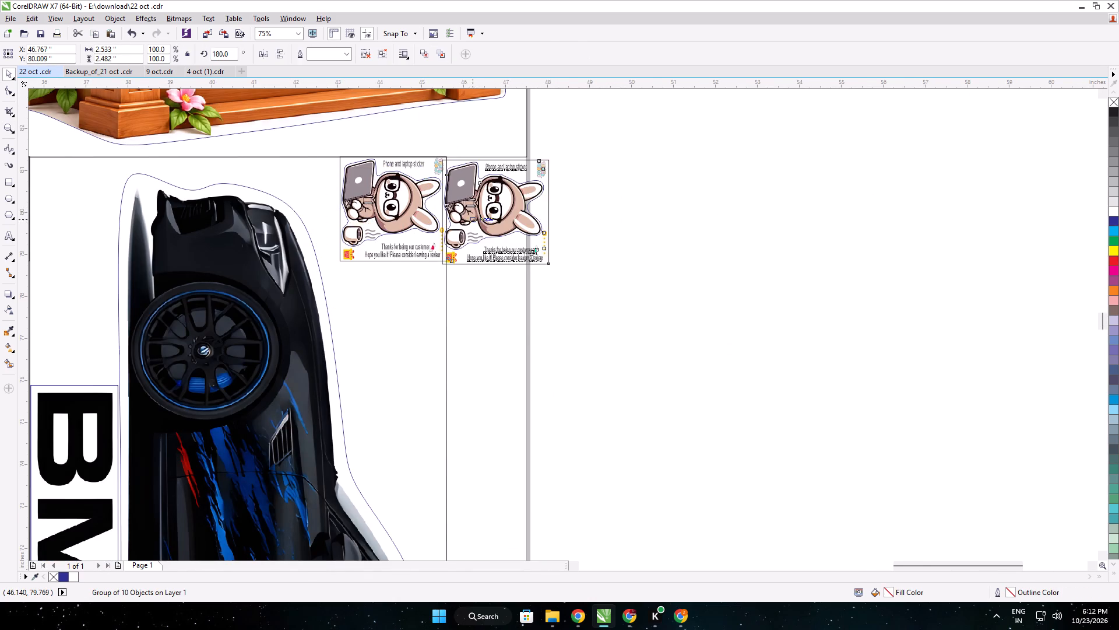
pyautogui.scroll(2, 444, 156)
pyautogui.moveTo(596, 206); pyautogui.dragTo(599, 201)
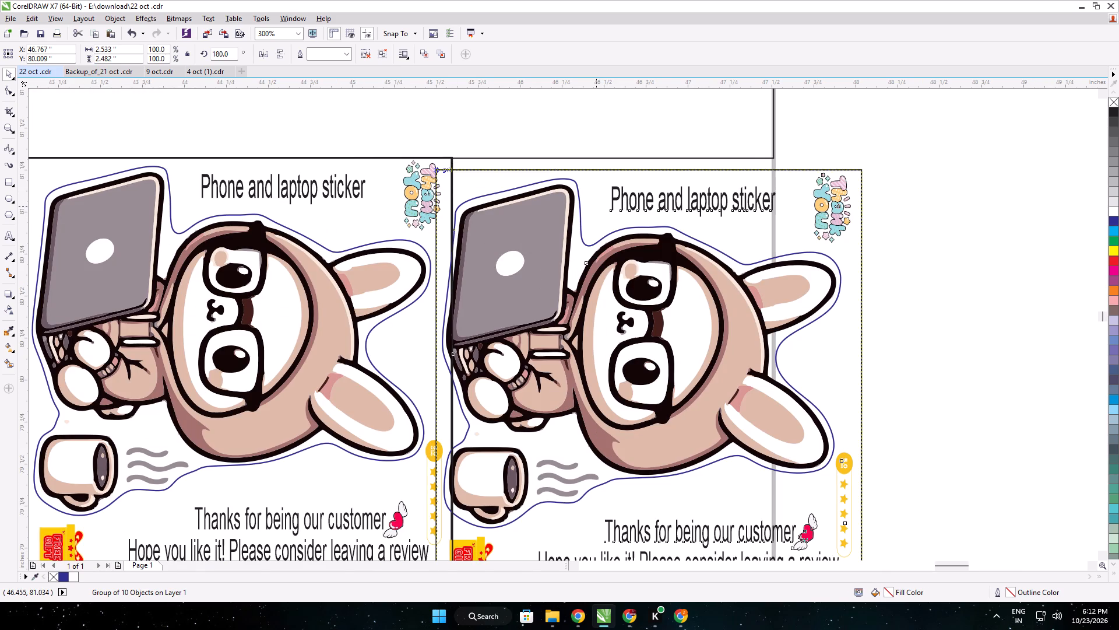
pyautogui.moveTo(599, 201); pyautogui.dragTo(611, 194)
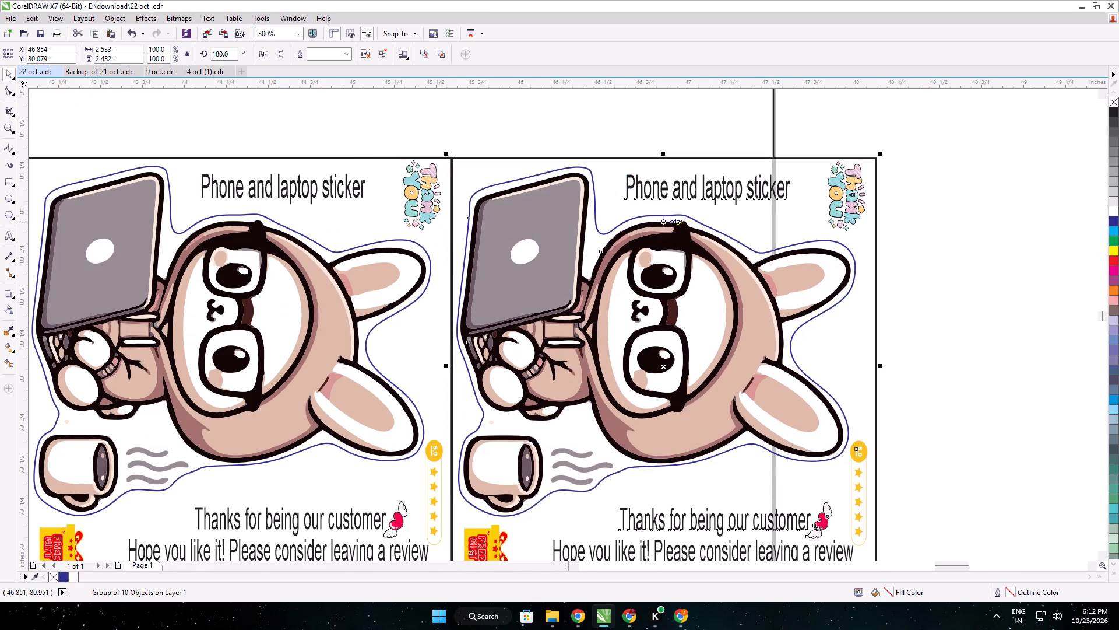
# Scale the copied phone and laptop sticker down to about 1.913 by 1.874 inches so it fits within the page edge.
pyautogui.scroll(-1, 681, 242)
pyautogui.moveTo(782, 414); pyautogui.dragTo(736, 394)
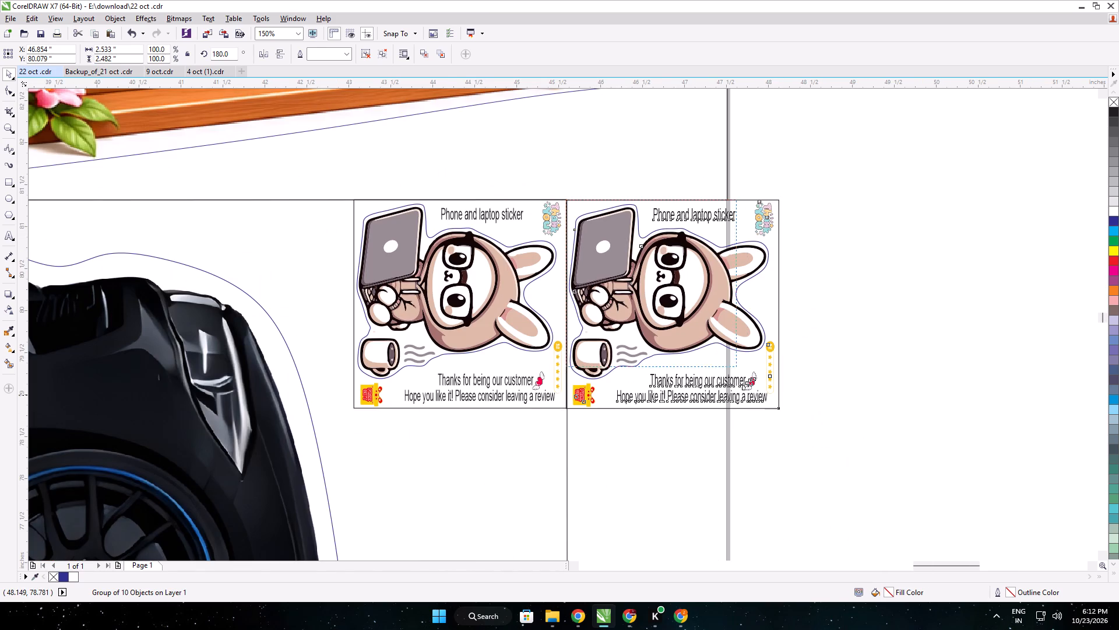
pyautogui.moveTo(736, 394); pyautogui.dragTo(733, 398)
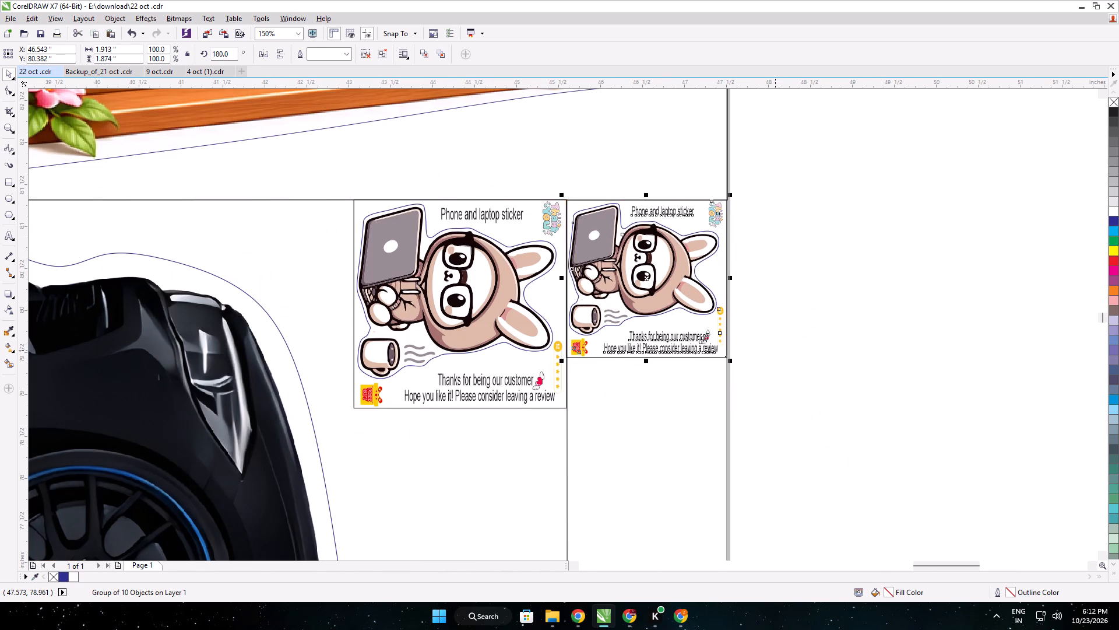
# Duplicate the reduced phone and laptop sticker and place the copy directly below it, edges touching, at about Y 78.511 inches.
pyautogui.moveTo(776, 351); pyautogui.dragTo(695, 262, button='middle')
pyautogui.hotkey('ctrl', 'd')
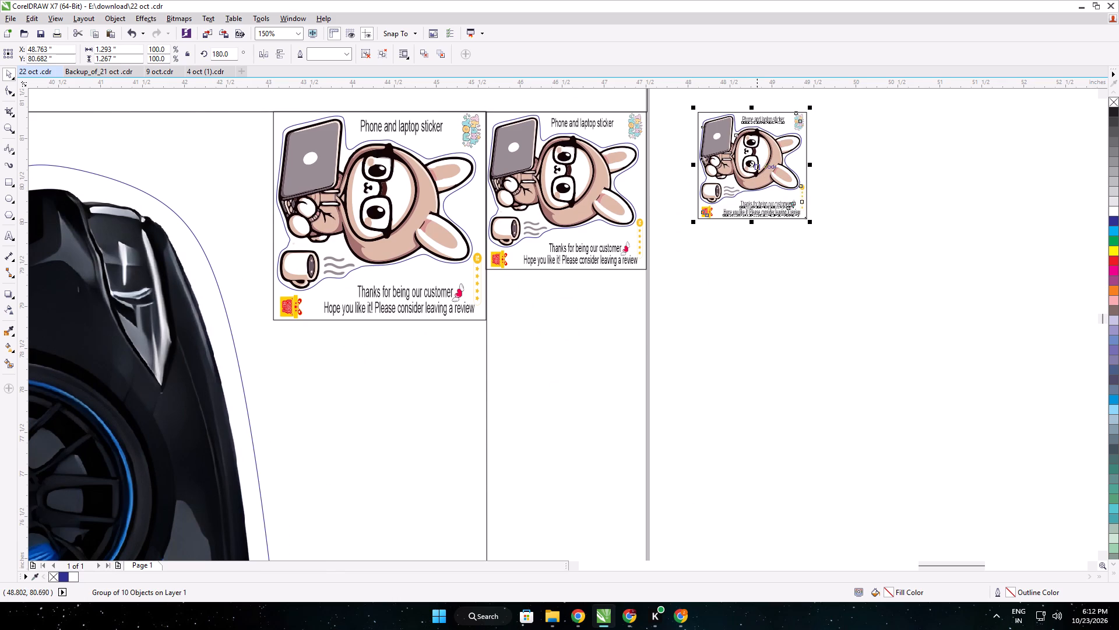
pyautogui.hotkey('ctrl', 'z')
pyautogui.click(746, 265)
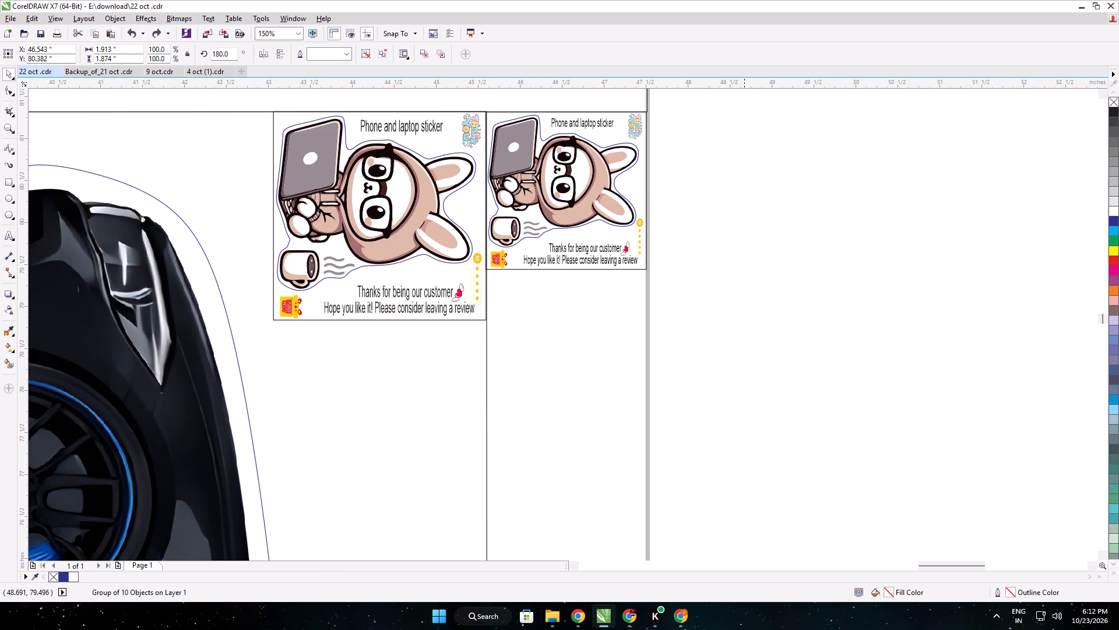
pyautogui.moveTo(724, 307); pyautogui.dragTo(484, 136)
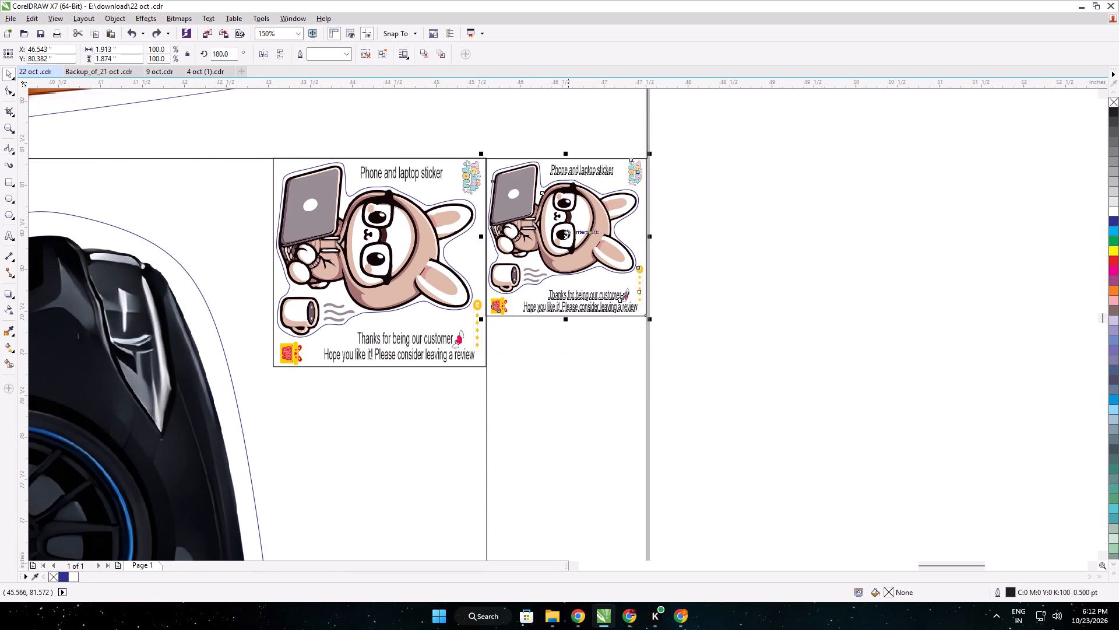
pyautogui.hotkey('ctrl', 'd')
pyautogui.moveTo(558, 220); pyautogui.dragTo(543, 404)
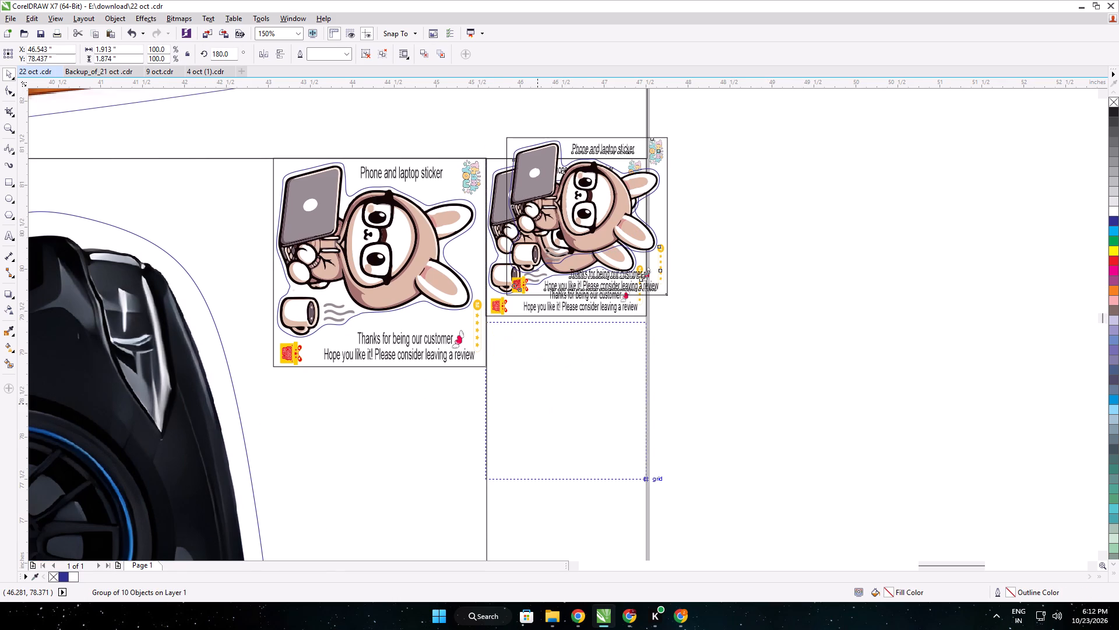
pyautogui.moveTo(543, 404); pyautogui.dragTo(535, 401)
pyautogui.moveTo(535, 401); pyautogui.dragTo(535, 397)
pyautogui.scroll(2, 485, 318)
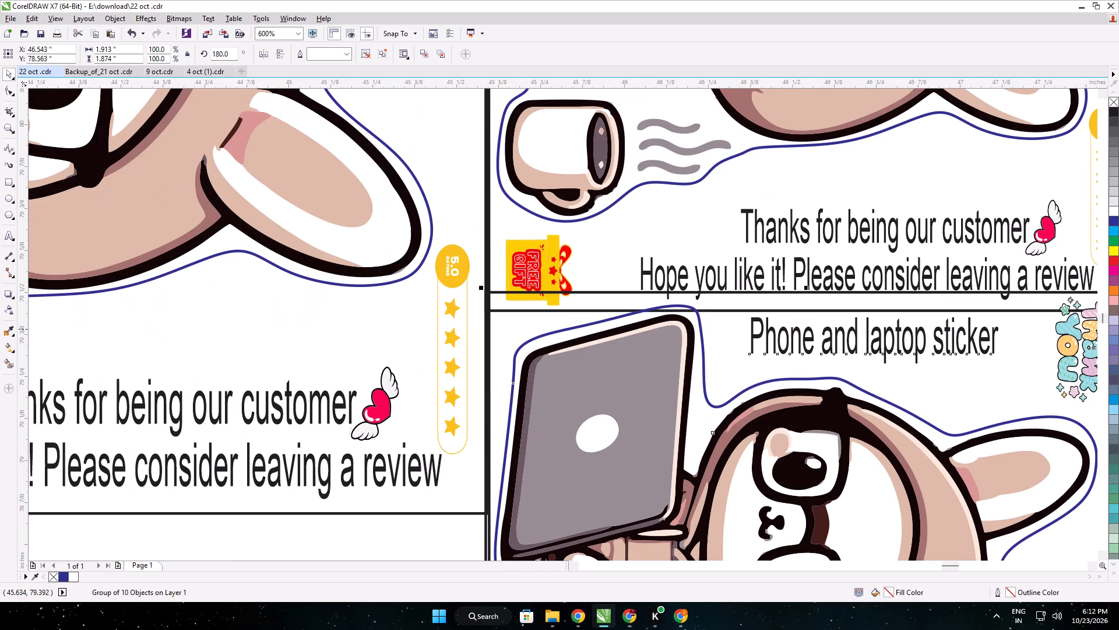
pyautogui.moveTo(510, 330); pyautogui.dragTo(511, 347)
# Repeat the duplication eleven more times to fill the strip between the BMW sticker and the page edge, down to about Y 57.924 inches.
pyautogui.scroll(-1, 511, 347)
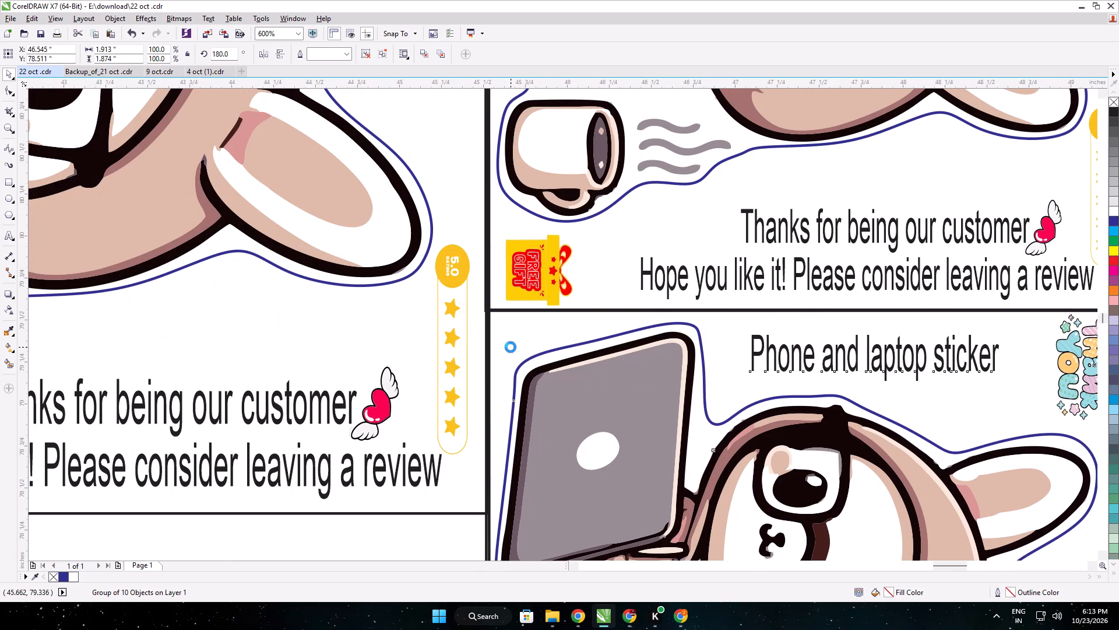
pyautogui.scroll(-2, 511, 347)
pyautogui.moveTo(645, 369); pyautogui.dragTo(653, 299, button='middle')
pyautogui.hotkey('ctrl', 'd')
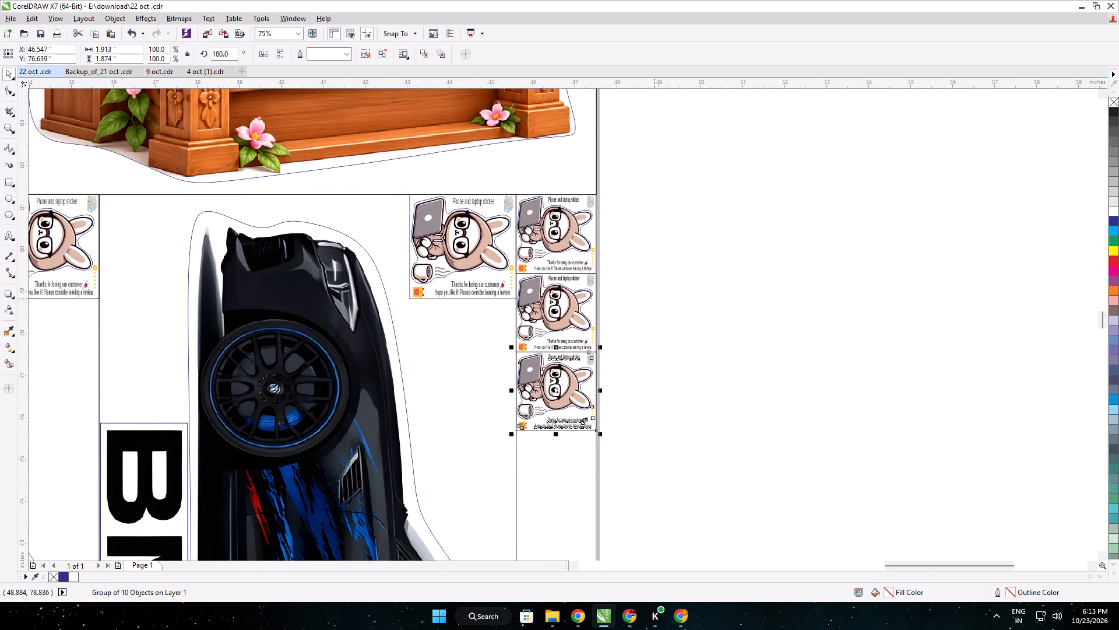
pyautogui.hotkey('ctrl', 'd')
pyautogui.hotkey('ctrl', 'd')
pyautogui.moveTo(656, 353); pyautogui.dragTo(639, 141, button='middle')
pyautogui.scroll(1, 639, 146)
pyautogui.hotkey('ctrl', 'd')
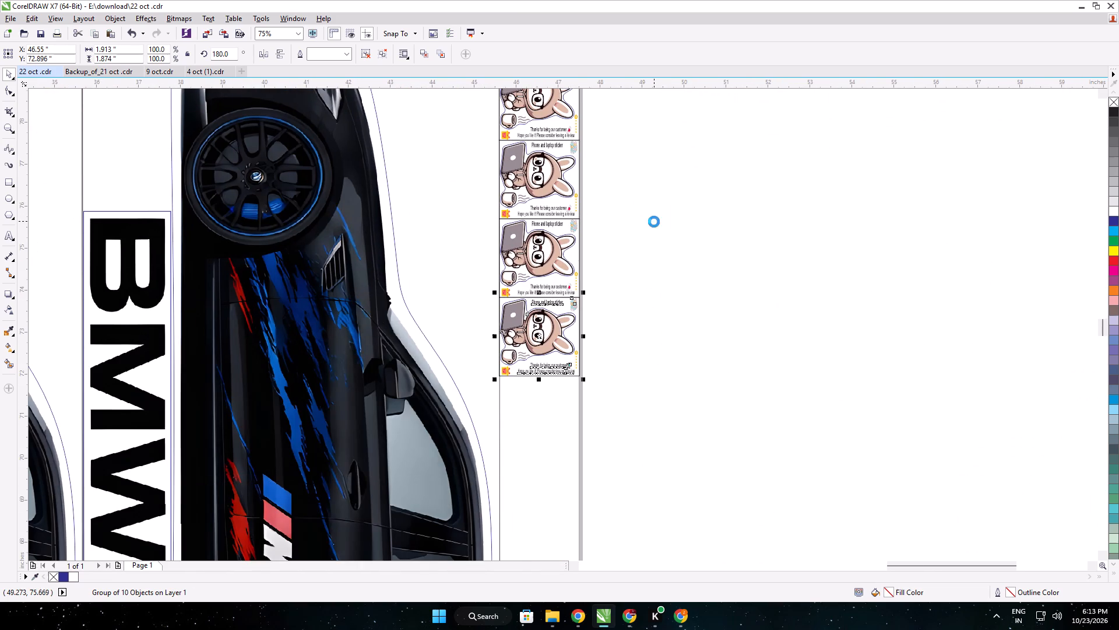
pyautogui.hotkey('ctrl', 'd')
pyautogui.hotkey('ctrl', 'd')
pyautogui.hotkey('ctrl', 'd')
pyautogui.moveTo(678, 276); pyautogui.dragTo(672, 101, button='middle')
pyautogui.moveTo(677, 237); pyautogui.dragTo(654, 25, button='middle')
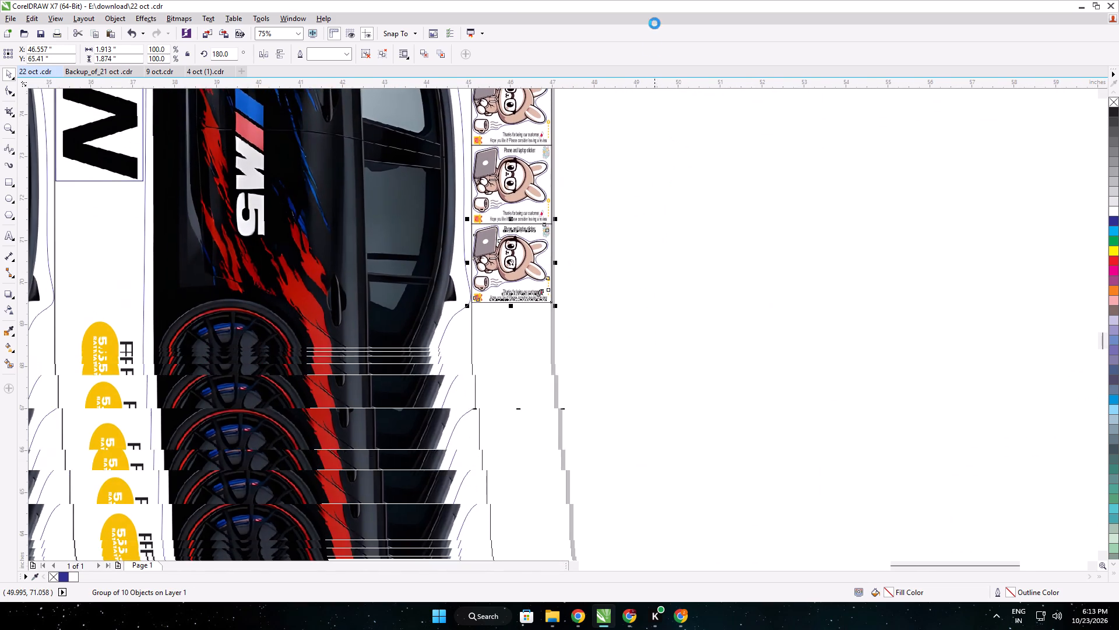
pyautogui.moveTo(647, 251); pyautogui.dragTo(650, 131, button='middle')
pyautogui.scroll(1, 652, 193)
pyautogui.hotkey('ctrl', 'd')
pyautogui.hotkey('ctrl', 'd')
pyautogui.hotkey('ctrl', 'd')
pyautogui.hotkey('ctrl', 'd')
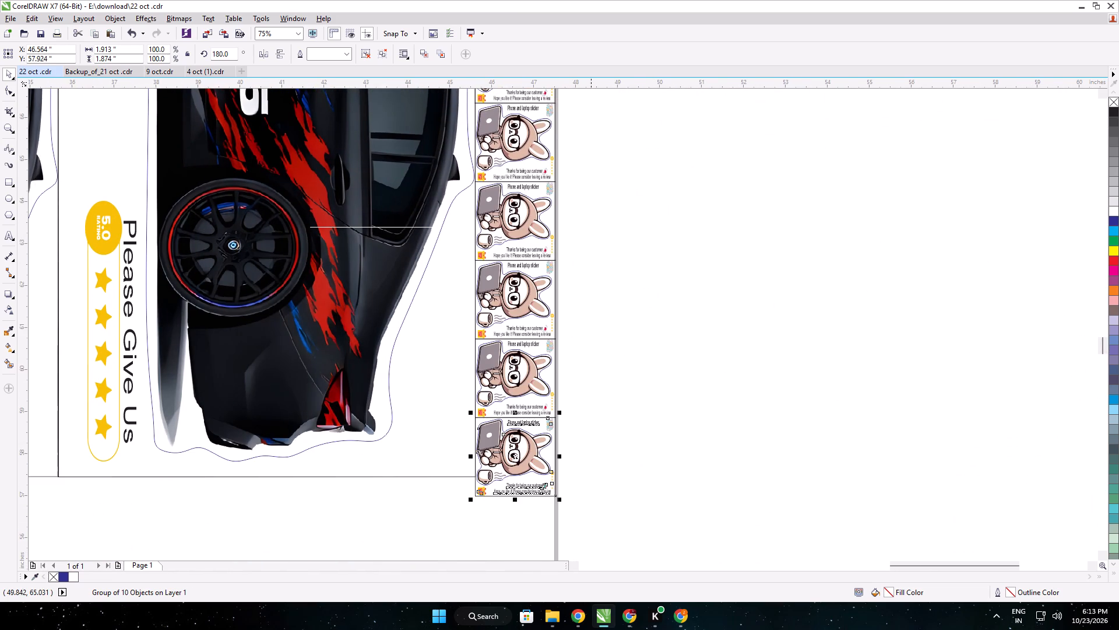
# Shorten the lowest phone and laptop sticker to about 1.384 inches high, ending near the BMW sticker's bottom border, and deselect it.
pyautogui.moveTo(515, 502); pyautogui.dragTo(513, 487)
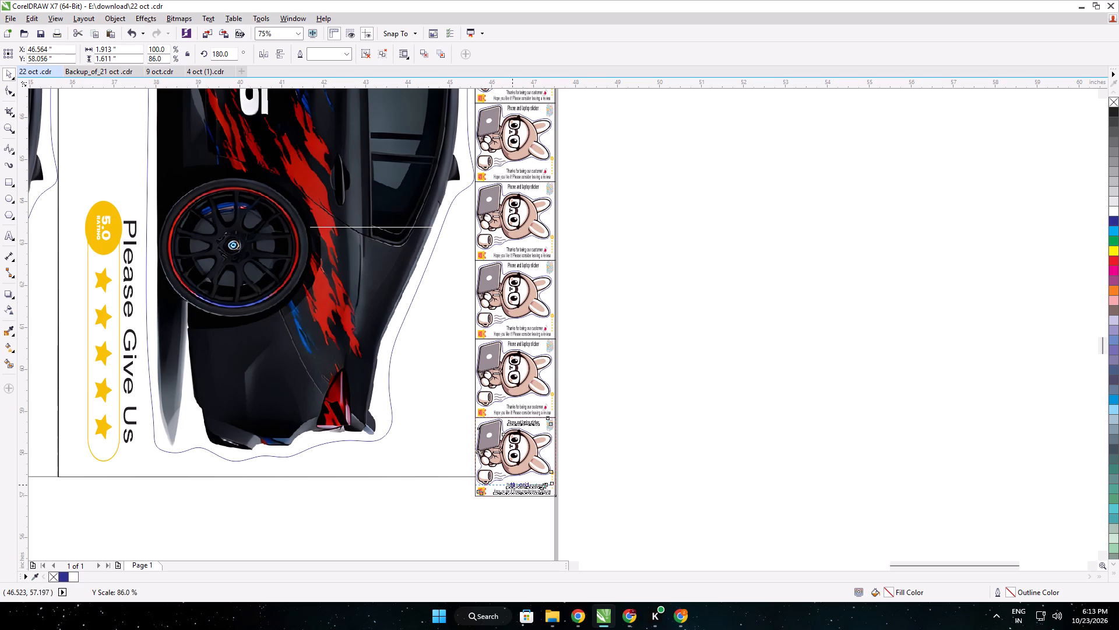
pyautogui.moveTo(513, 487); pyautogui.dragTo(513, 484)
pyautogui.scroll(2, 497, 480)
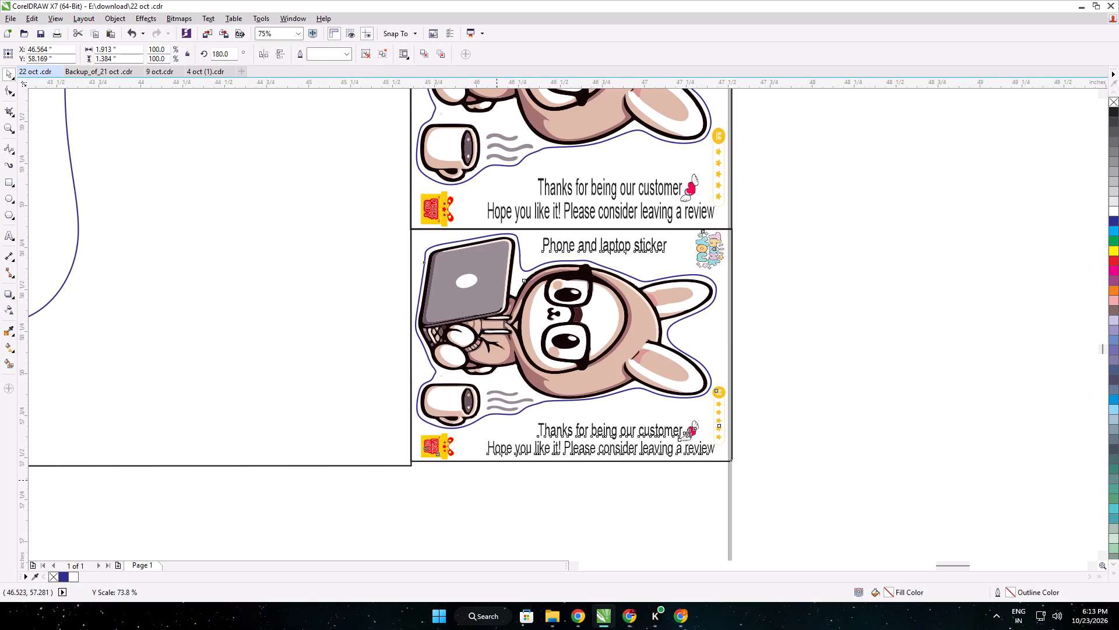
pyautogui.click(571, 467)
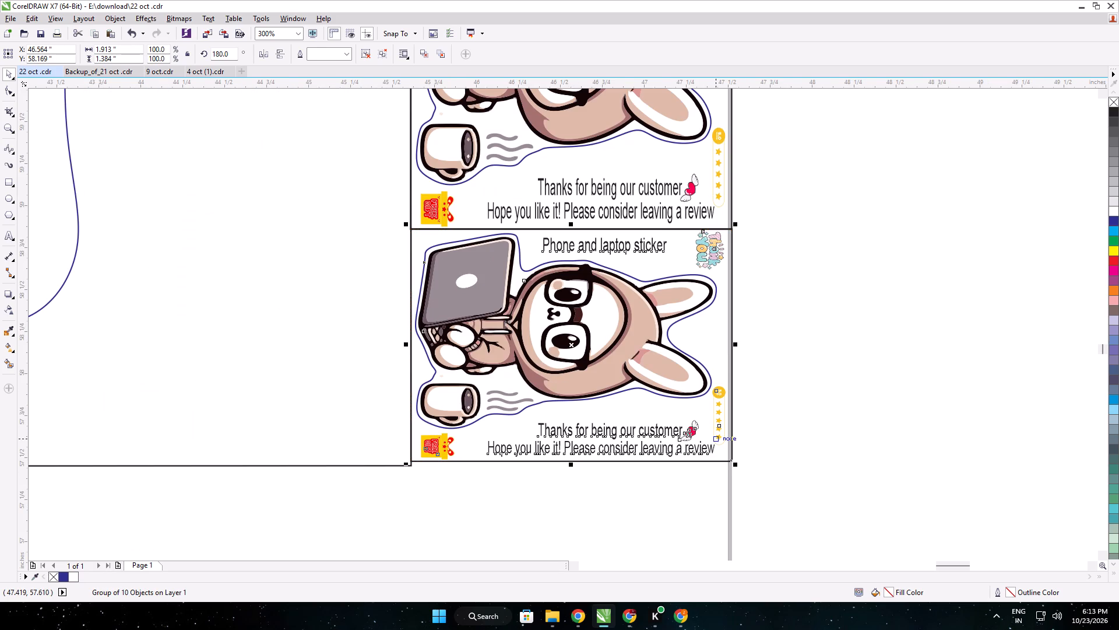
pyautogui.click(810, 423)
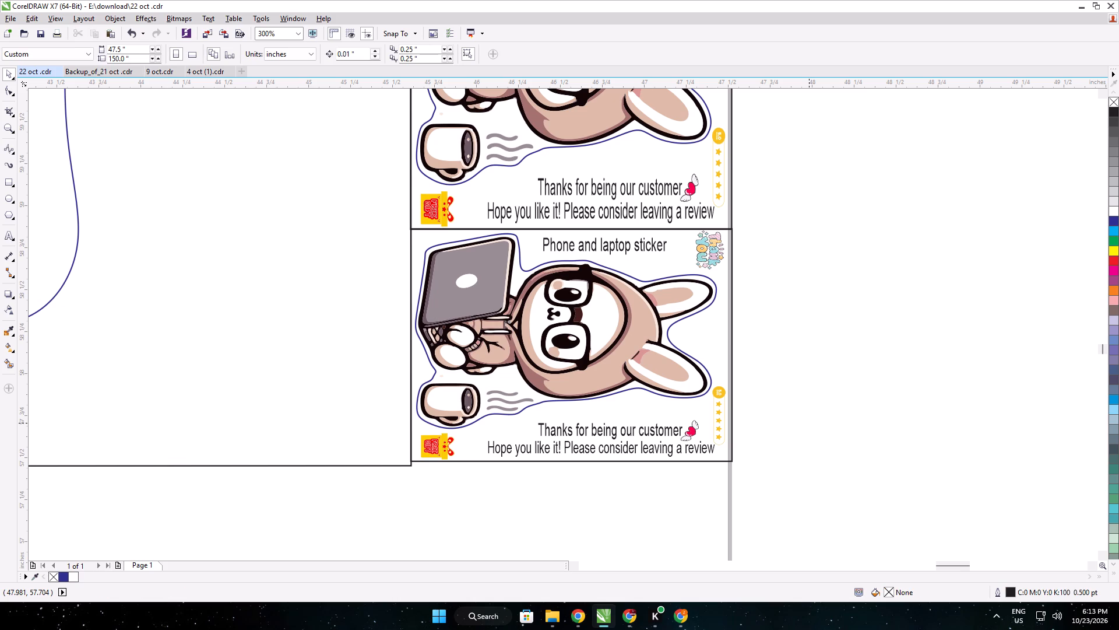
# Save the drawing as a new CDR file named 23 oct .cdr in Downloads.
pyautogui.hotkey('ctrl', 'shift', 's')
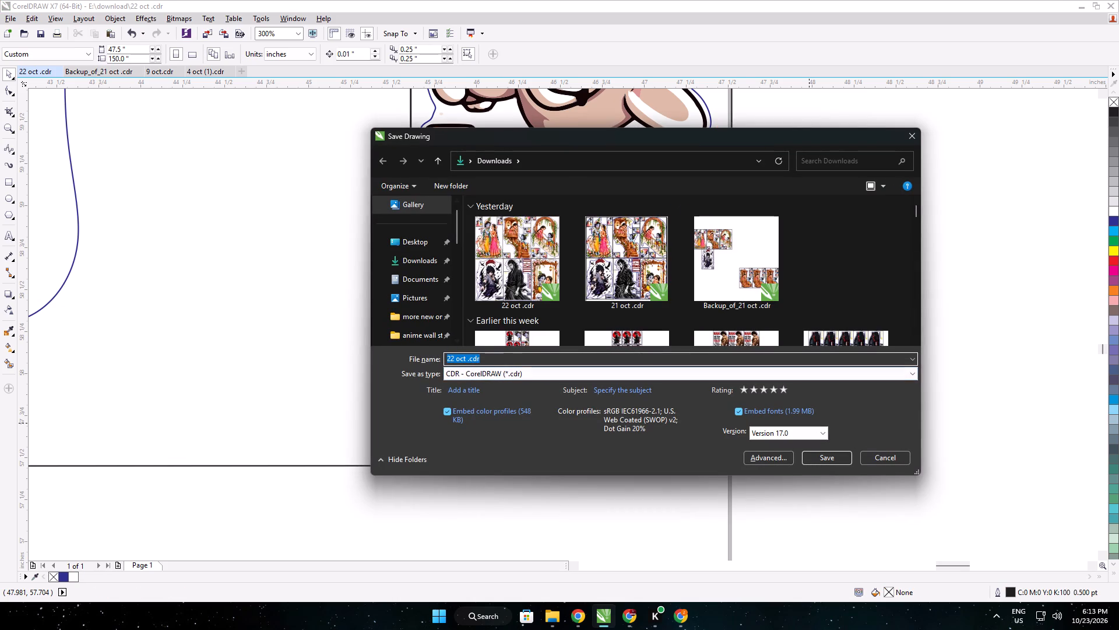
pyautogui.click(457, 352)
pyautogui.click(456, 360)
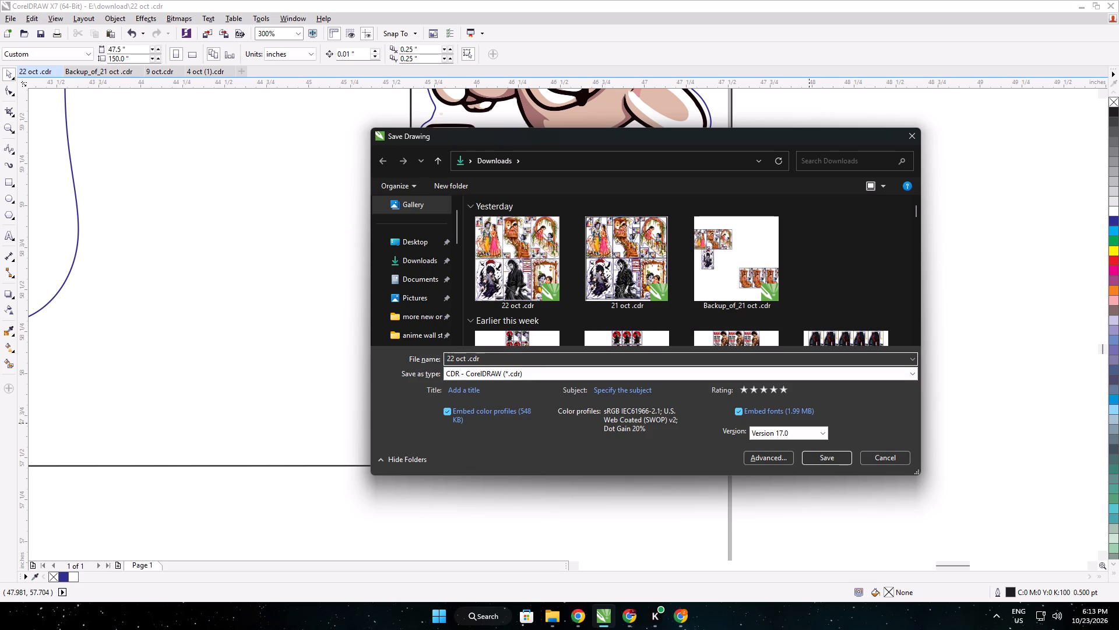
pyautogui.press('Left')
pyautogui.press('BackSpace')
pyautogui.press('3')
# Complete saving the drawing as a CDR file in Downloads.
pyautogui.press('Return')
# Examine the overall sticker layout on the page, selecting all objects to check its extent.
pyautogui.scroll(-4, 407, 310)
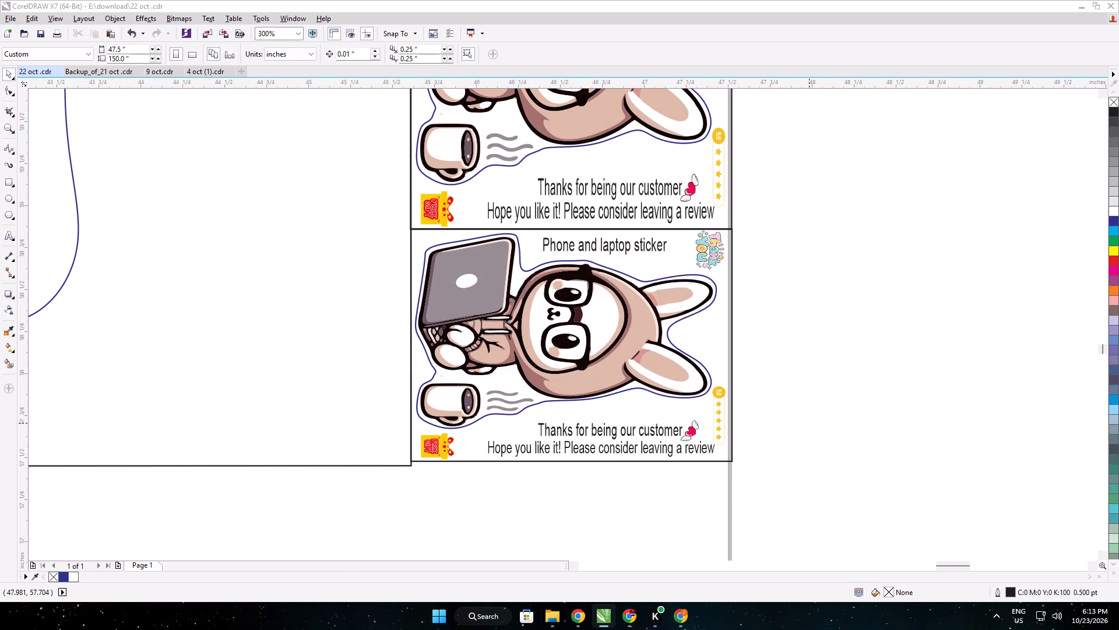
pyautogui.scroll(-3, 404, 327)
pyautogui.moveTo(364, 287); pyautogui.dragTo(591, 404, button='middle')
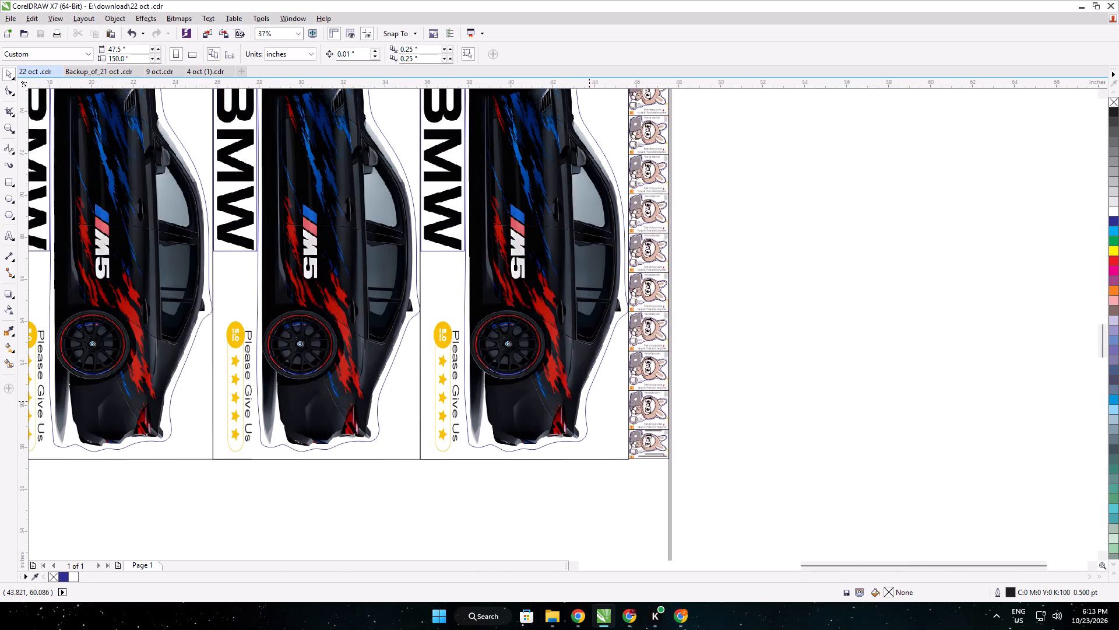
pyautogui.scroll(-3, 586, 399)
pyautogui.moveTo(562, 389); pyautogui.dragTo(562, 409, button='middle')
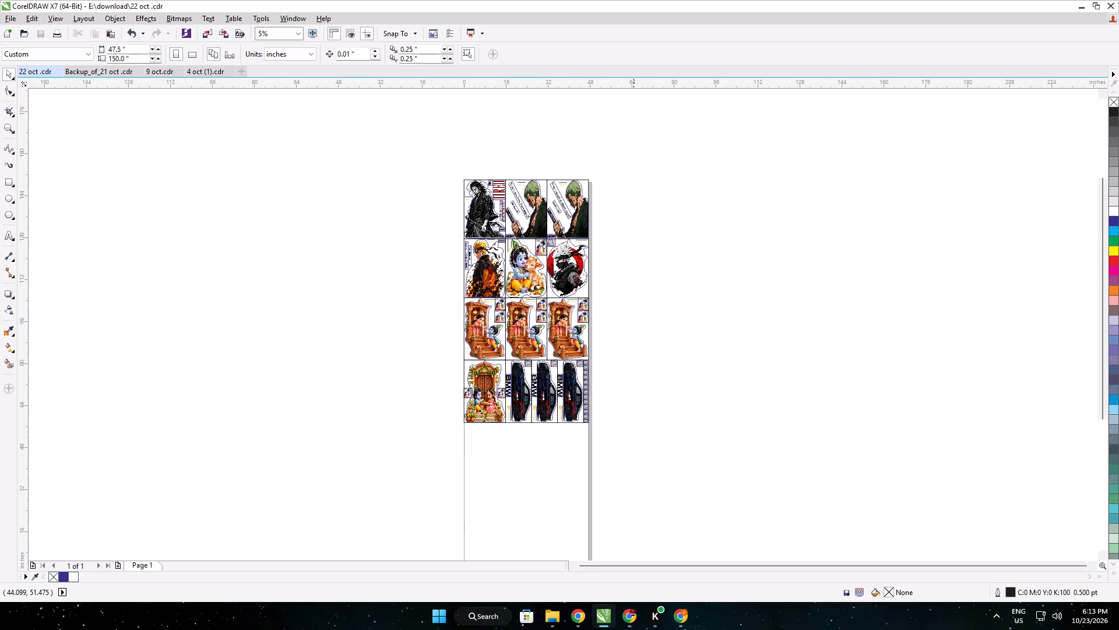
pyautogui.click(579, 618)
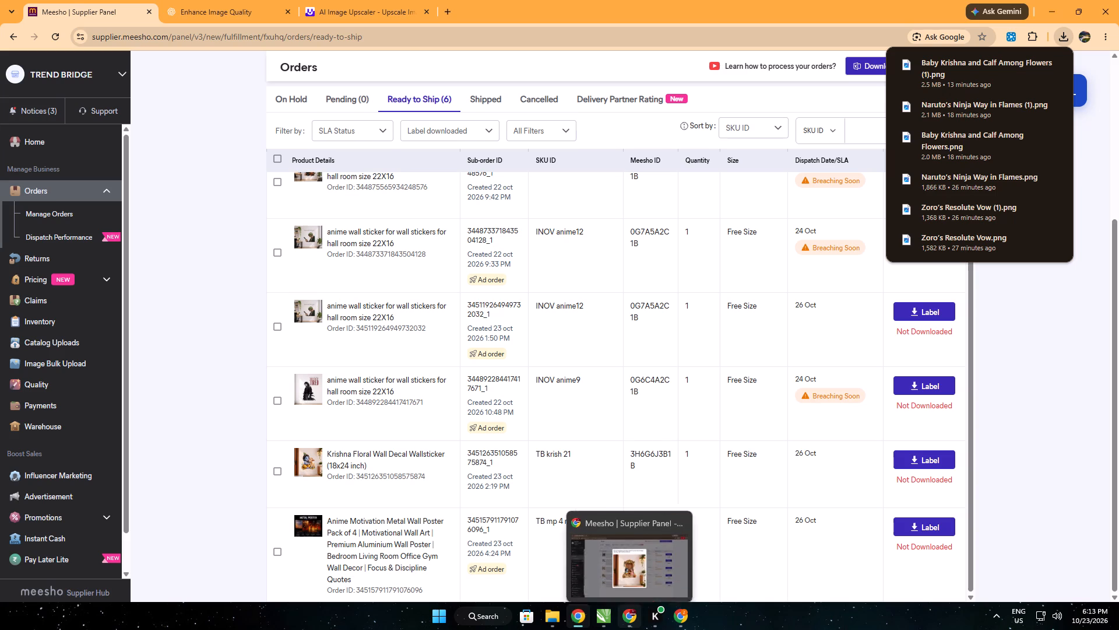
pyautogui.click(608, 619)
pyautogui.hotkey('ctrl', 'a')
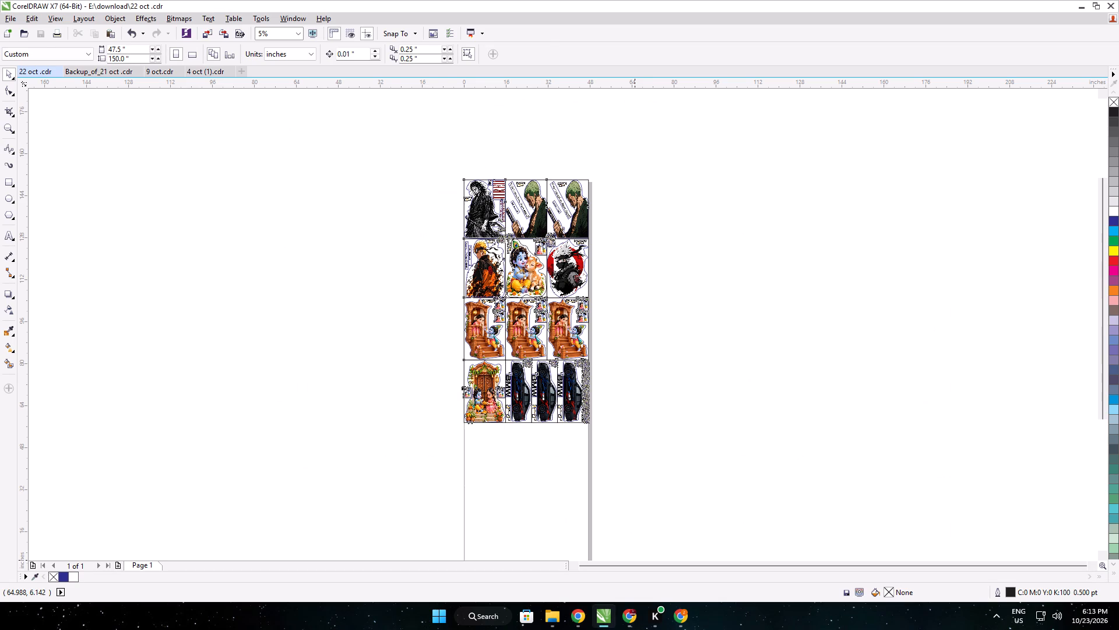
pyautogui.click(386, 473)
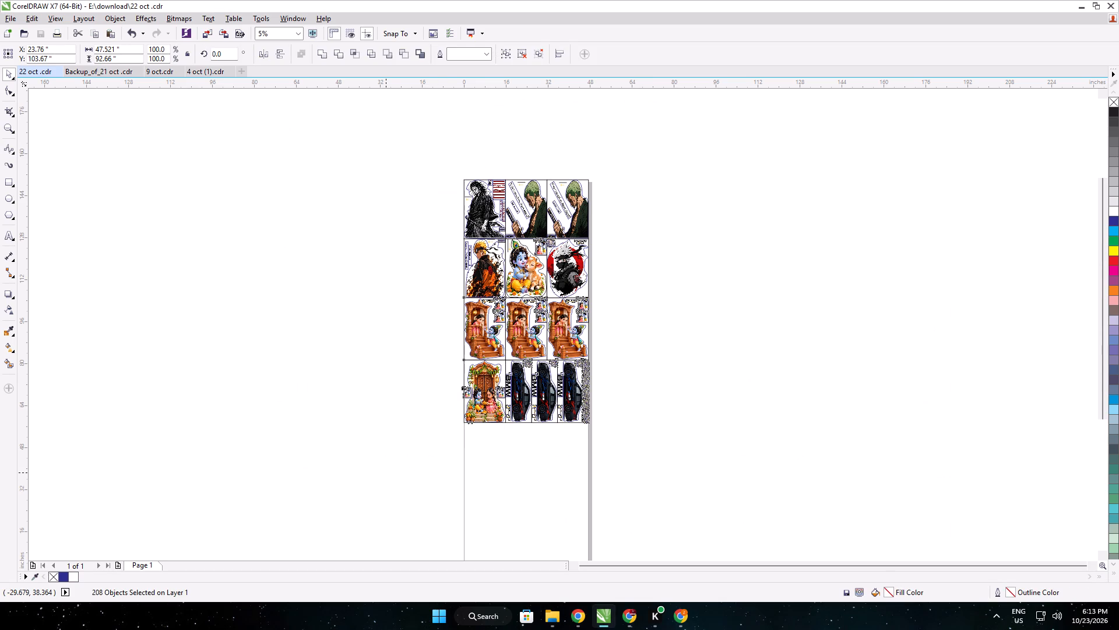
# Switch to the Chrome window with the pending Meesho orders, close the Radha Krishna sticker preview and open a new tab.
pyautogui.click(625, 616)
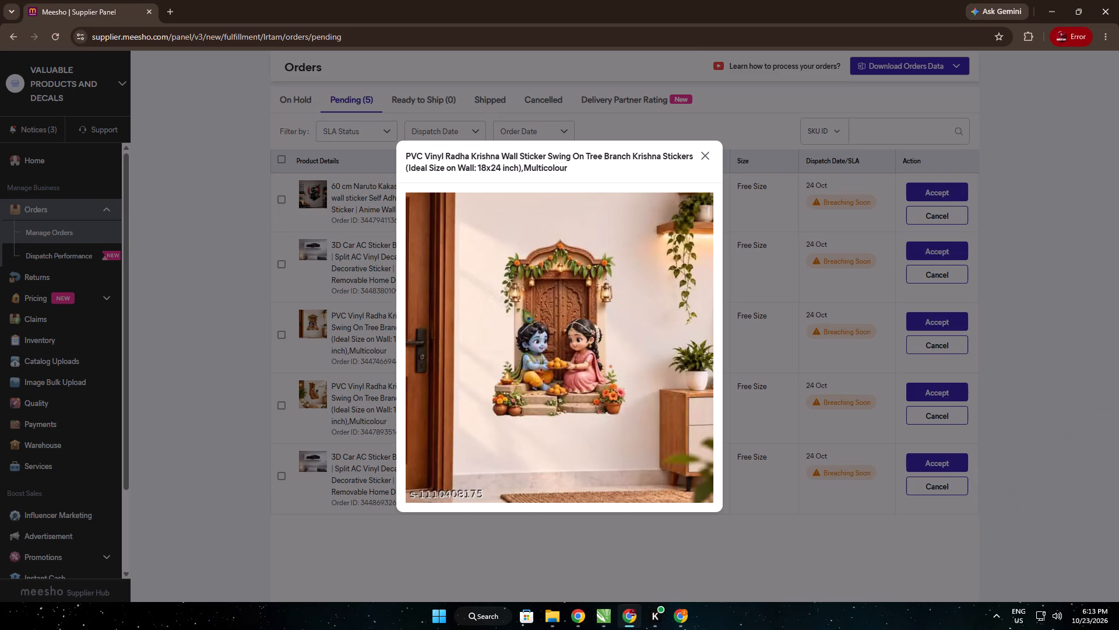
pyautogui.click(703, 159)
pyautogui.click(174, 10)
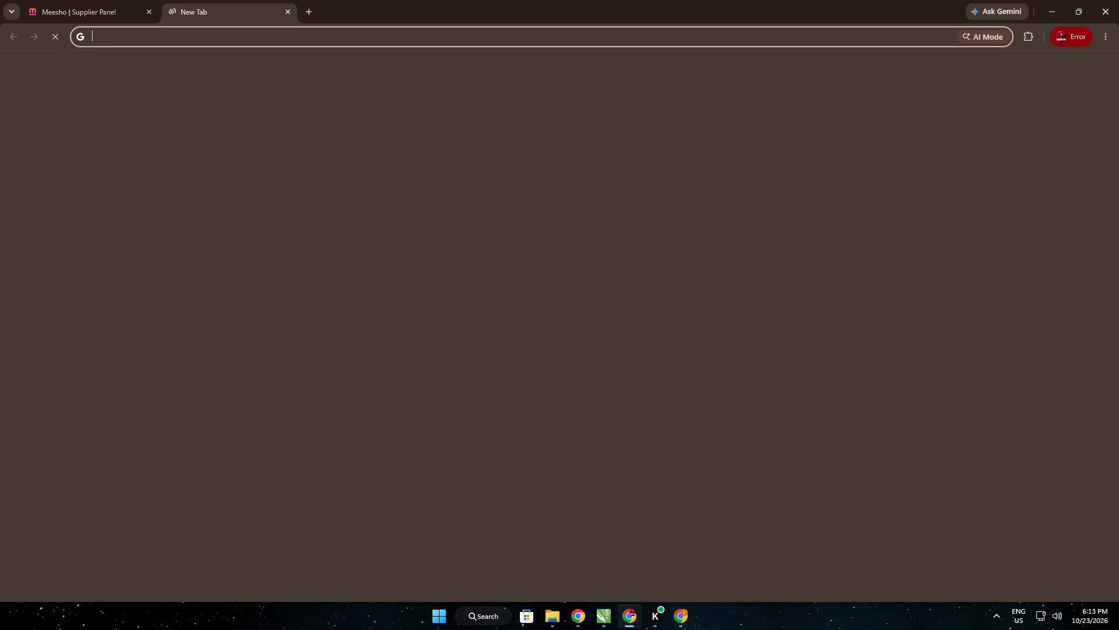